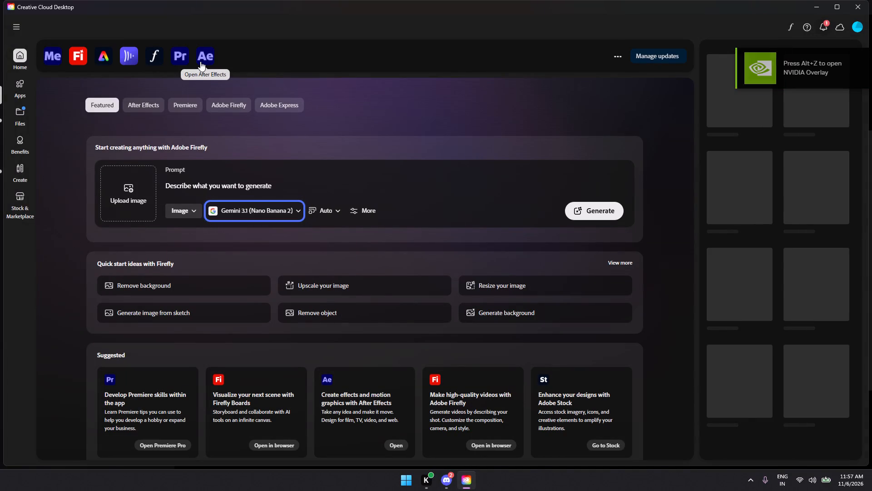
Launch After Effects from Creative Cloud Desktop.
click(200, 61)
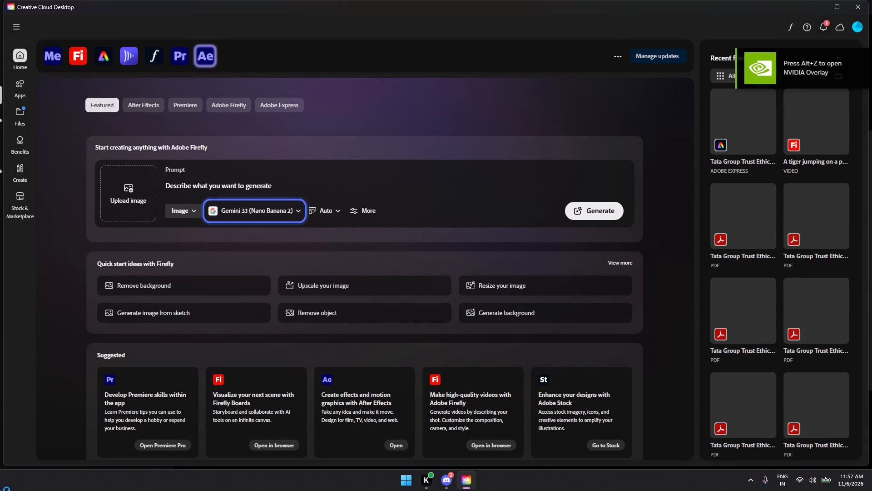
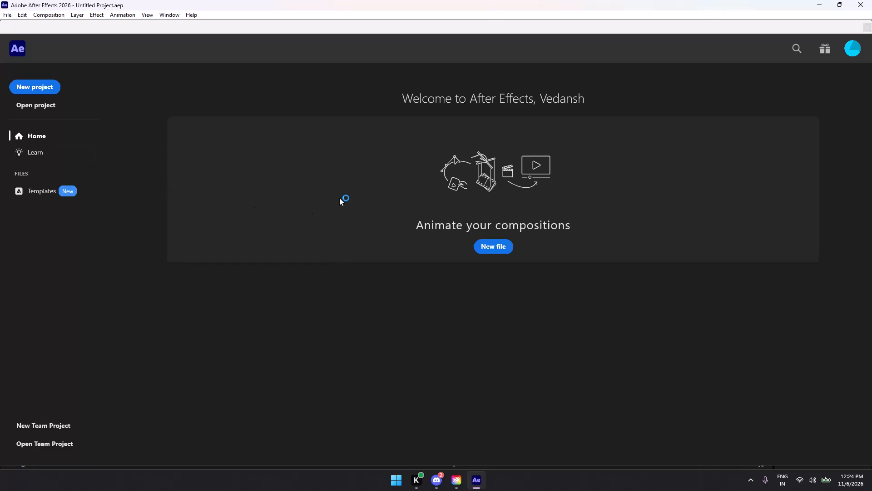
Close After Effects from its Home screen without creating or opening a project.
click(871, 0)
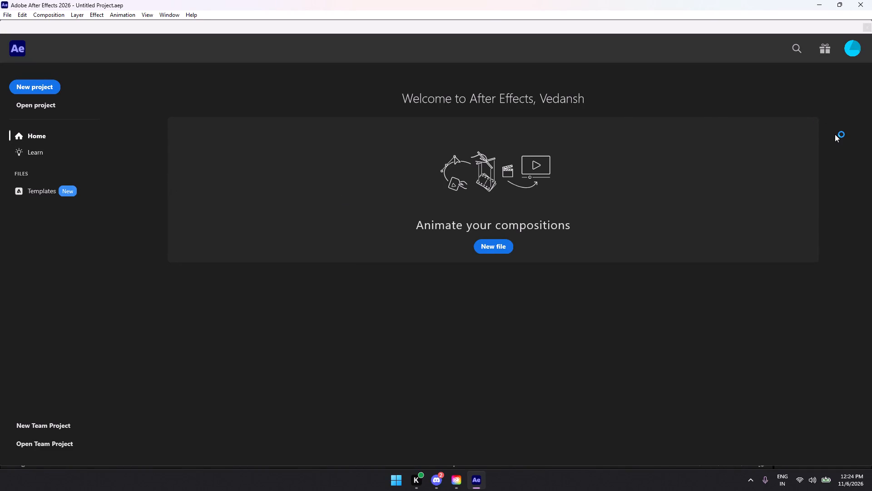
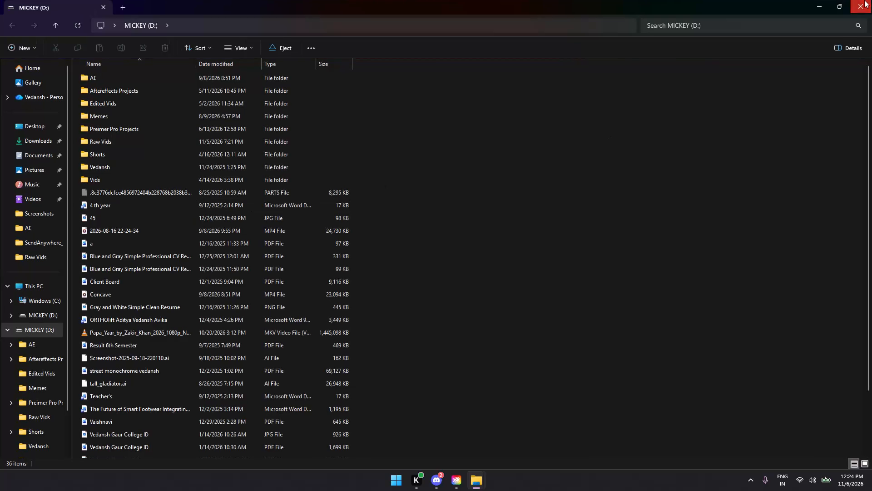
Close the drive D: file window and open the Breach 4k project in After Effects.
click(864, 0)
double_click(142, 213)
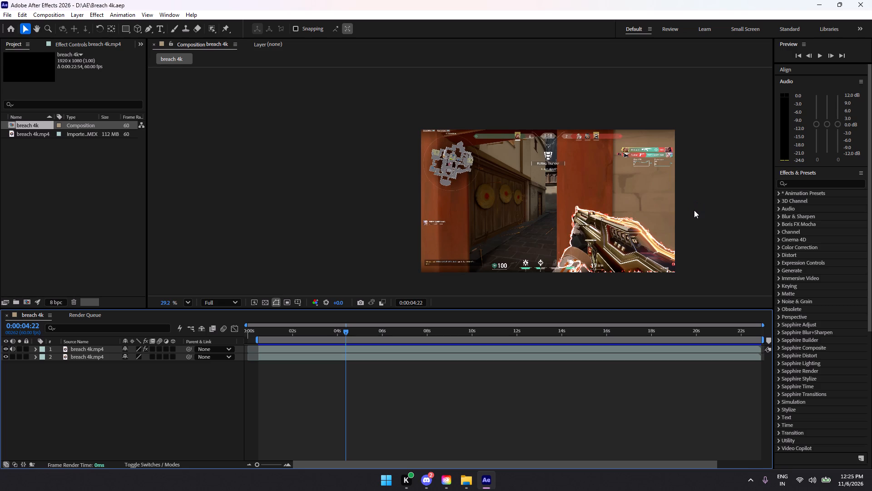
In the Saber effect's Flicker settings on the top breach 4k clip, set Random Seed to 16000 and Flicker Speed to 9.20.
click(78, 46)
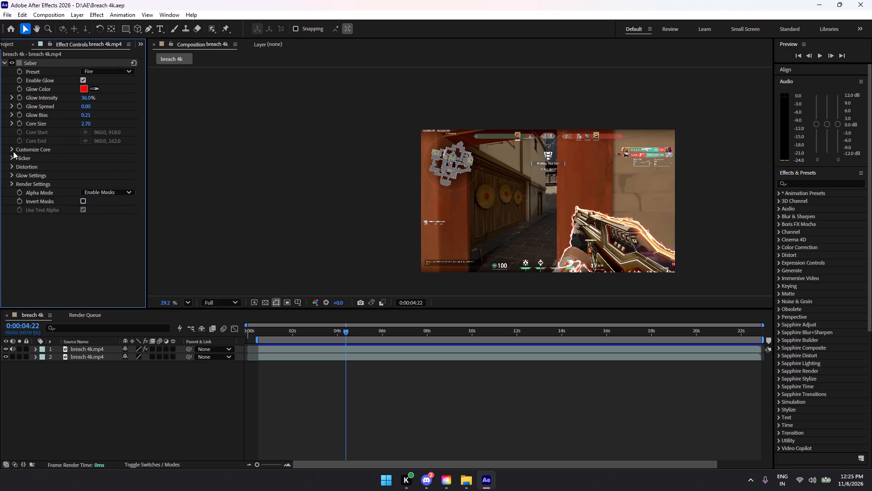
click(13, 151)
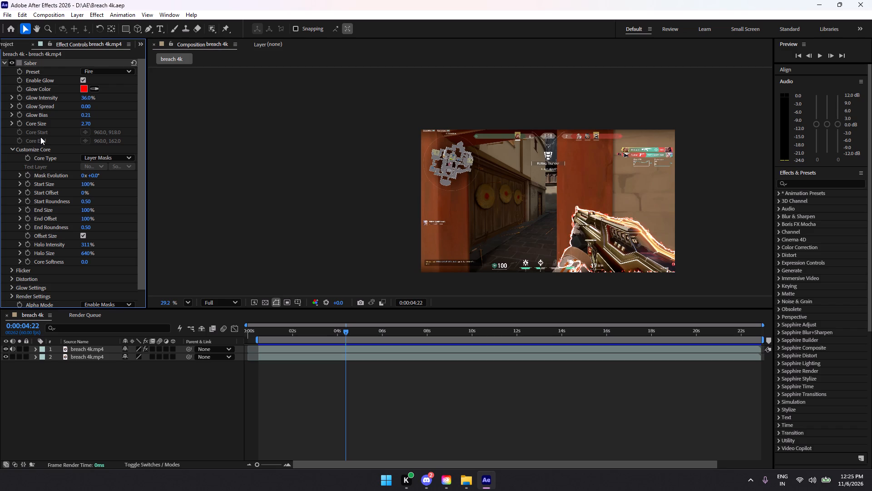
click(14, 150)
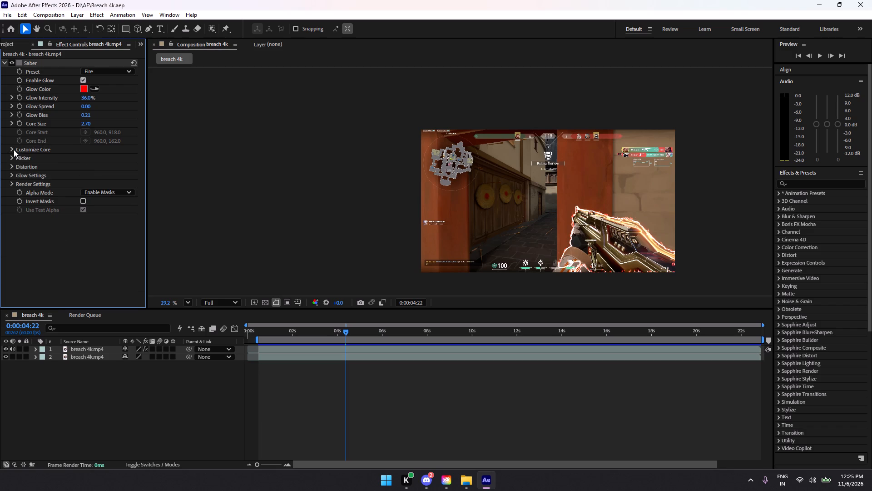
click(9, 159)
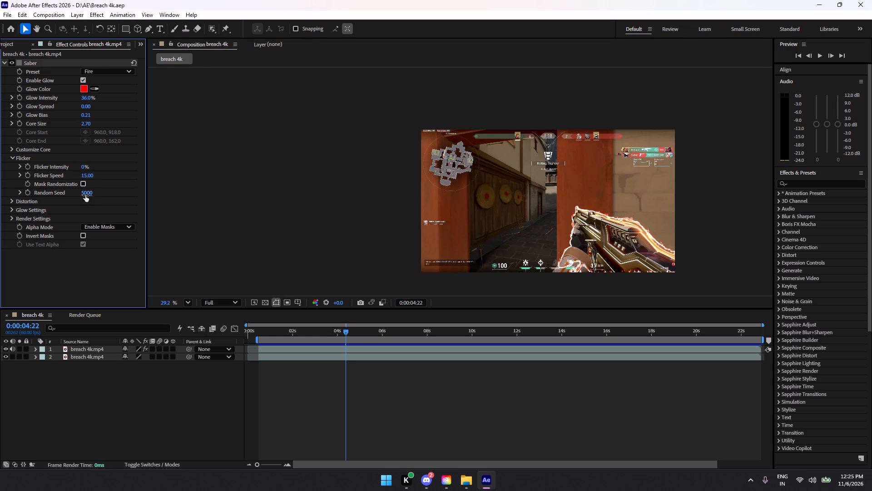
click(85, 196)
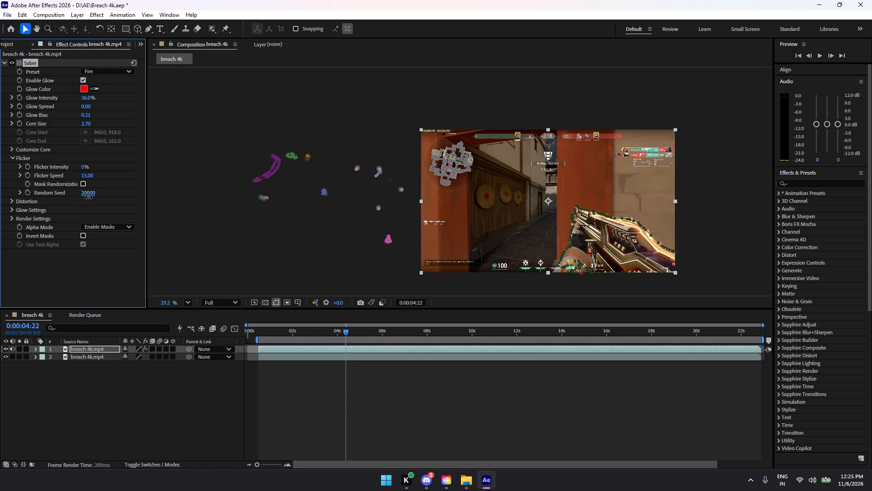
drag(86, 178, 64, 178)
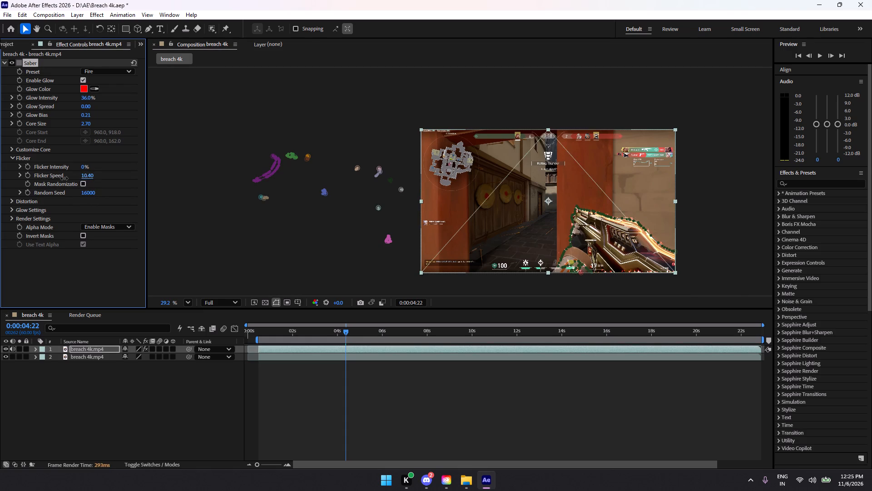
drag(64, 178, 59, 179)
Maximize the composition view, fit the frame to it, and play a short stretch to examine the weapon's glowing outline.
click(719, 225)
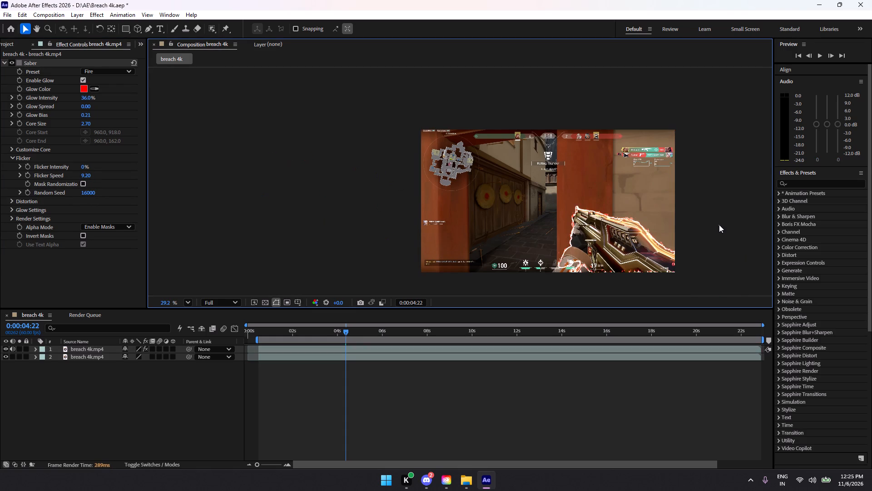
key(grave)
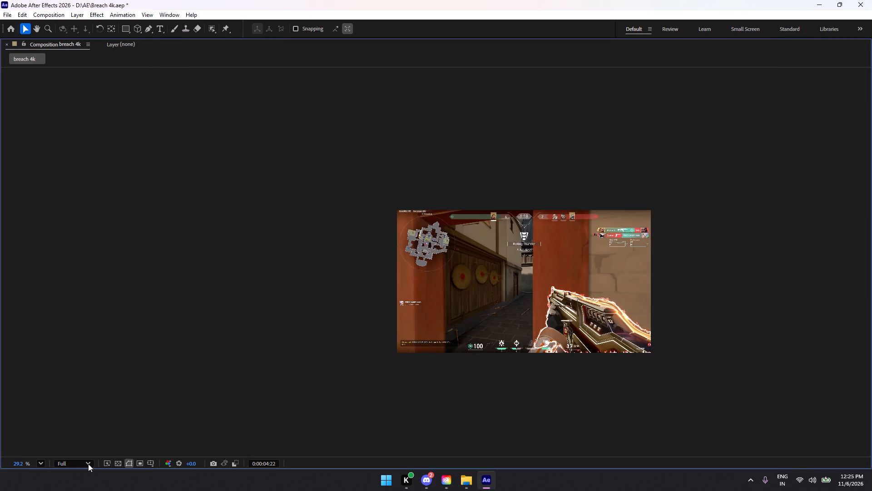
click(43, 464)
click(54, 284)
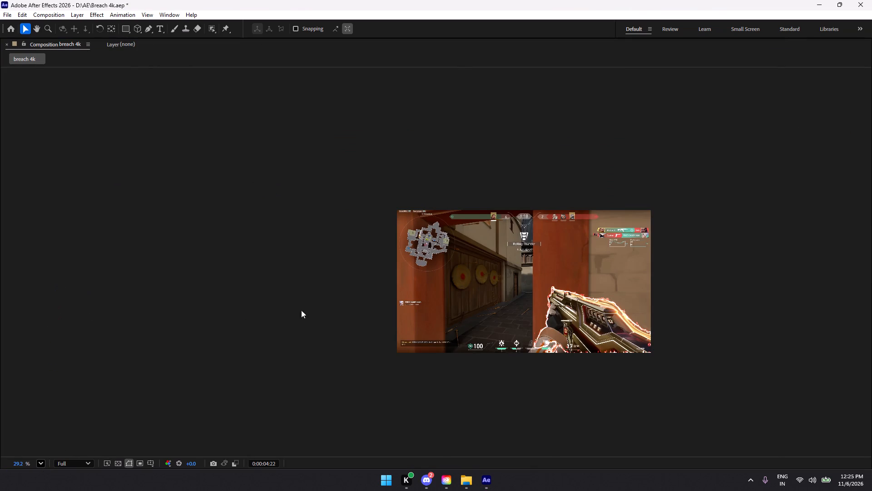
key(space)
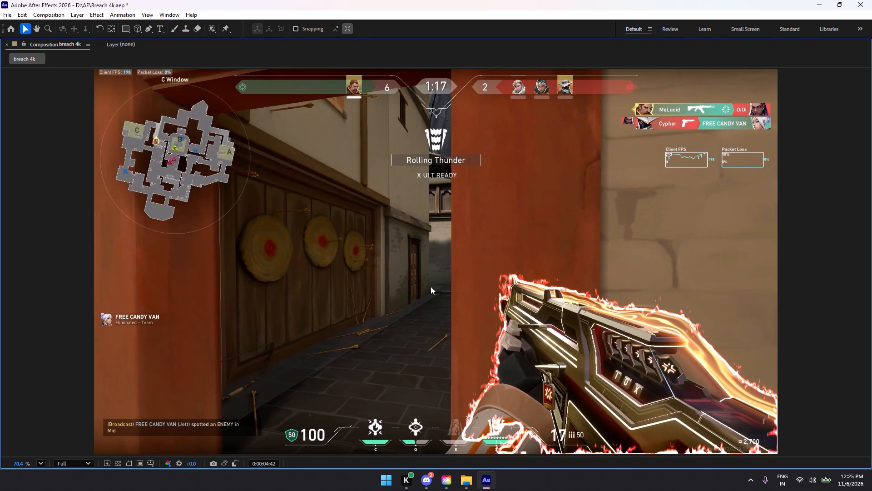
key(space)
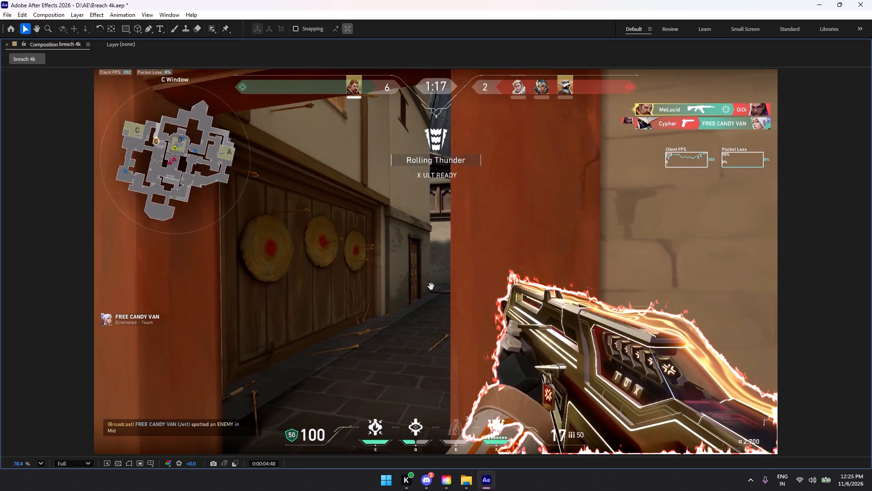
key(grave)
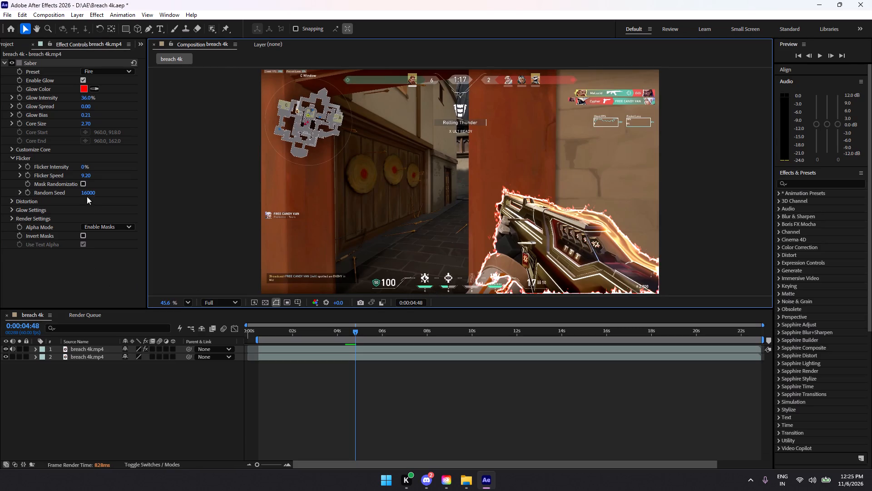
Set Saber's Flicker Speed to 4.00 and play the composition in the maximized view to check the glow.
drag(84, 176, 61, 178)
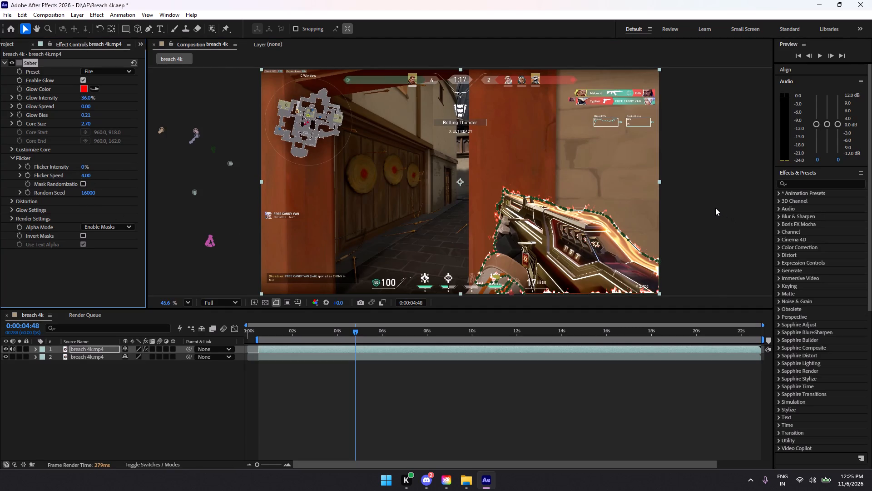
click(715, 208)
key(grave)
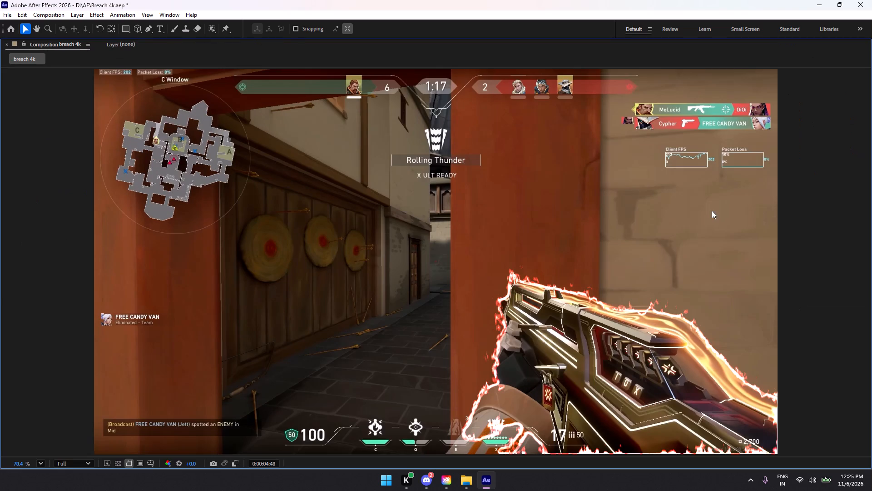
key(space)
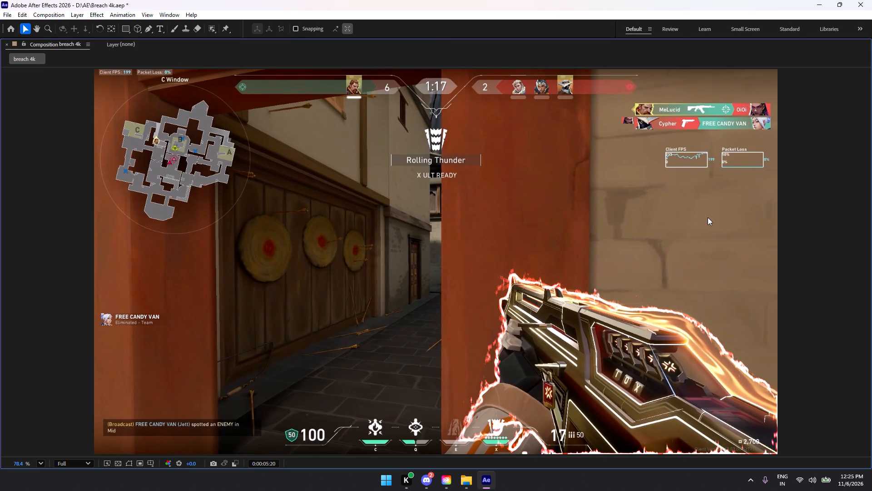
key(grave)
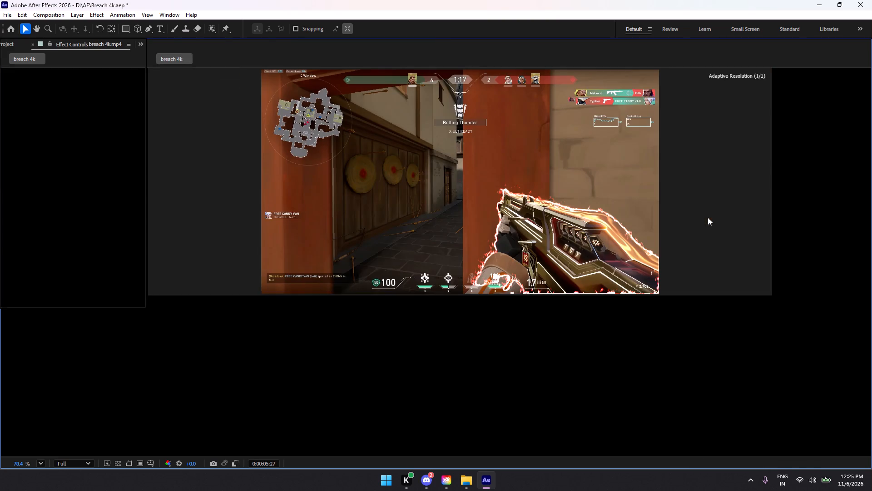
Set the composition preview resolution to Third, let playback run on, and stop it.
click(220, 301)
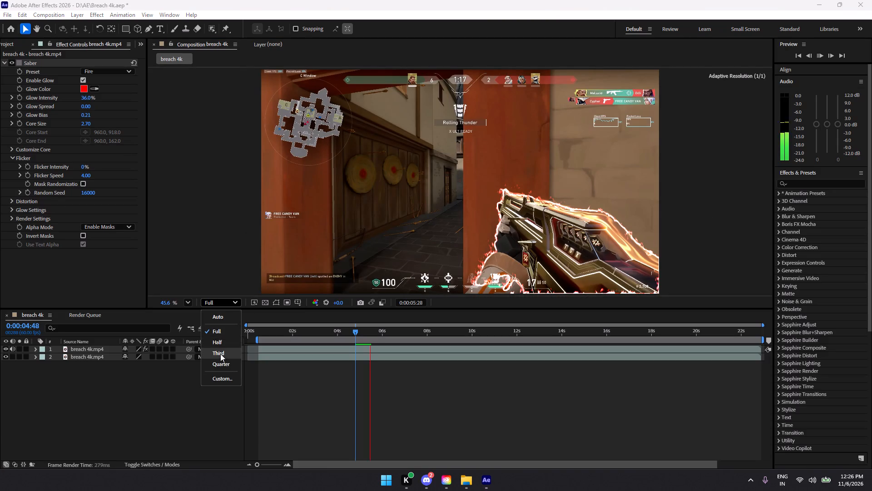
click(220, 354)
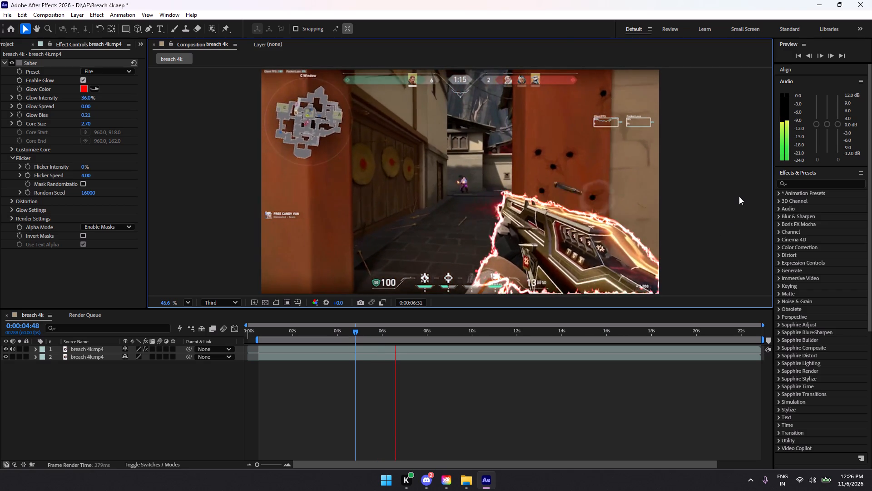
key(space)
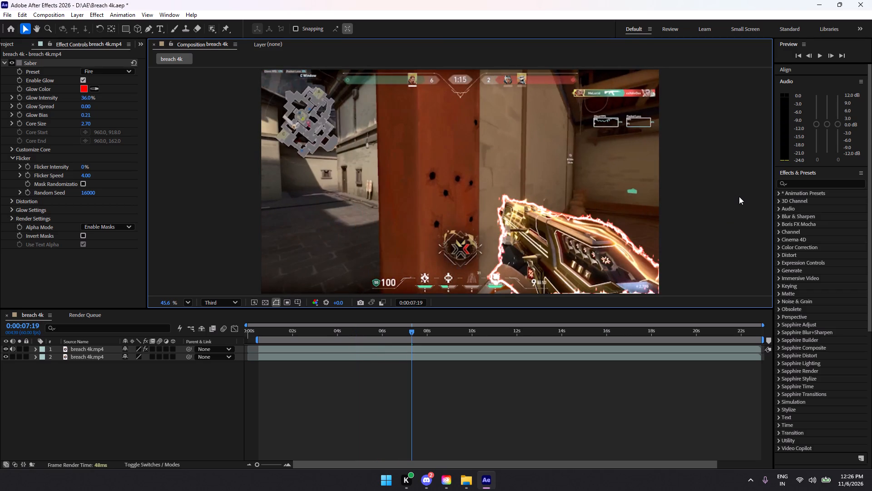
In Saber's Glow Distortion settings, set Wind Speed to 0.89 and Distortion Amount to 77.0, and play back the result.
click(13, 159)
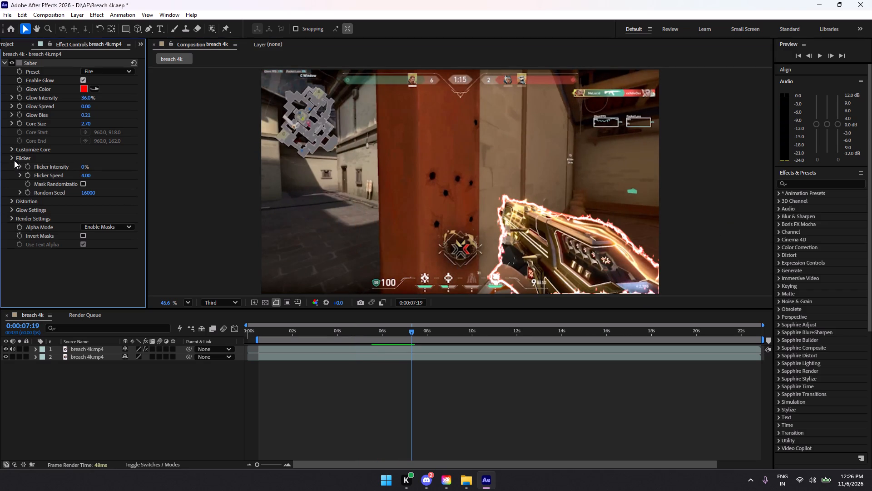
click(14, 166)
click(20, 174)
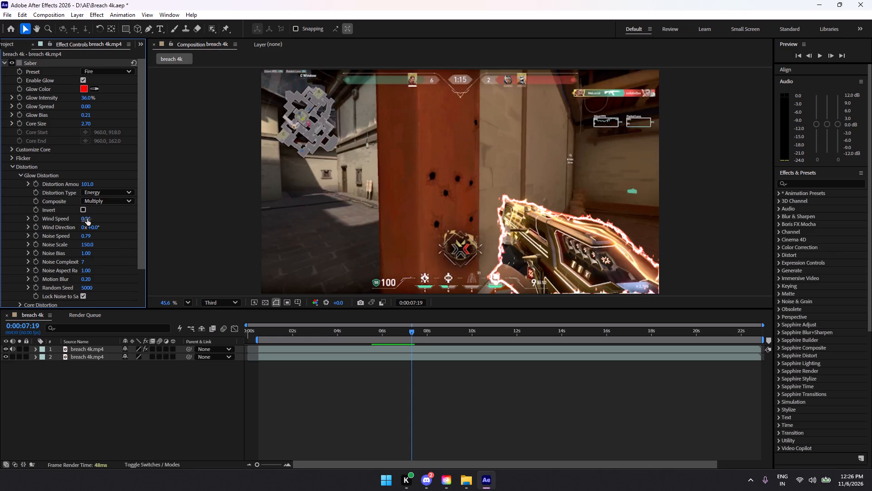
drag(87, 219, 83, 219)
drag(87, 185, 85, 185)
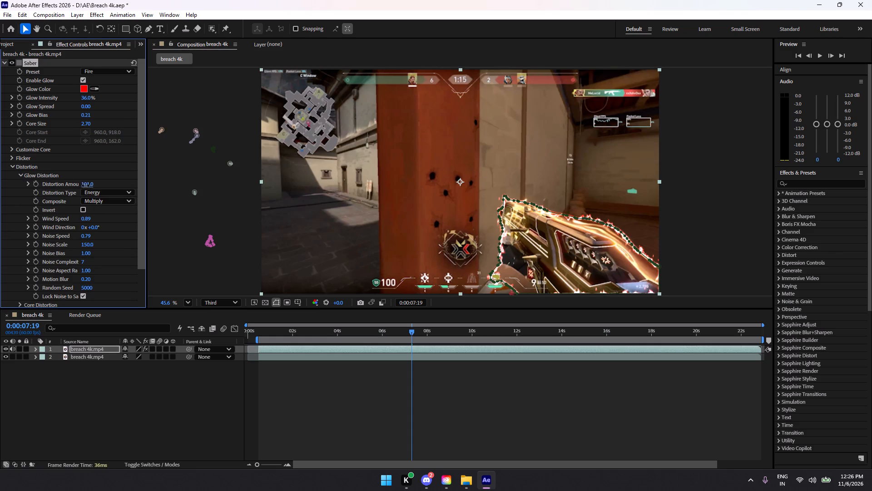
drag(85, 185, 76, 186)
key(space)
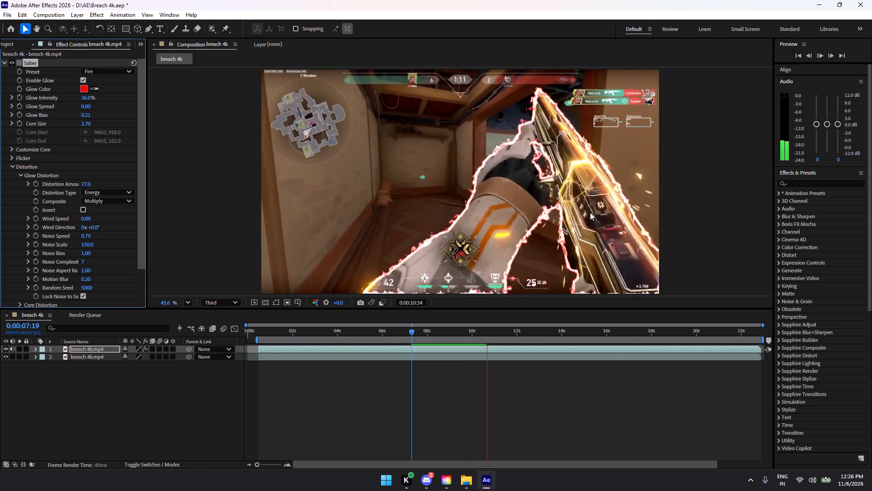
key(space)
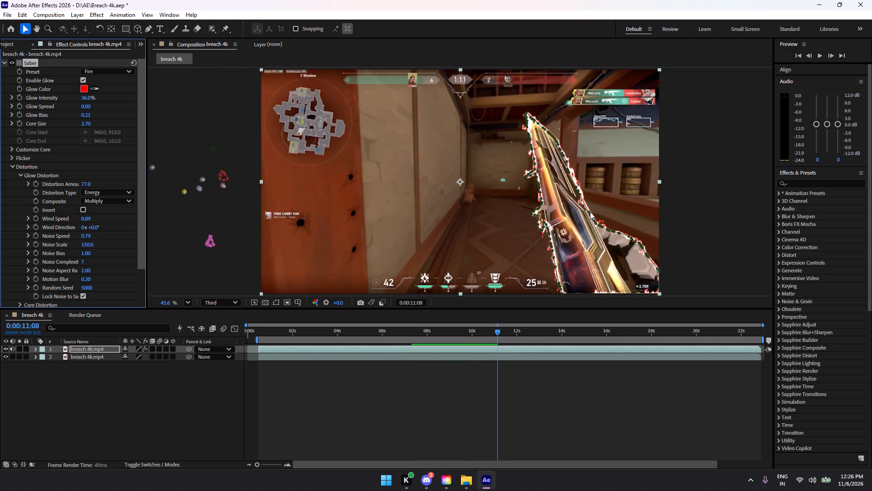
Examine Saber's Glow Settings, Render Settings, Glow Intensity, Glow Bias and Core Size controls for further adjustments.
click(13, 169)
click(6, 175)
click(13, 175)
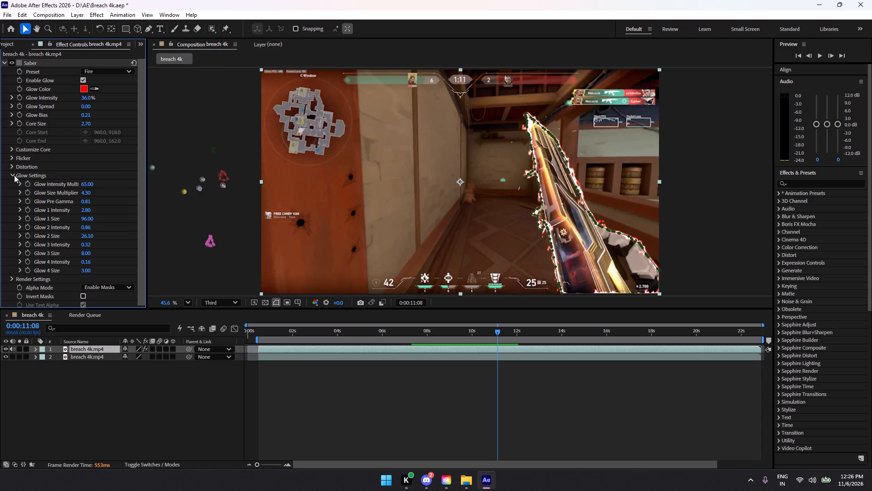
click(14, 175)
click(11, 183)
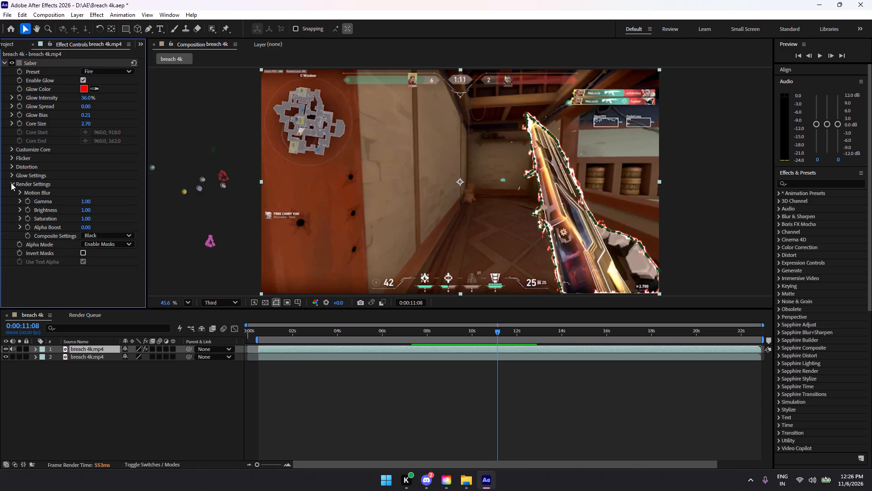
click(11, 183)
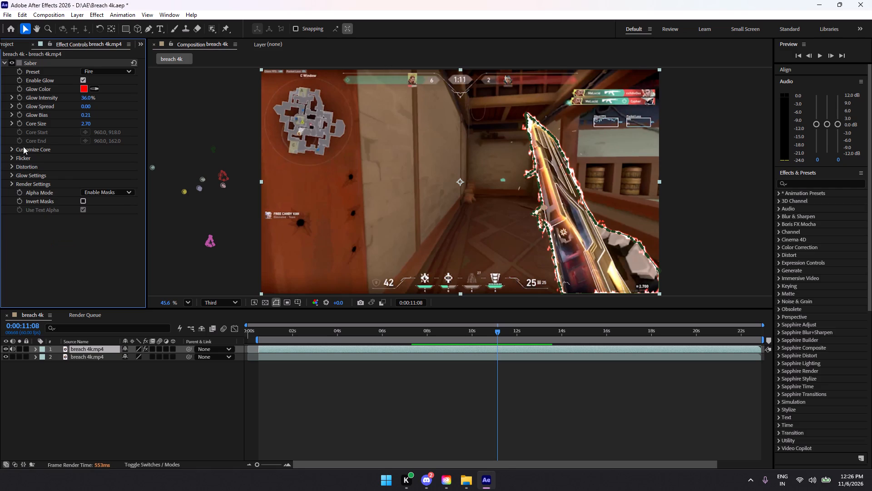
click(10, 95)
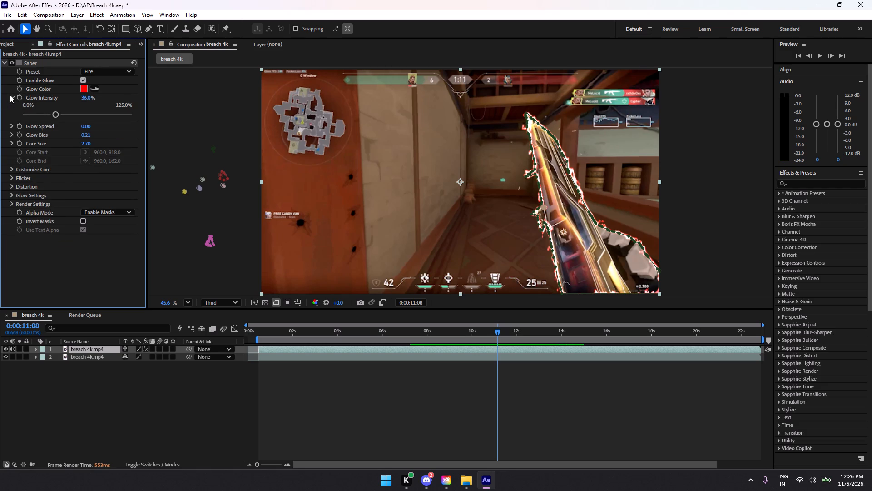
click(10, 95)
click(10, 114)
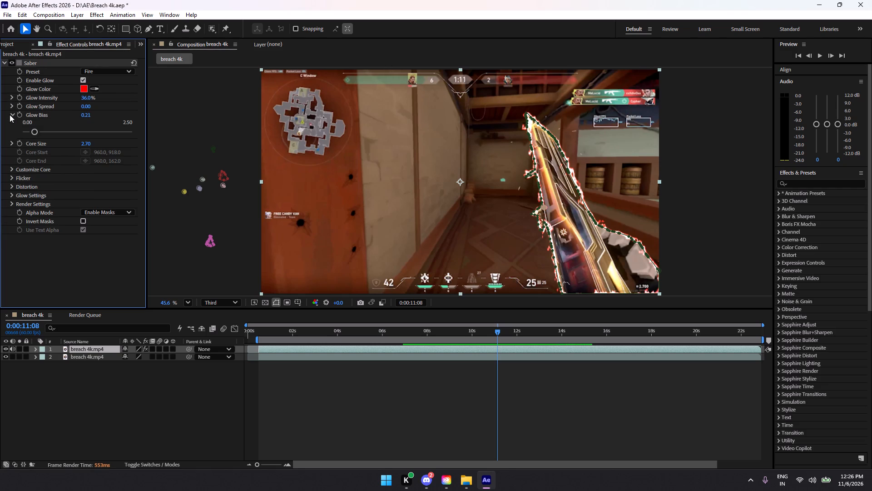
click(10, 115)
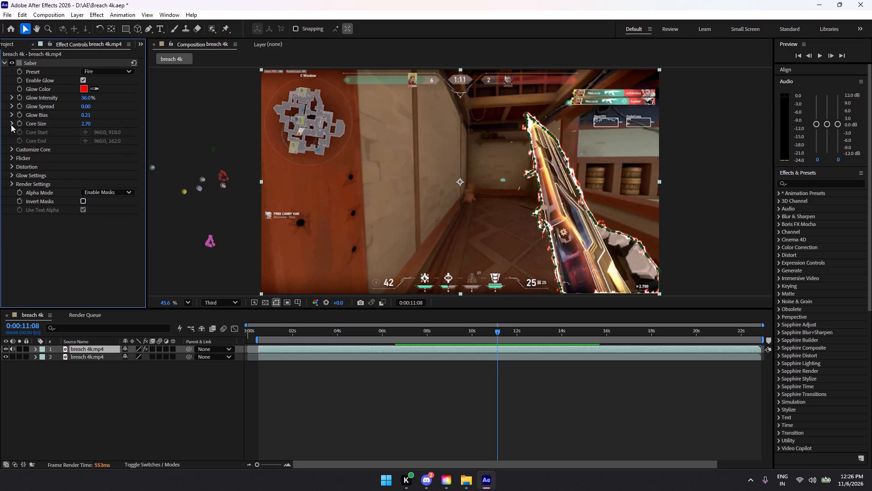
click(11, 125)
click(11, 125)
Set the Halo Size in Saber's Customize Core settings to 0%.
click(14, 150)
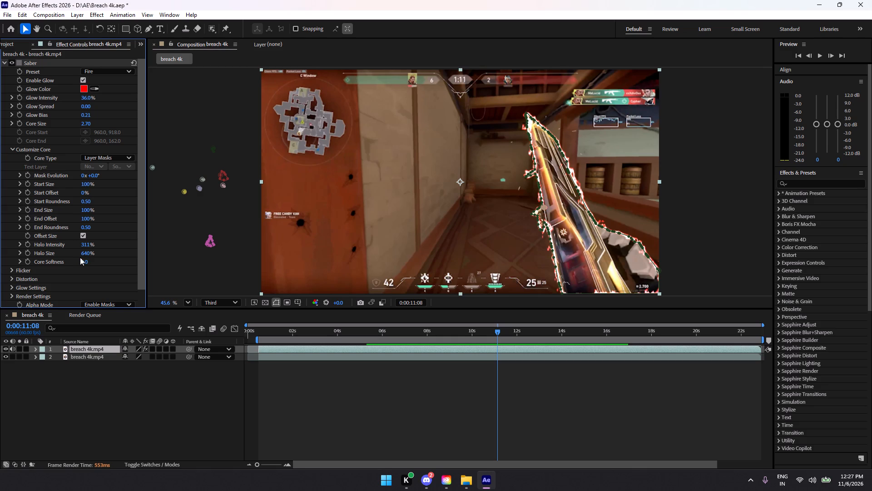
drag(85, 256, 16, 251)
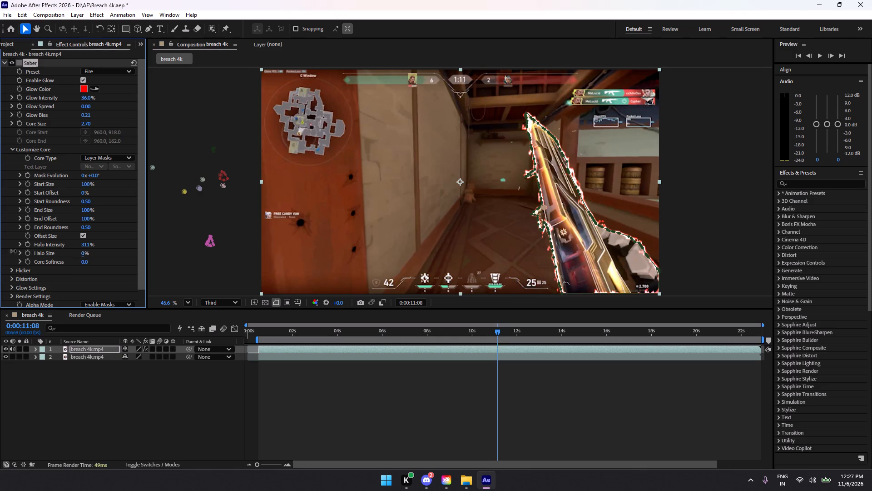
In Saber's Customize Core settings, set Halo Size to 10% and Halo Intensity to 132%.
drag(16, 251, 0, 250)
drag(85, 243, 21, 242)
drag(21, 242, 0, 241)
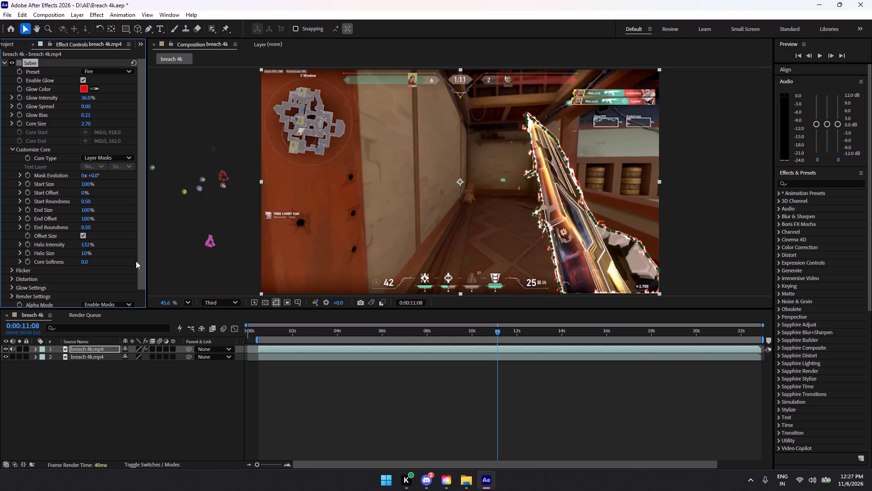
Set the composition preview resolution to Quarter and play back the glow from the current time before stopping.
click(461, 226)
click(206, 302)
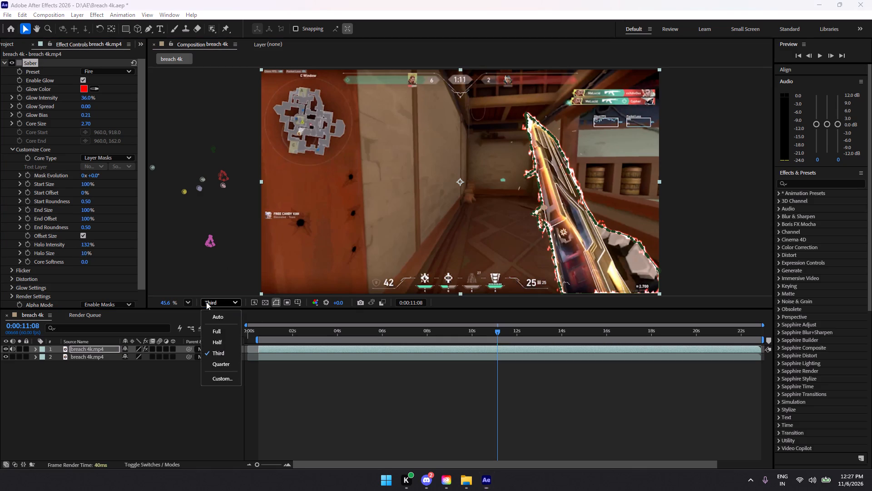
click(214, 365)
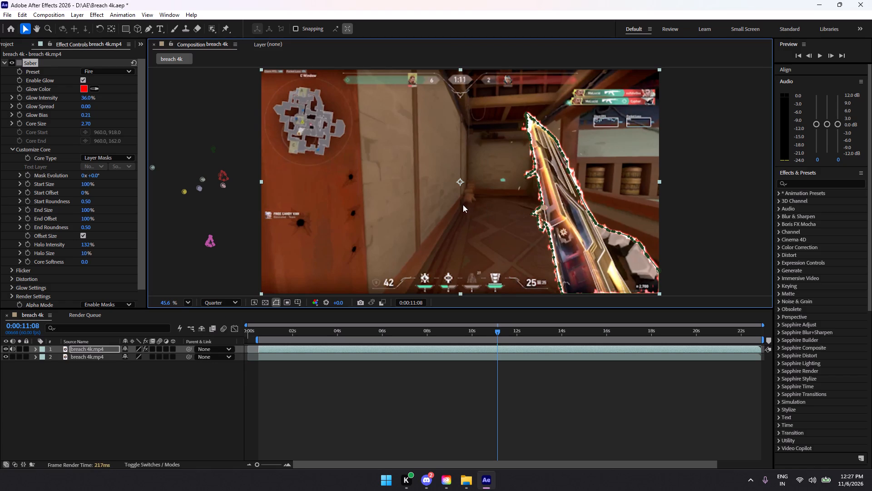
key(space)
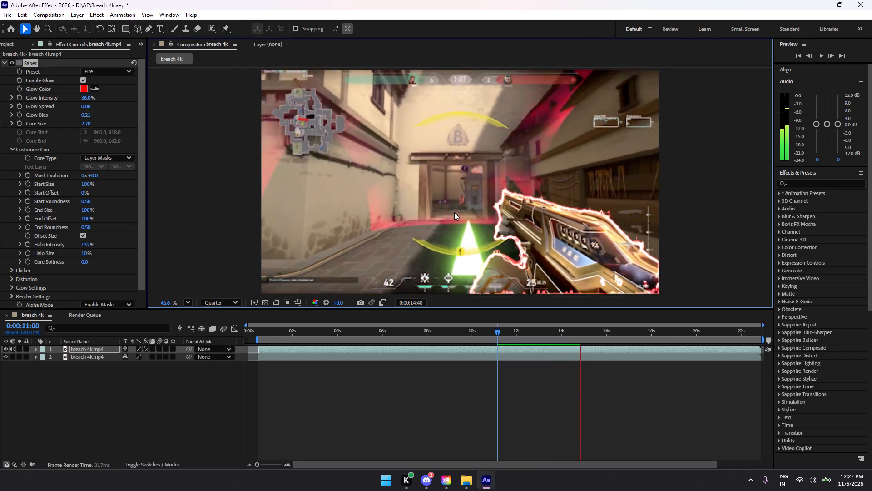
key(space)
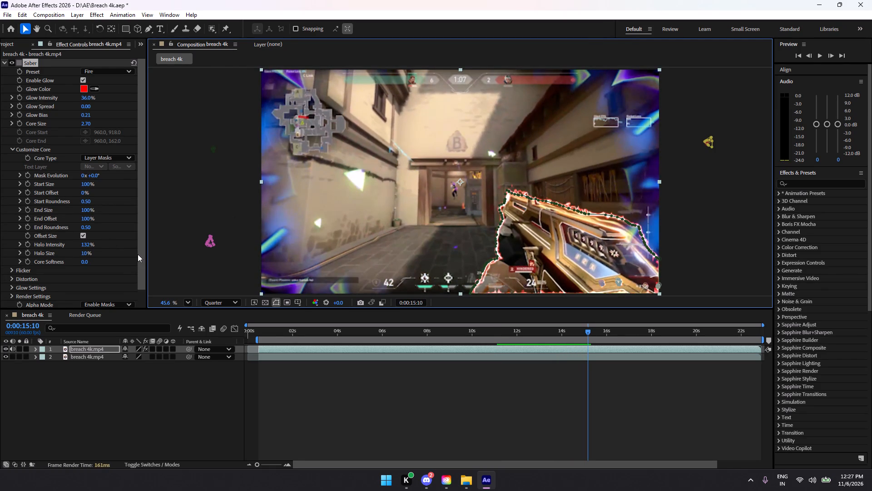
Collapse Saber's Customize Core settings and set the Flicker Random Seed to 0.
click(12, 151)
scroll(89, 127, up, 1)
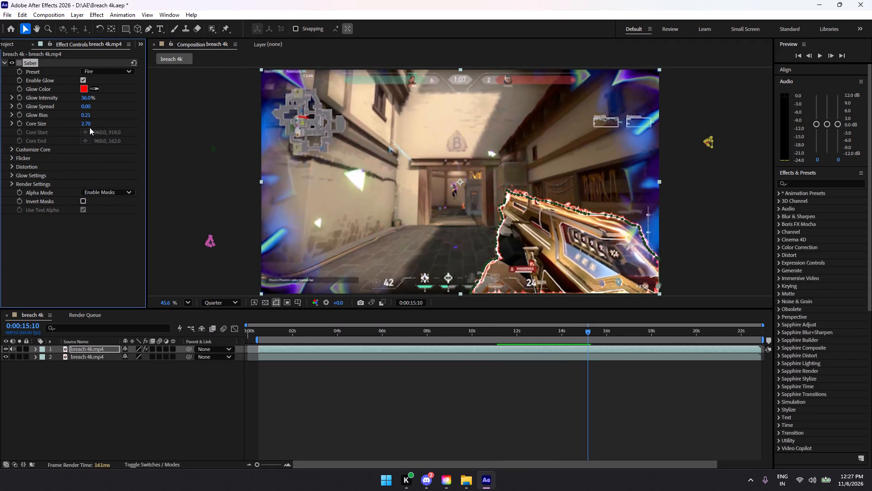
scroll(89, 127, up, 3)
scroll(112, 87, up, 4)
click(11, 146)
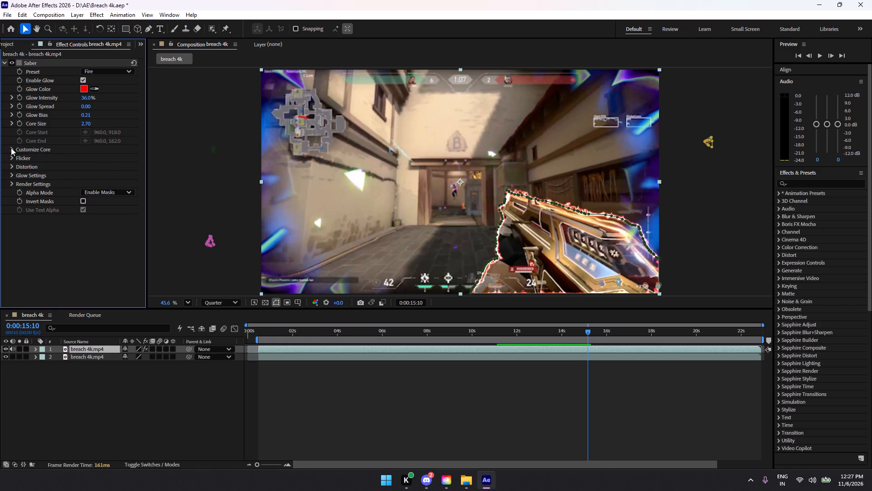
click(11, 148)
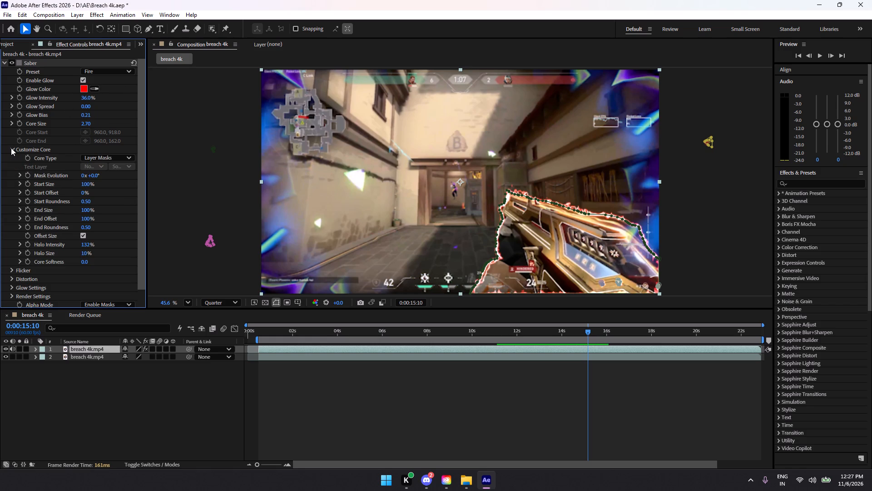
click(11, 148)
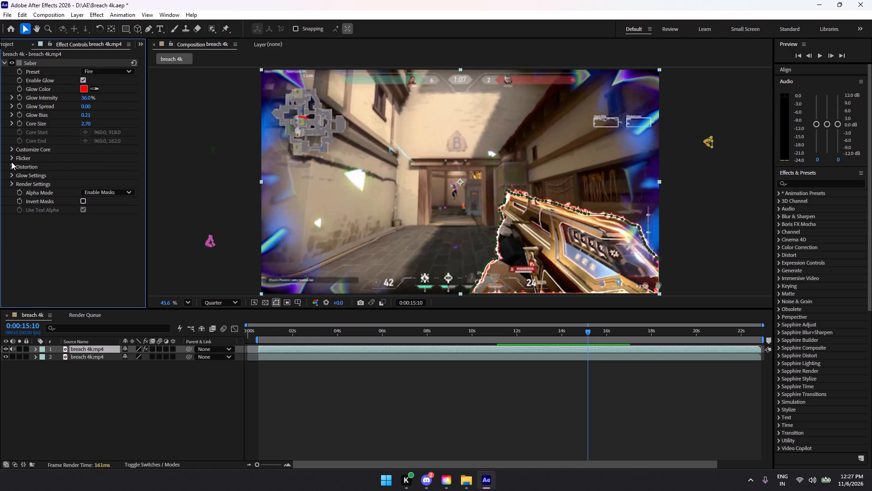
click(12, 156)
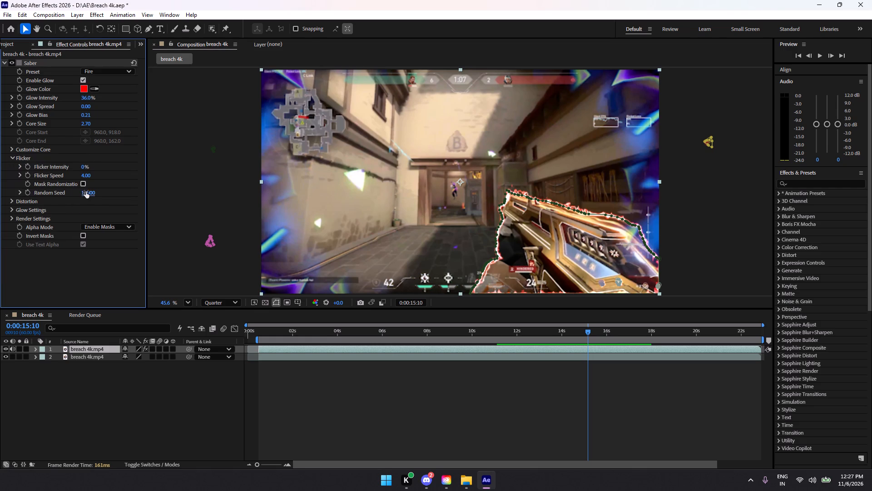
drag(93, 193, 46, 193)
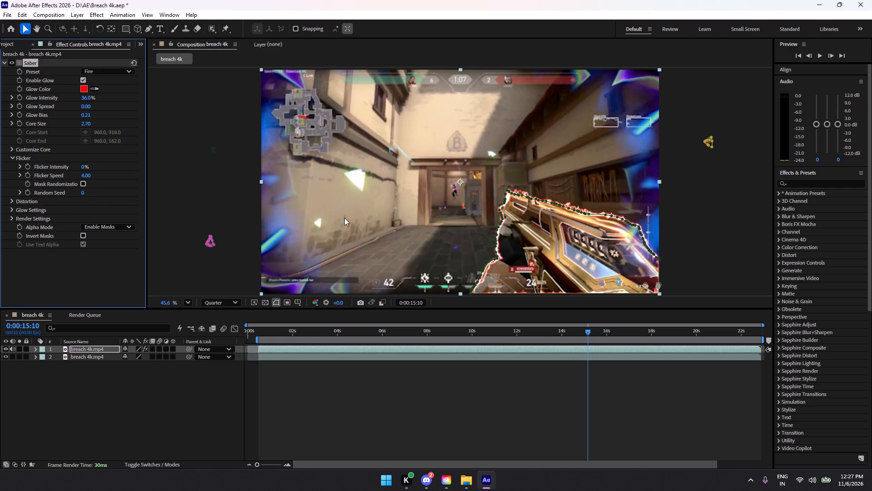
Play back the glow with the composition view maximized, stop playback, and restore the workspace layout.
click(389, 152)
key(grave)
key(space)
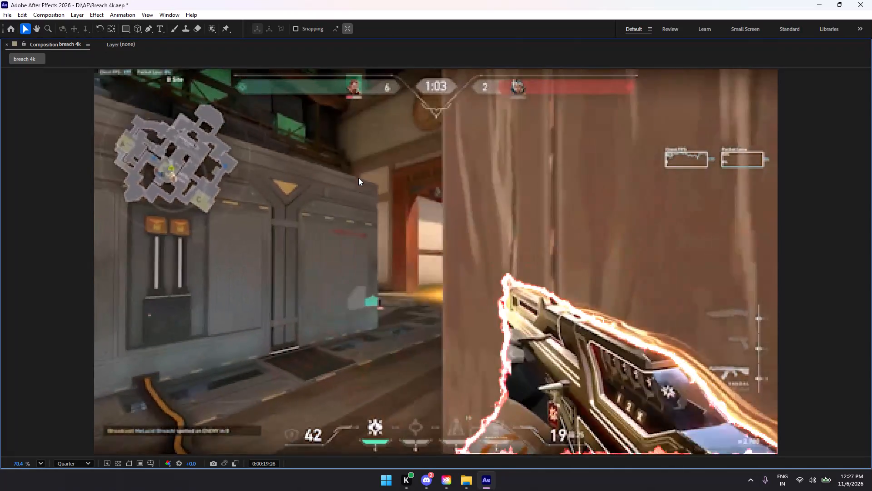
key(space)
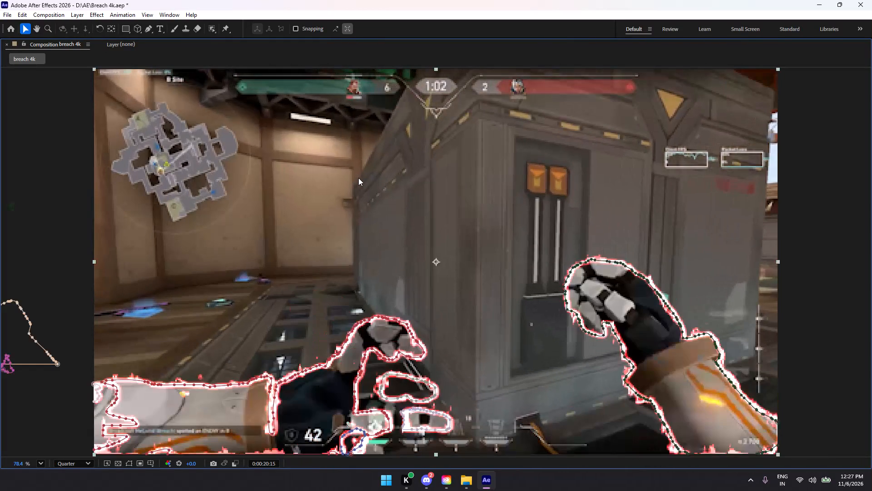
key(grave)
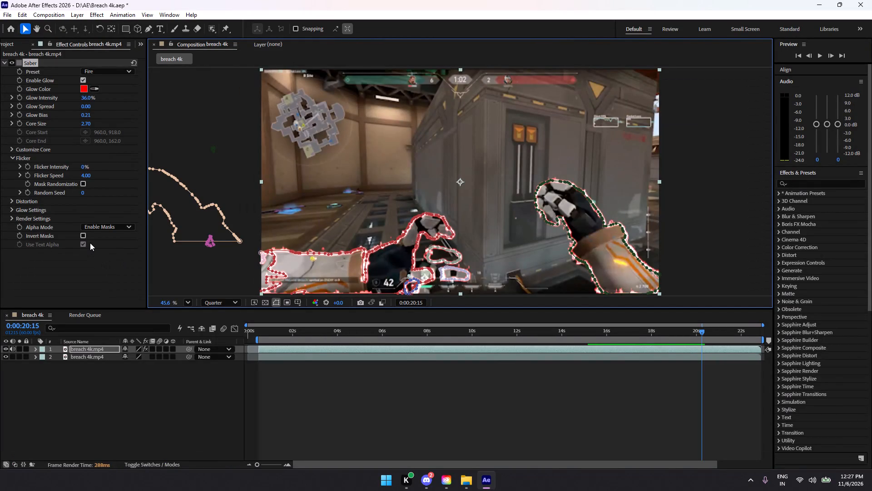
Collapse Saber's Flicker group and set the Random Seed under Glow Distortion to 0.
click(12, 200)
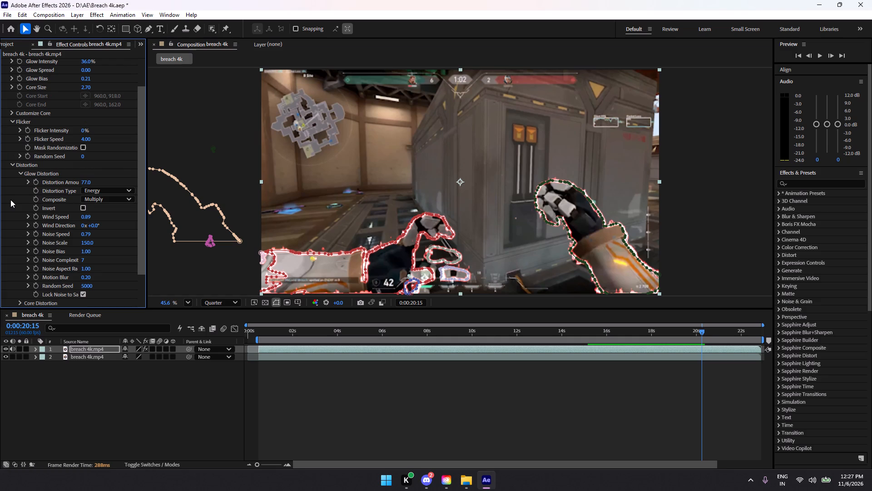
click(14, 118)
click(11, 120)
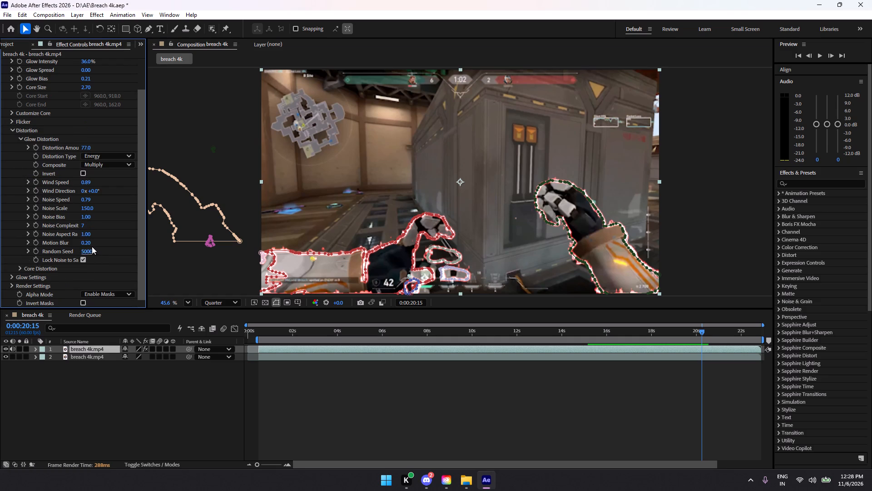
drag(89, 251, 79, 251)
Review the new distortion seed by playing the composition in a maximized view, stop it, and restore the layout.
click(424, 185)
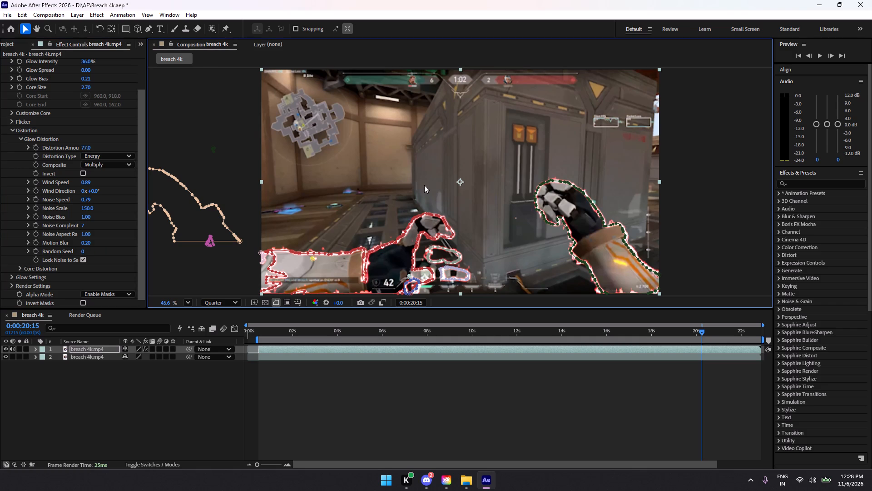
key(grave)
key(space)
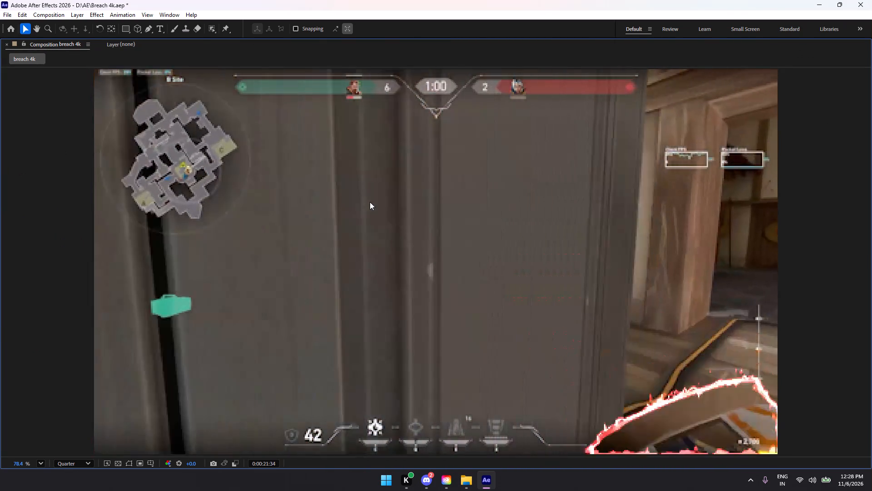
key(space)
key(grave)
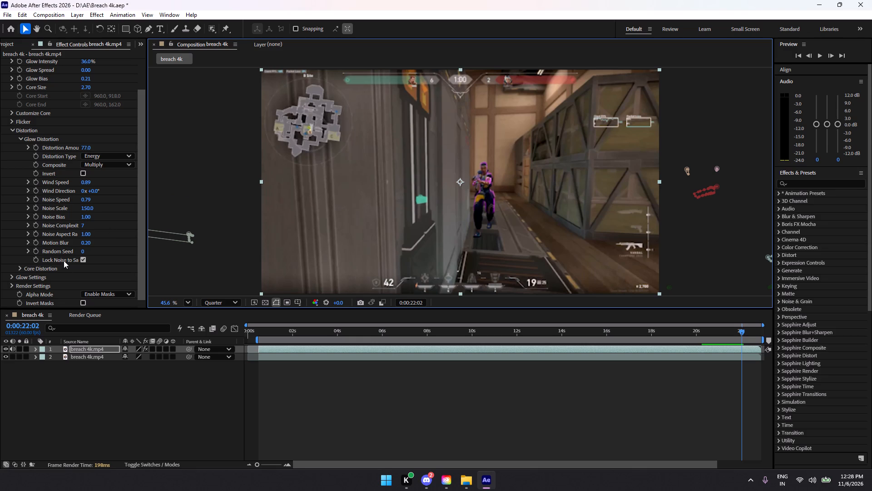
Examine Saber's Core Distortion settings, and collapse the Distortion groups.
click(18, 266)
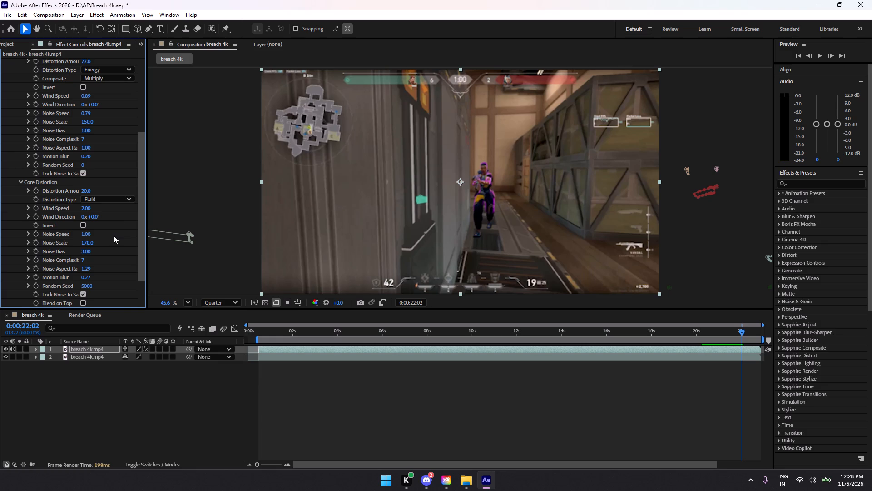
click(213, 301)
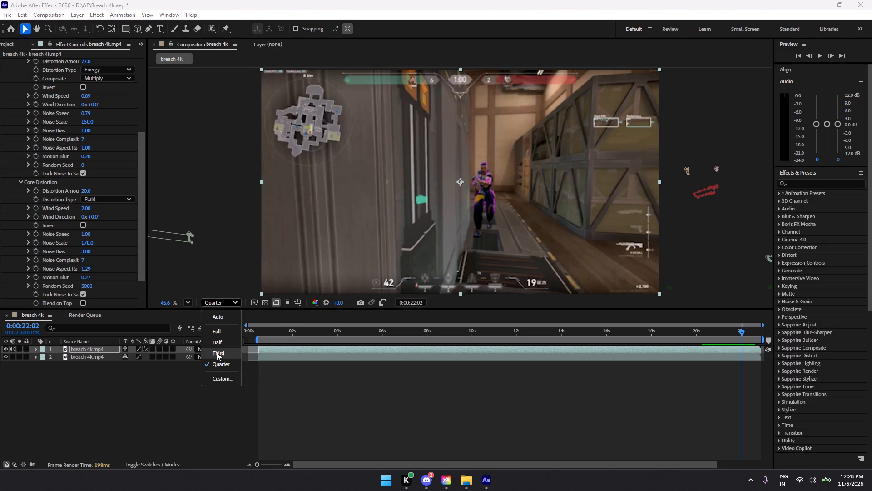
scroll(114, 175, up, 4)
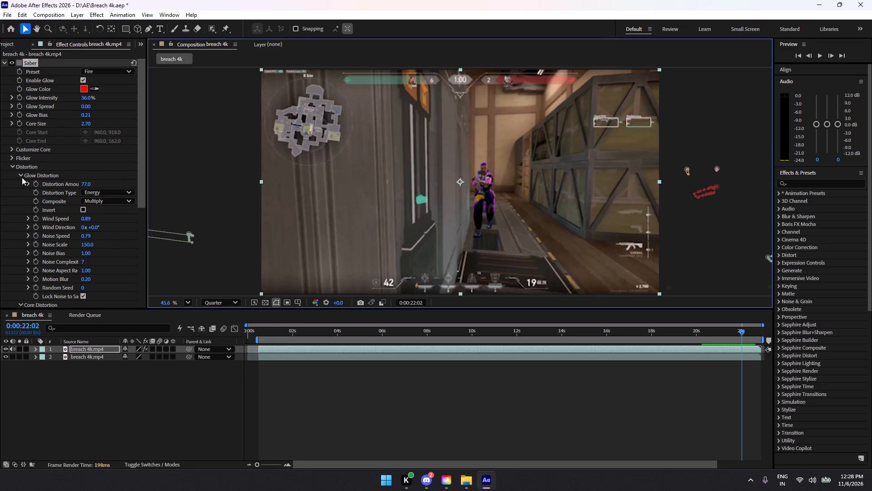
click(21, 177)
click(20, 185)
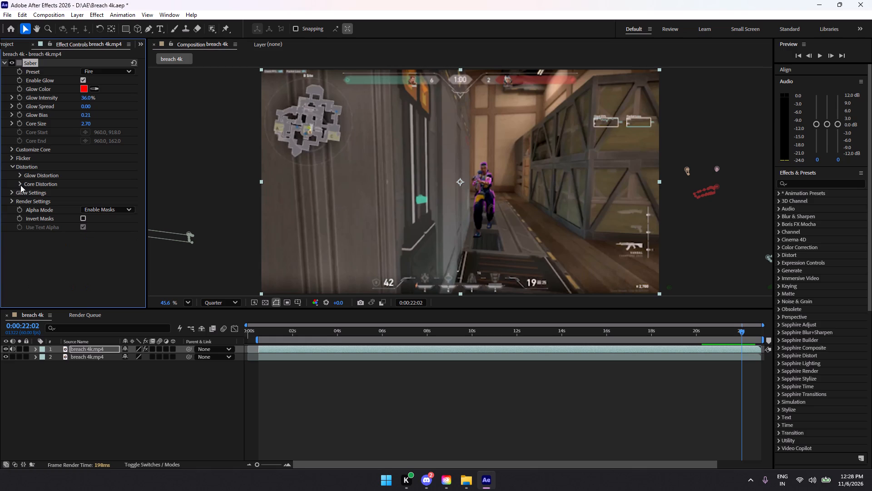
click(13, 167)
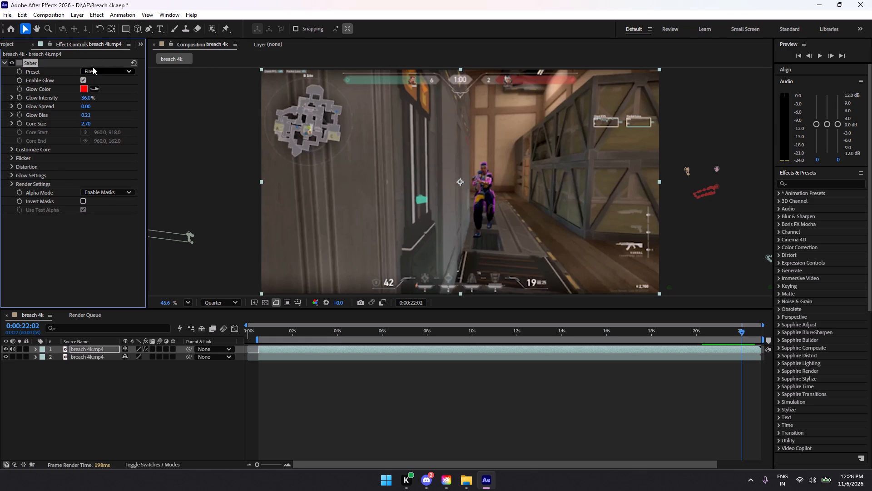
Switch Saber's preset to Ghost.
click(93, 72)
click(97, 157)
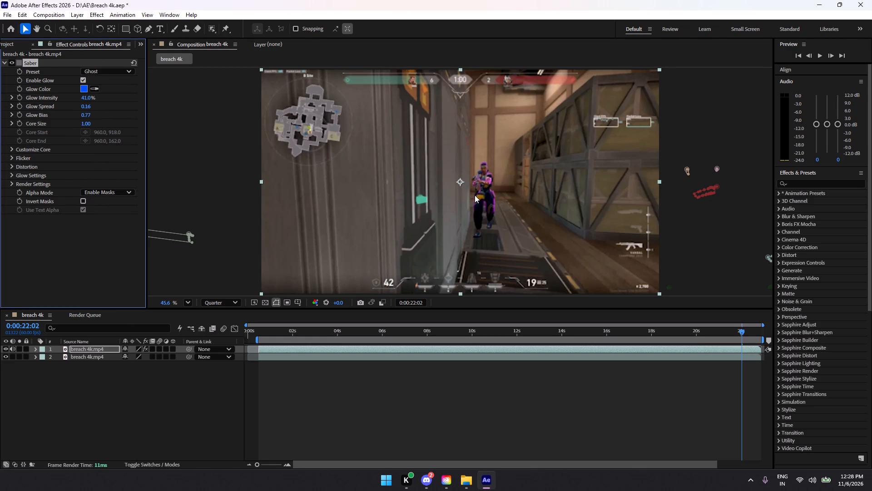
Move the current time to 0:00:02:54 to view the Saber glow around the weapon.
key(space)
drag(427, 333, 310, 331)
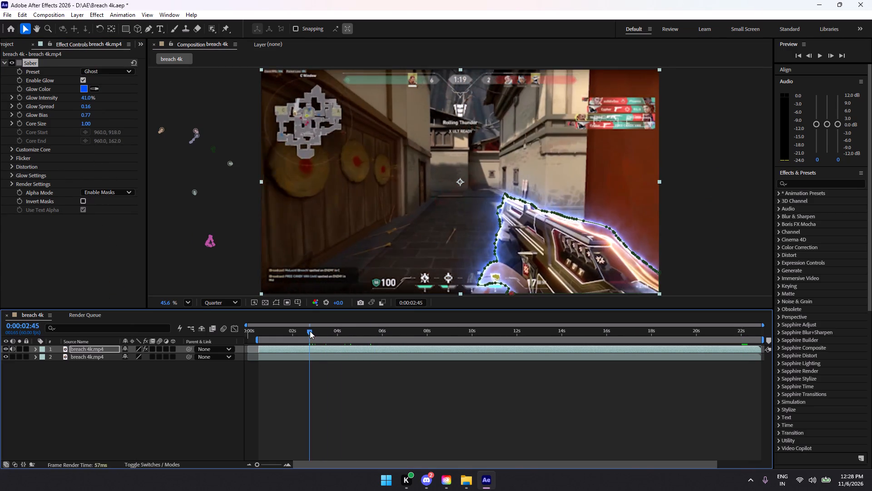
drag(310, 331, 312, 330)
Switch Saber's preset to Hot, keeping Enable Glow on.
click(109, 76)
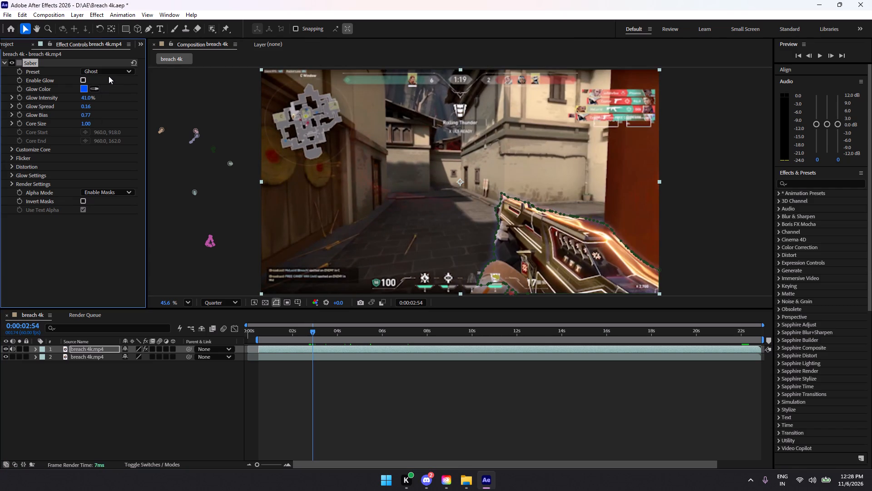
click(87, 80)
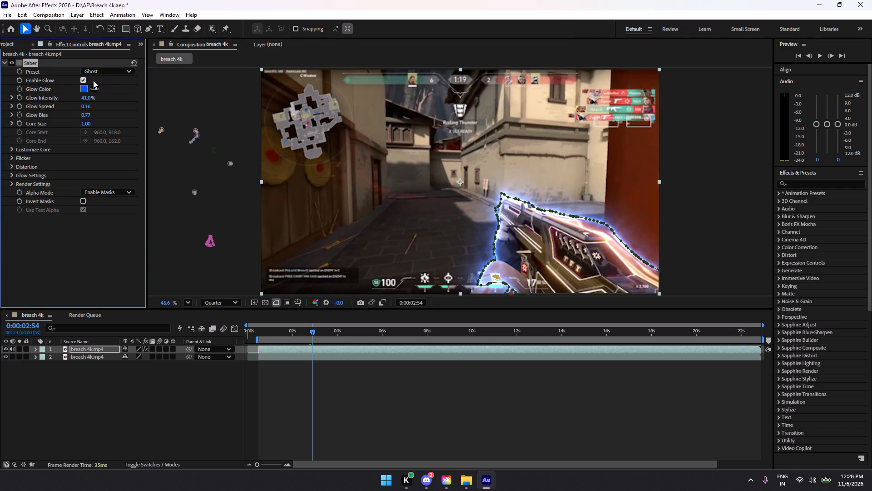
click(123, 72)
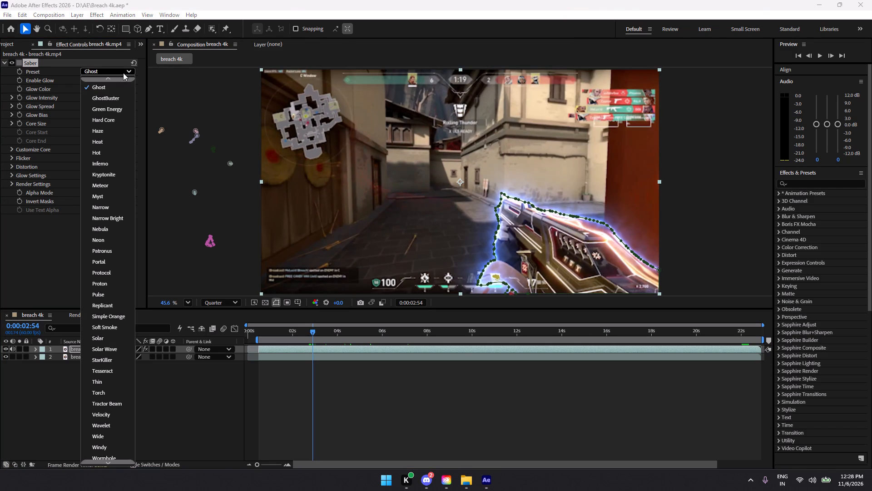
click(92, 161)
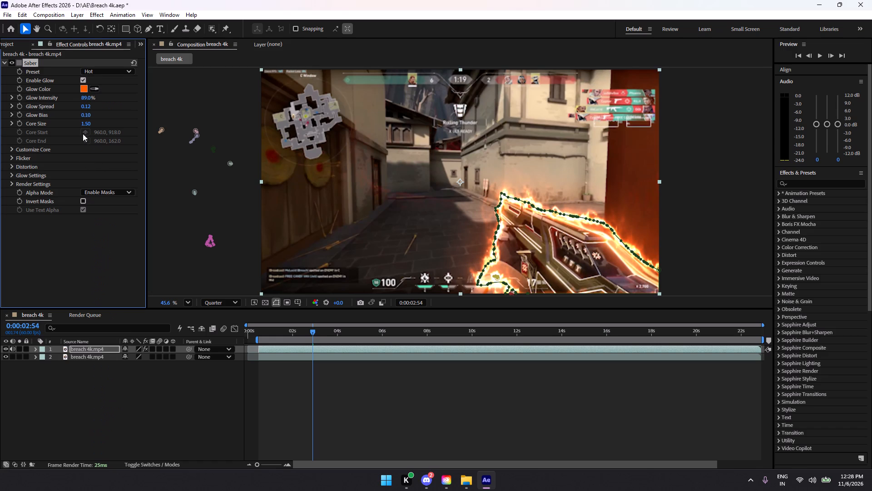
Set Saber's Glow Intensity to 7%.
drag(84, 98, 45, 100)
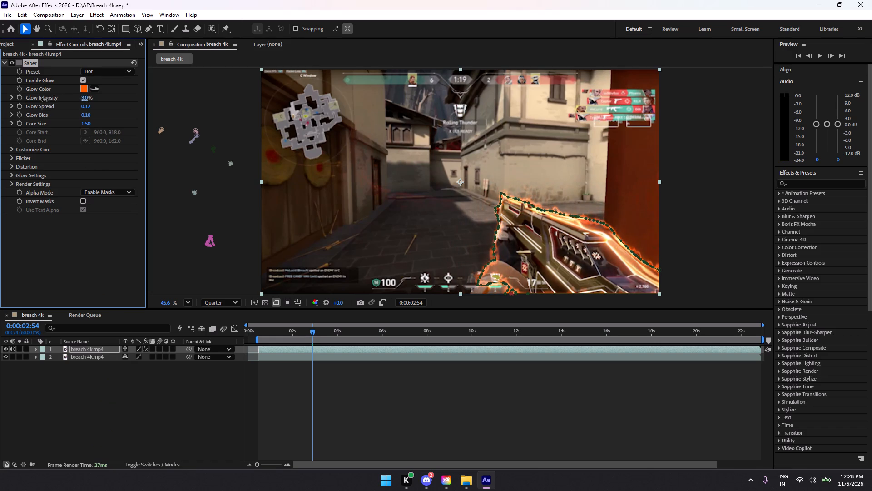
drag(45, 100, 45, 100)
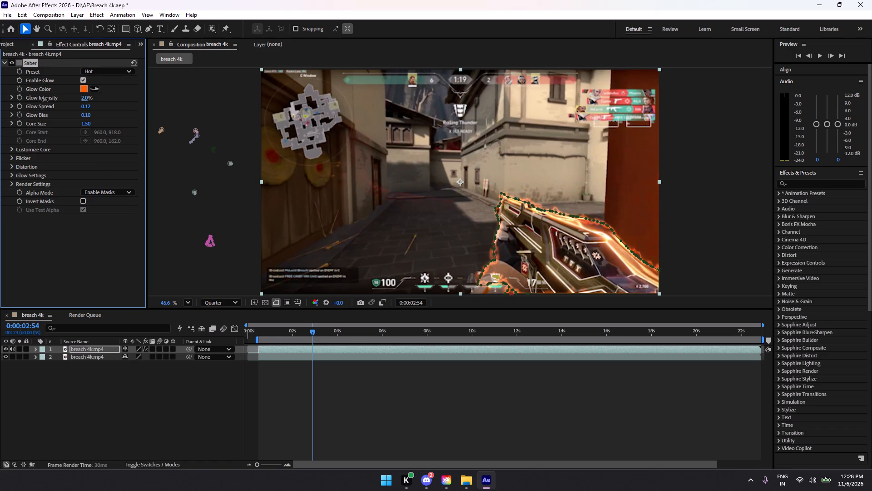
drag(45, 100, 48, 100)
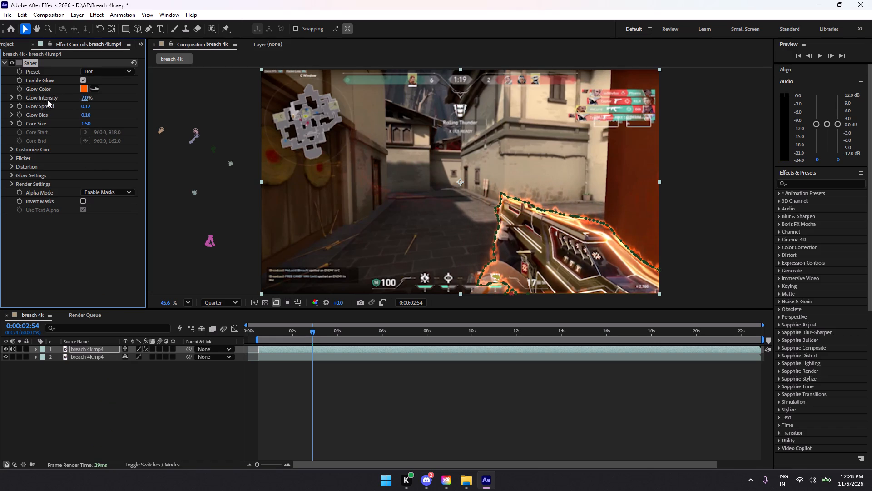
Set Saber's Glow Spread to 0.00.
drag(81, 106, 90, 106)
drag(85, 106, 75, 106)
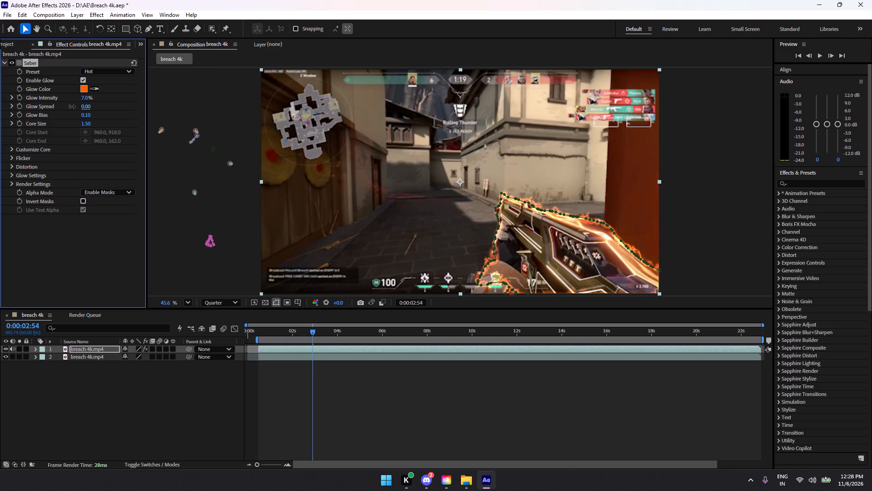
drag(75, 106, 55, 108)
Set the composition's preview resolution to Full and play a short stretch from 0:00:02:54 to check the weapon glow.
click(219, 306)
click(216, 328)
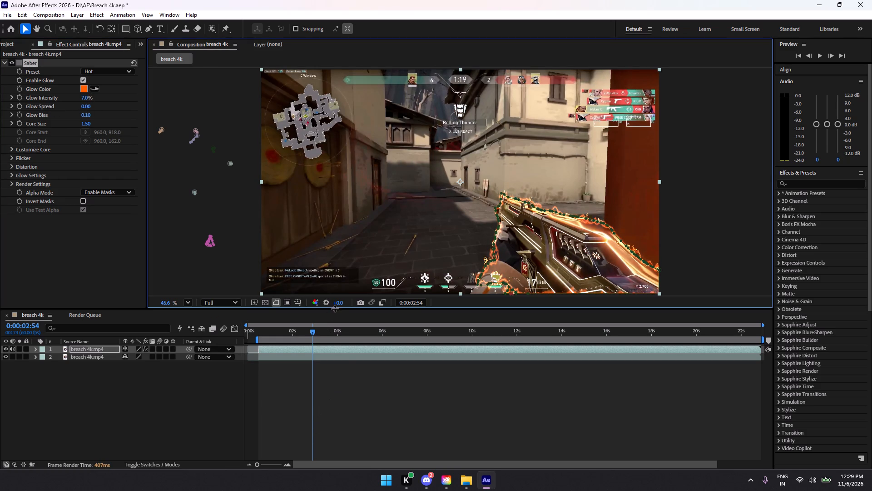
key(space)
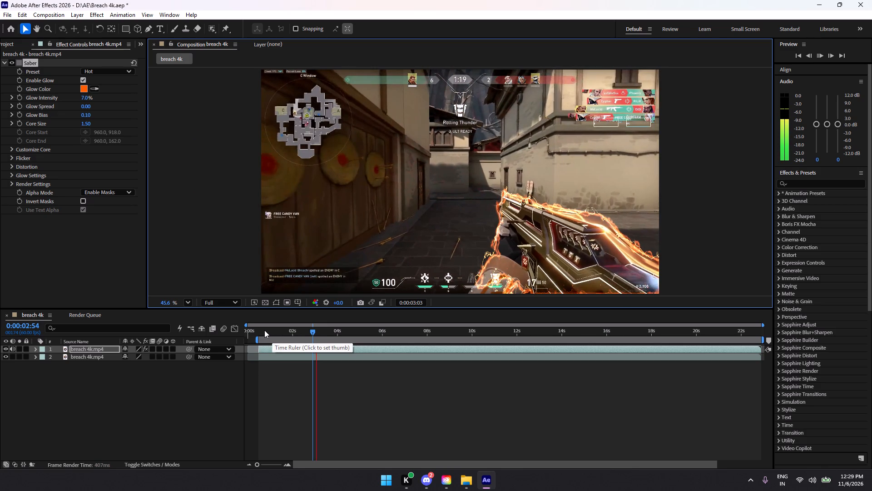
key(space)
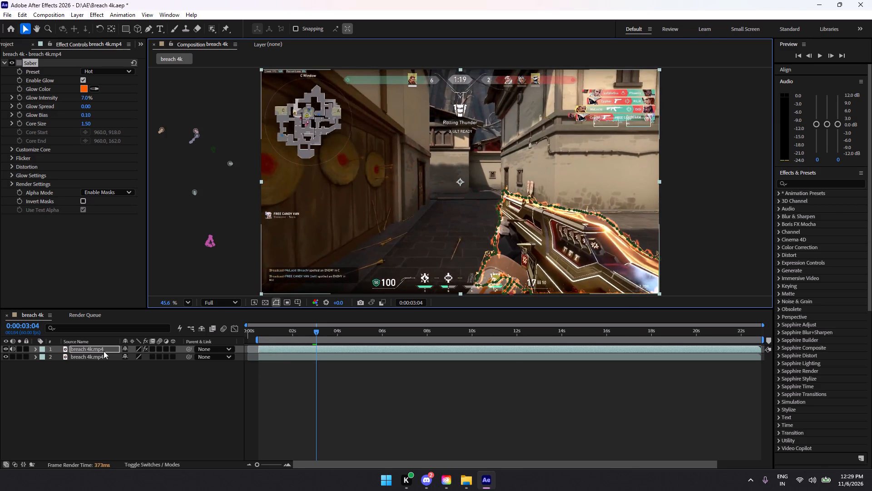
Add the breach 4k composition to the Render Queue.
click(7, 15)
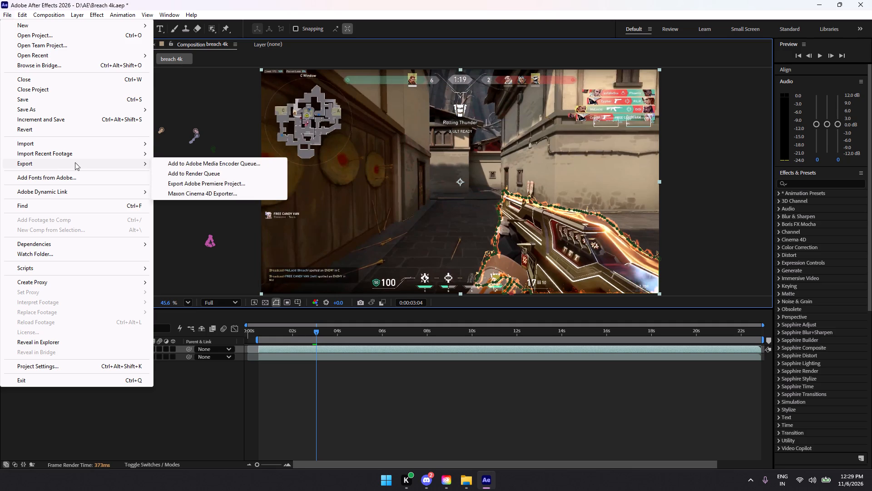
click(211, 175)
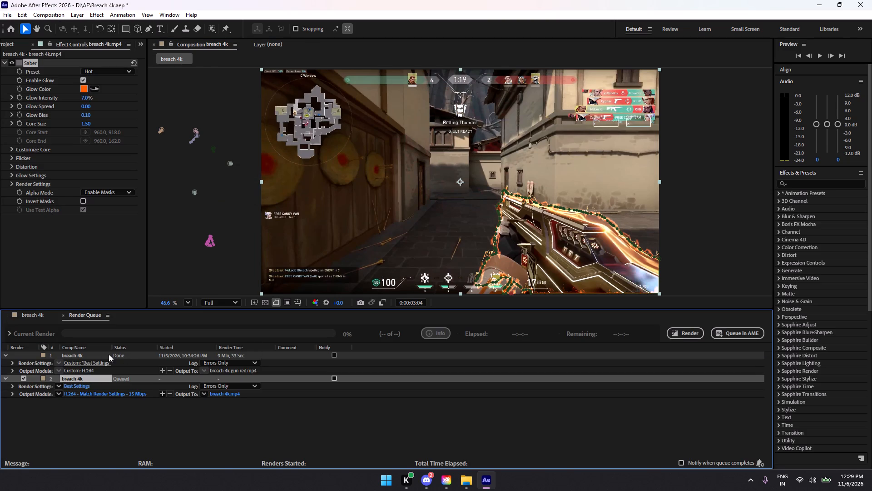
Delete the already completed breach 4k item from the render queue, keeping only the newly queued one.
click(102, 354)
key(Delete)
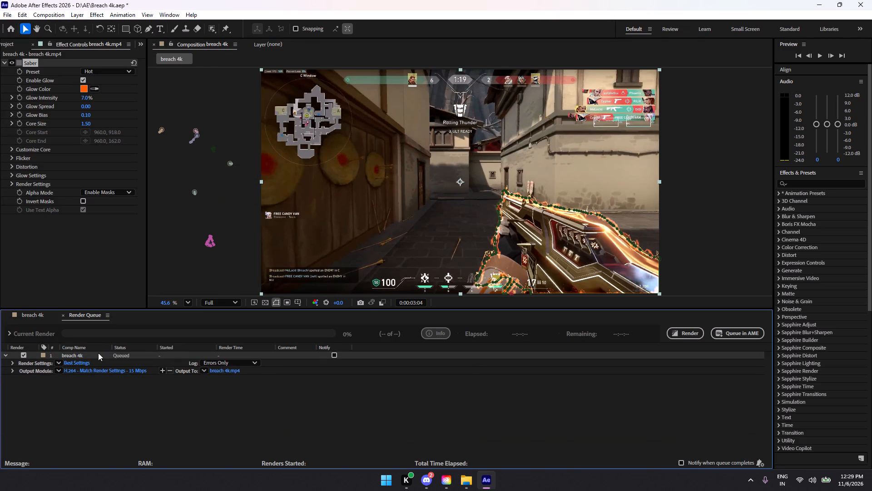
Start rendering the queued breach 4k composition with Best Settings and H.264 output to breach 4k.mp4.
click(694, 333)
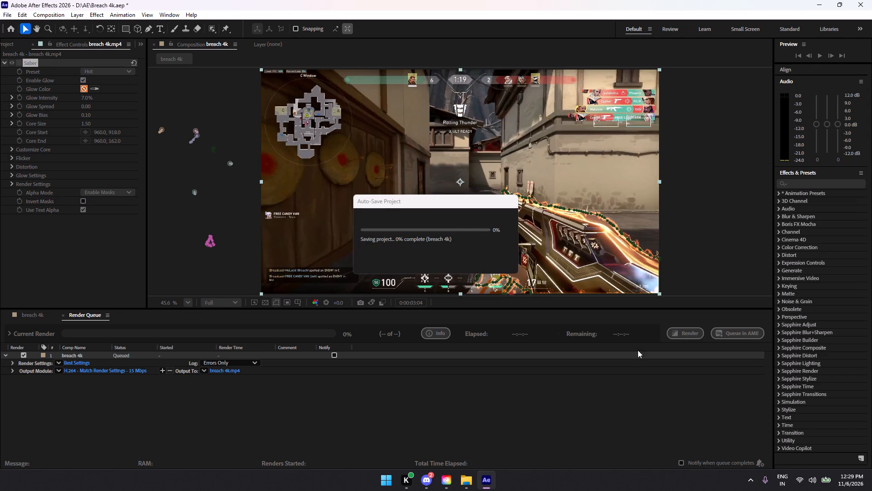
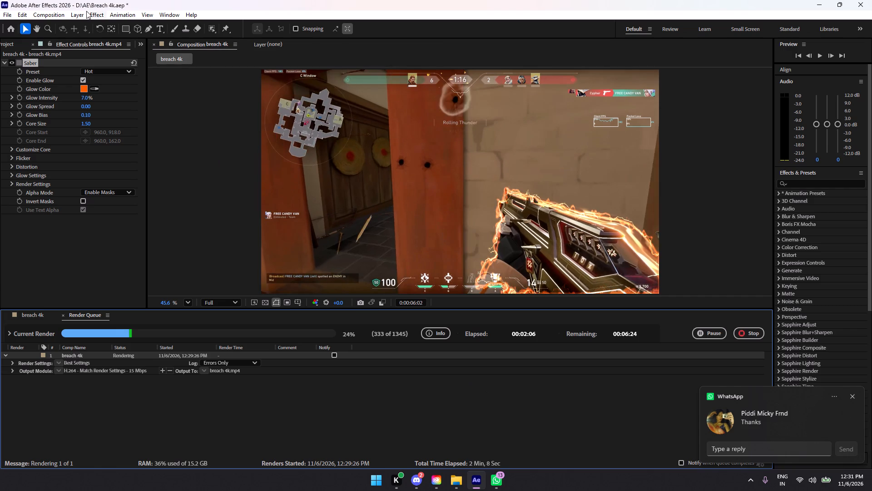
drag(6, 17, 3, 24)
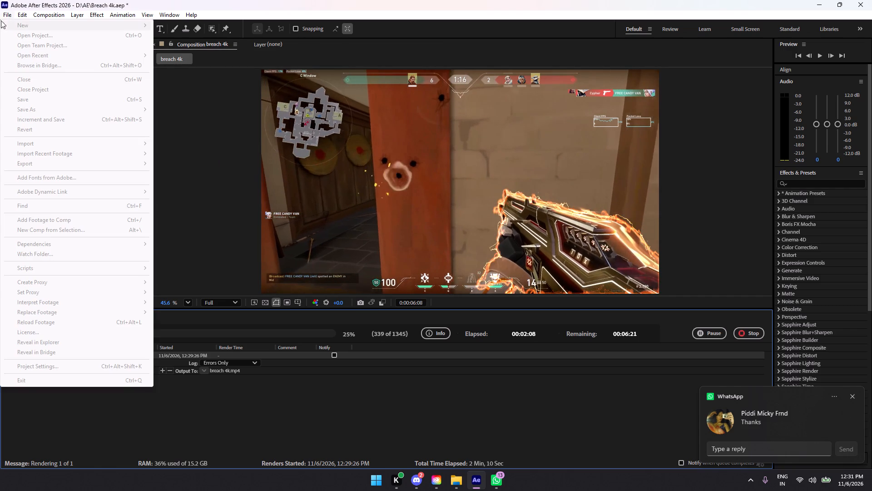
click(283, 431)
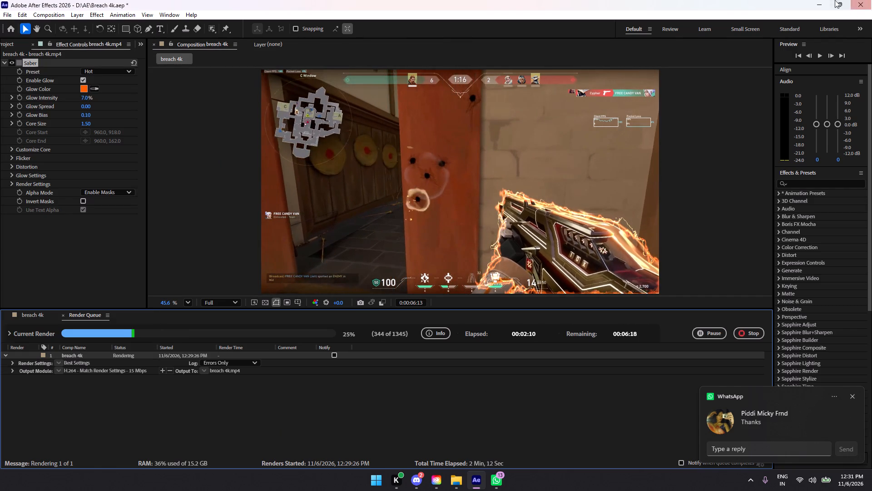
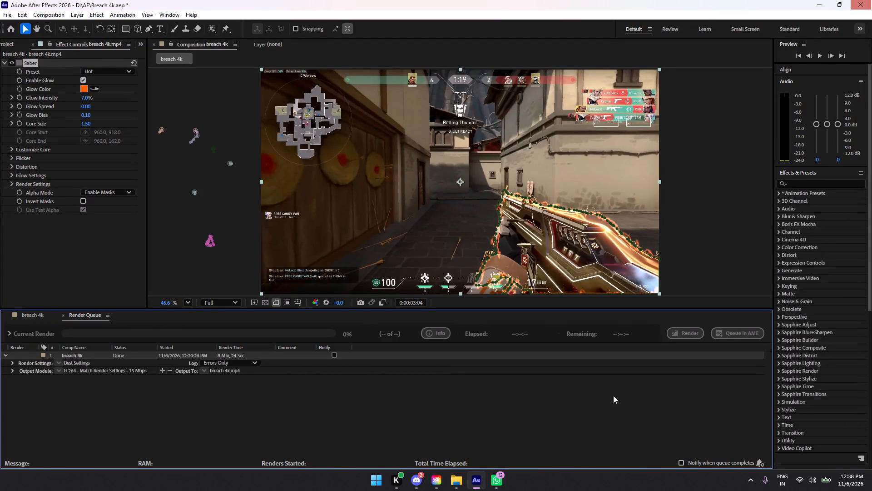
Switch to File Explorer to find the rendered breach 4k.mp4 file.
click(459, 478)
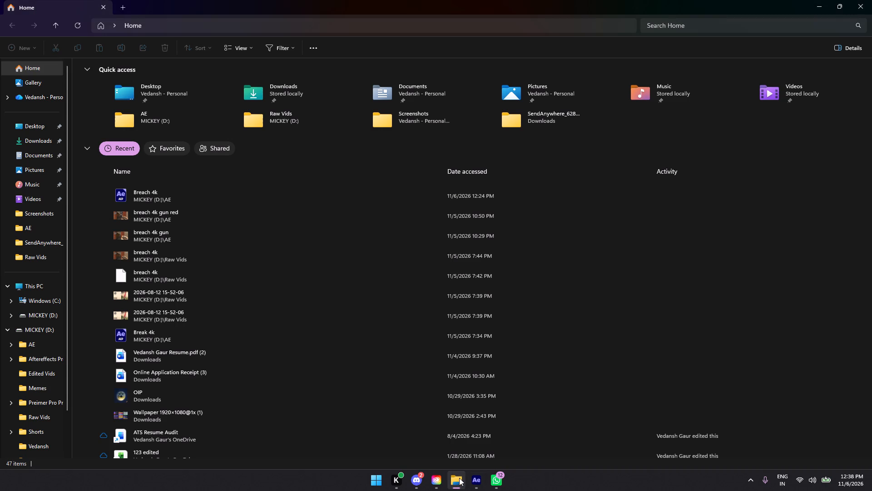
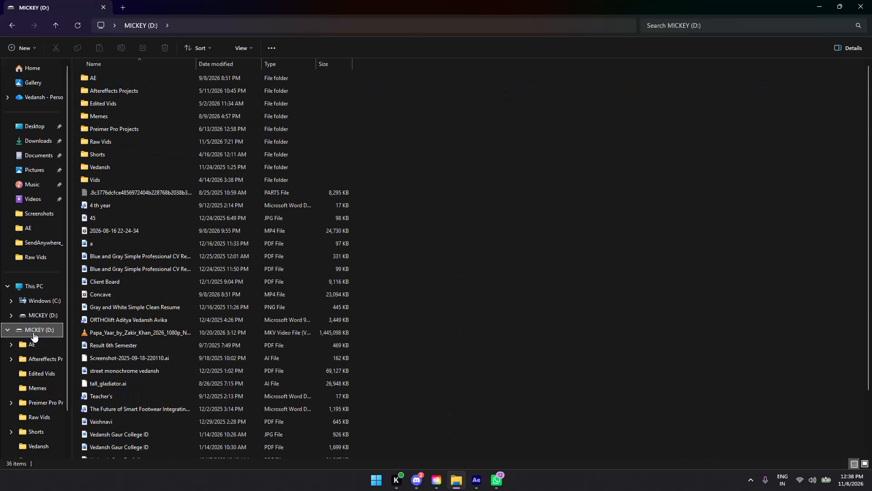
Open the exported breach 4k MP4 video from the AE folder on the D: drive and watch it.
double_click(267, 77)
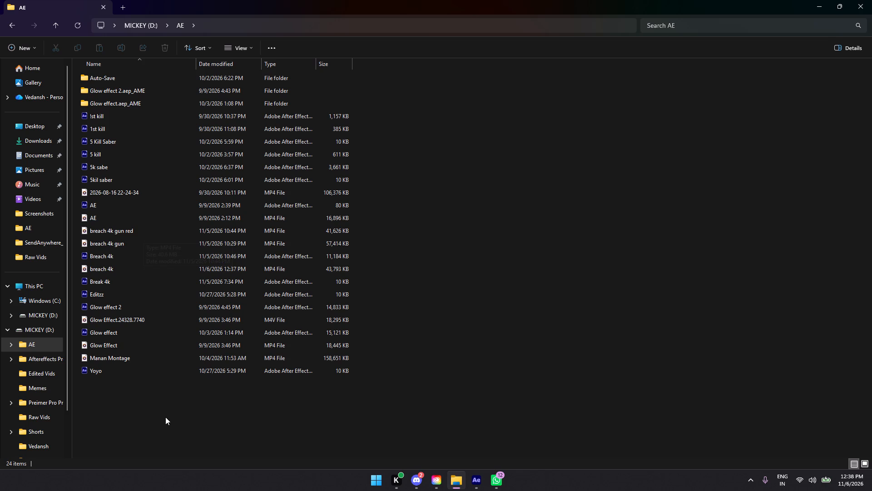
double_click(154, 267)
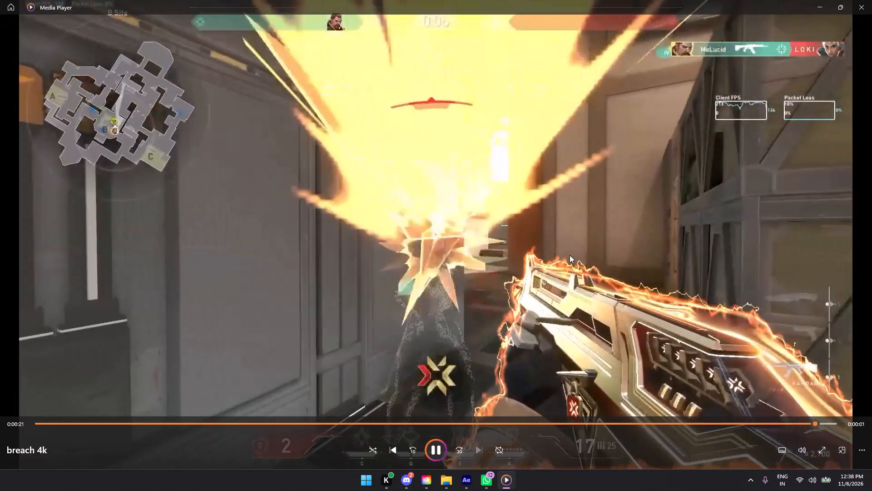
Close the Media Player preview of the rendered breach 4k video.
click(871, 0)
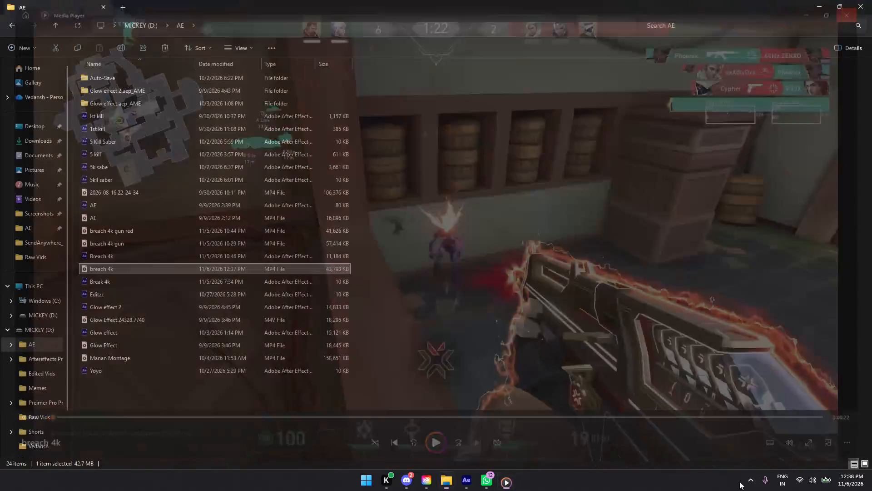
Switch to After Effects and close it, saving the changes to the Breach 4k.aep project.
click(476, 477)
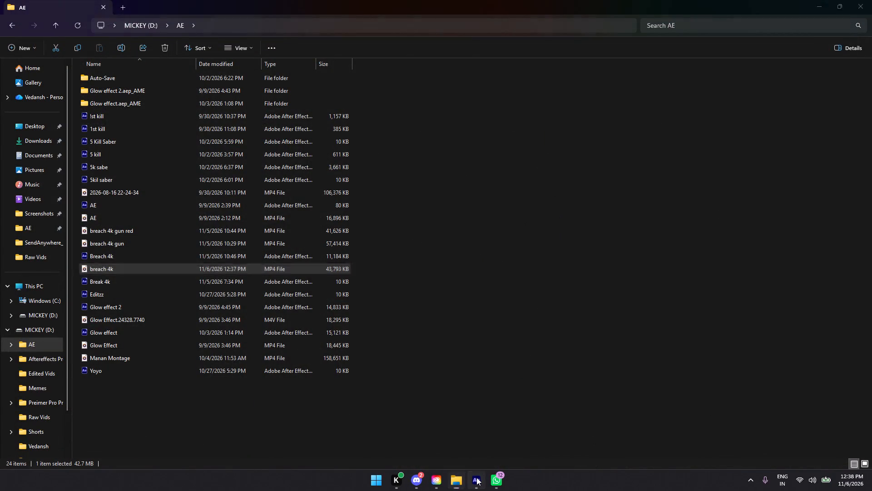
click(871, 0)
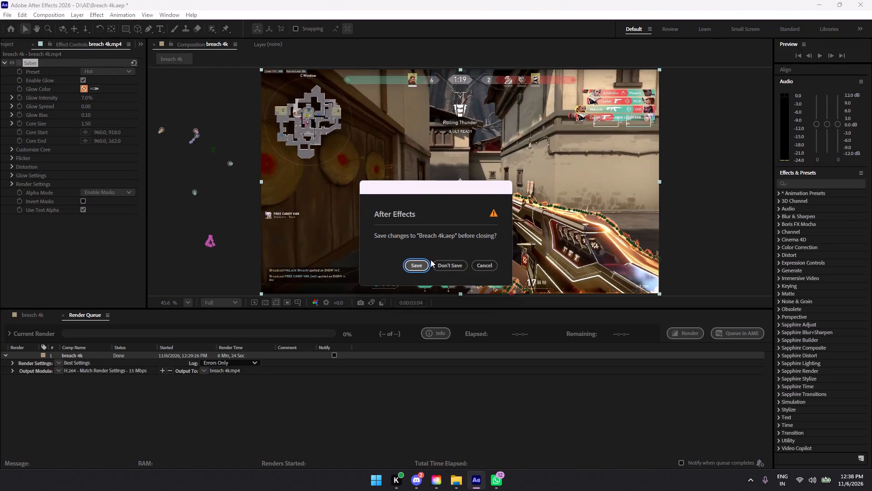
click(411, 261)
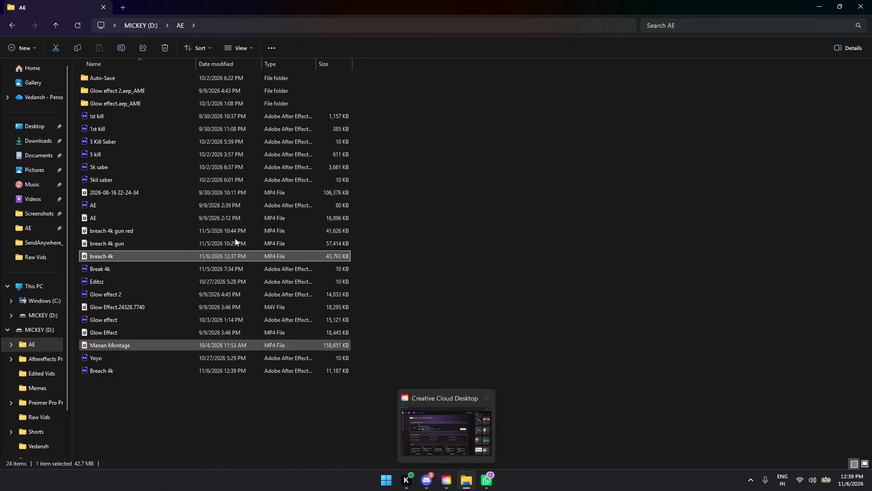
Switch to Creative Cloud Desktop and launch Premiere Pro from its app shortcuts.
click(447, 479)
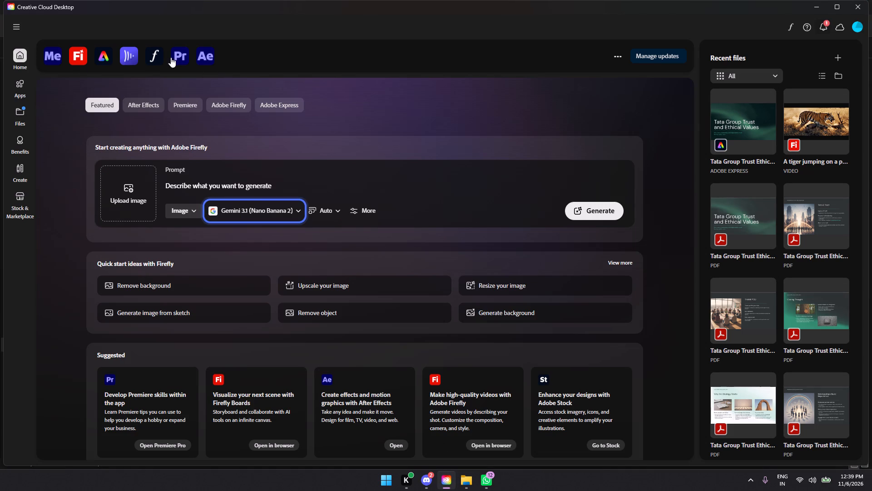
click(182, 58)
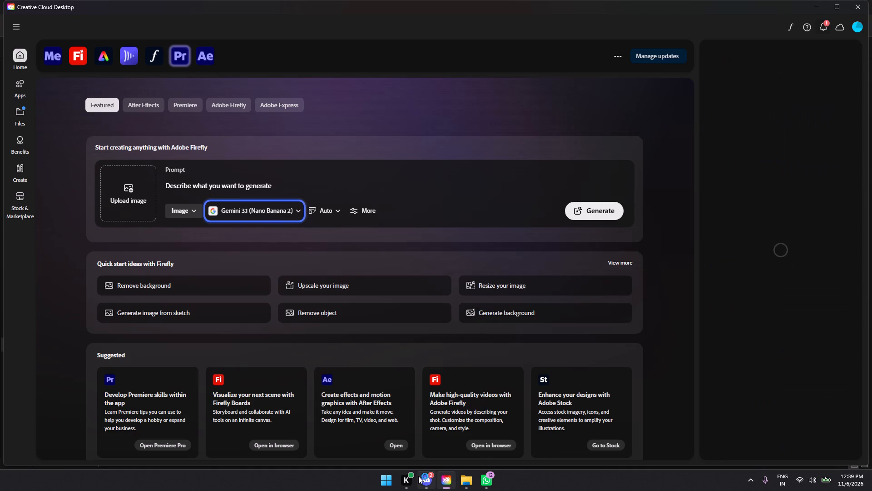
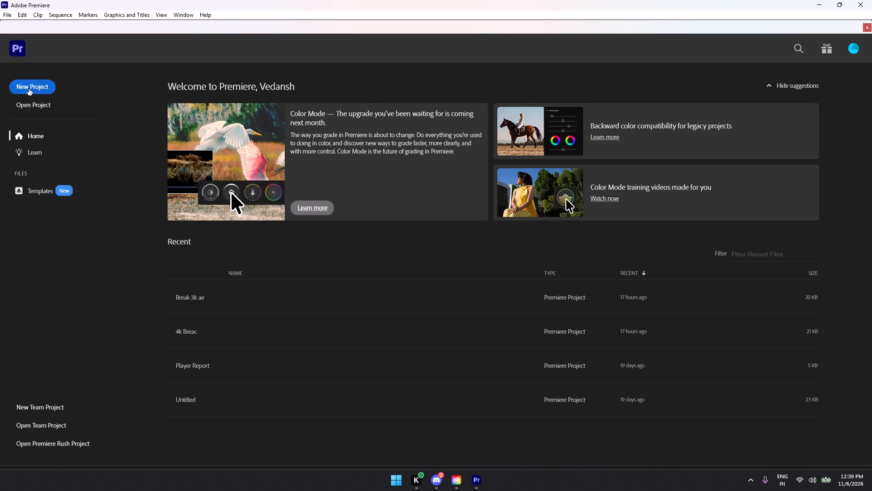
Open the recent Premiere project 4k Breac.
click(213, 334)
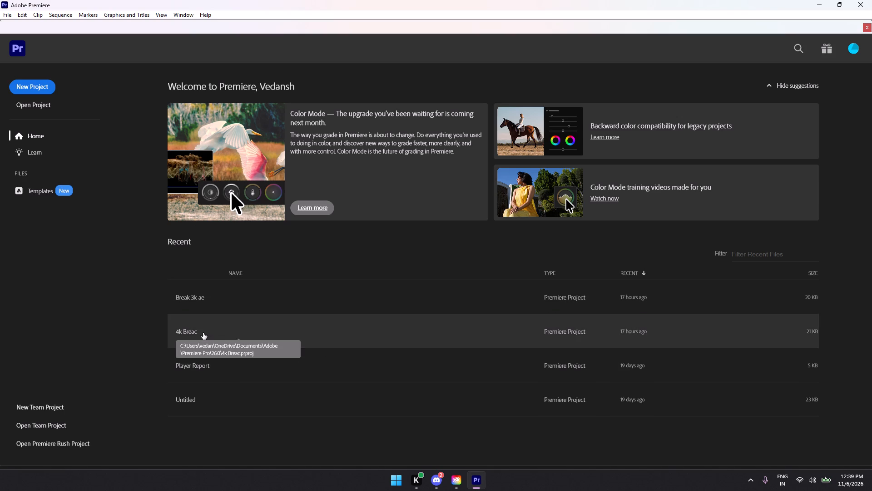
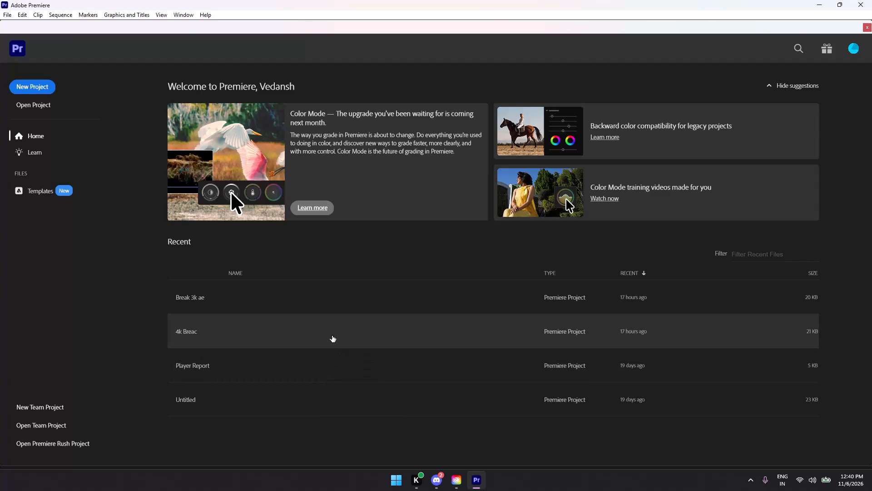
Open the recent project 4k Breac.
click(309, 333)
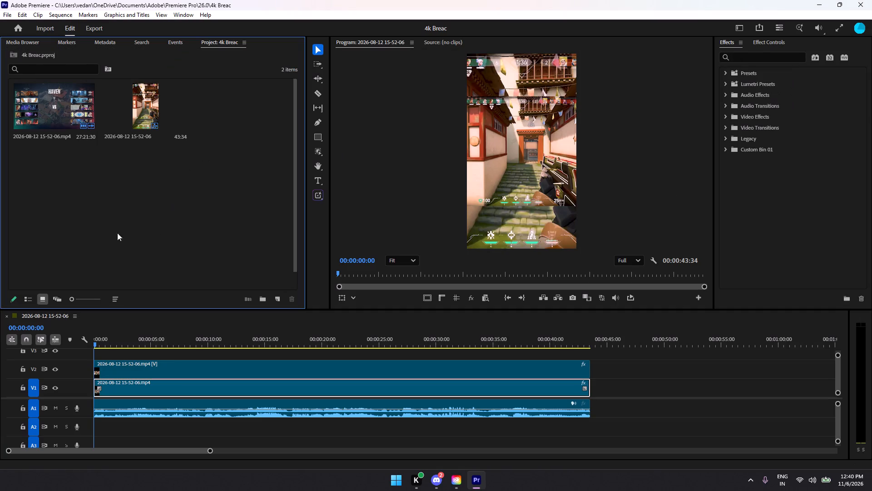
Import the rendered breach 4k MP4 video from the AE folder on drive D into the project.
click(75, 214)
key(ctrl+i)
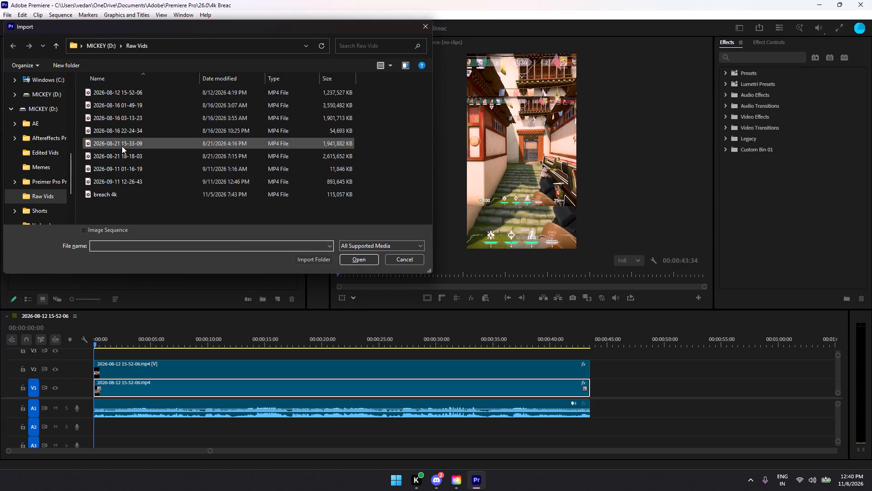
click(42, 129)
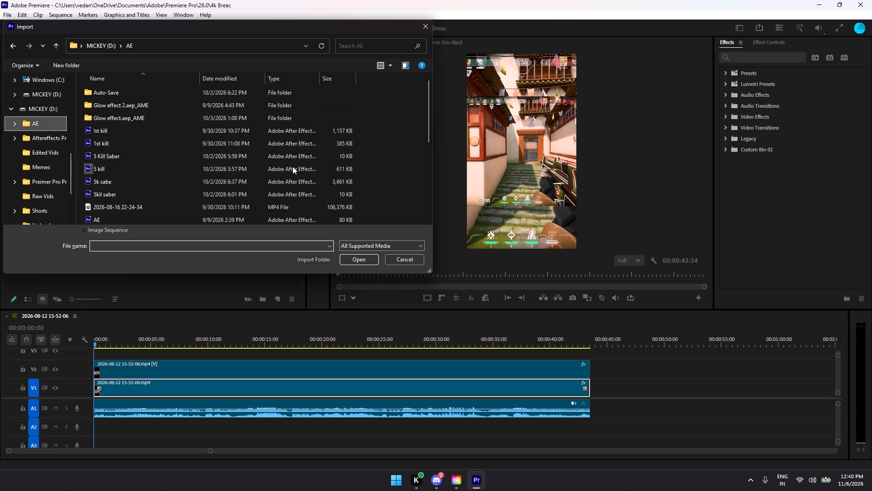
scroll(295, 170, down, 5)
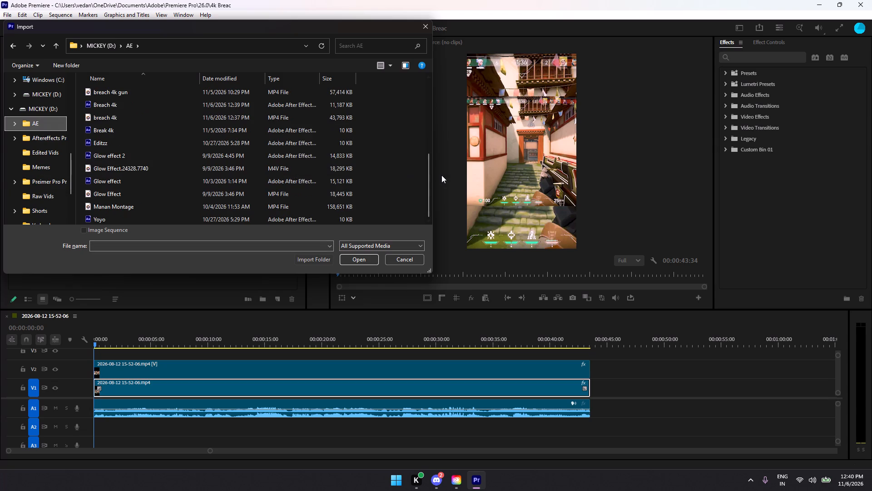
drag(428, 184, 428, 177)
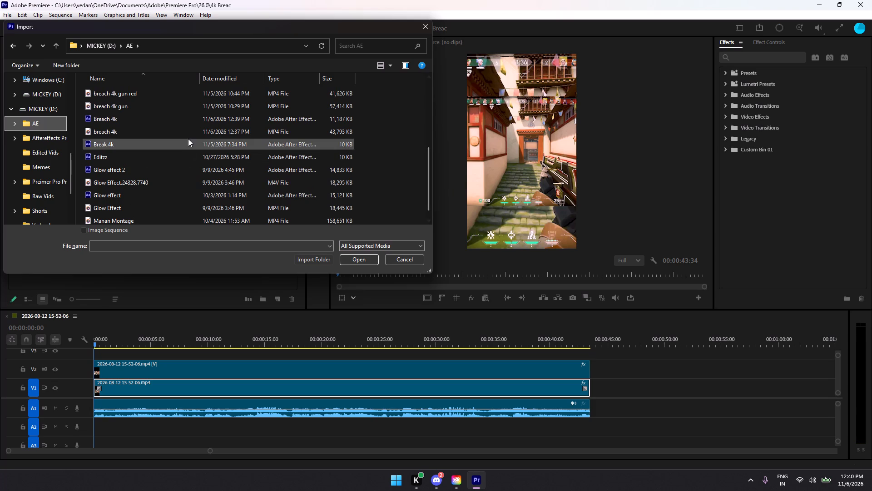
click(190, 136)
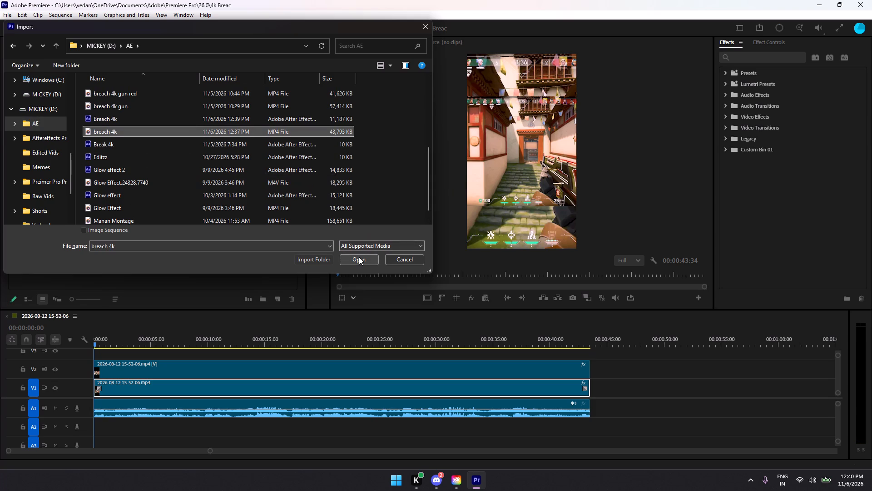
click(359, 257)
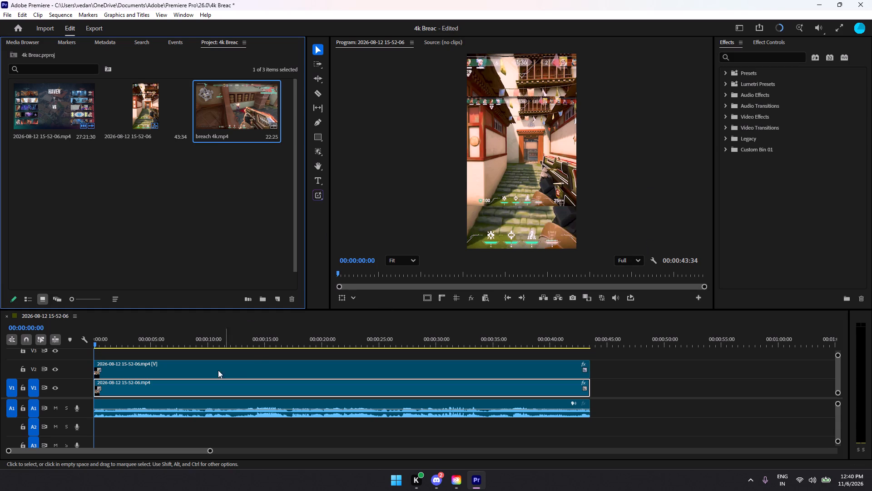
Place the breach 4k.mp4 clip on video track V3, starting at 00:00:14:55 where it matches the gameplay footage below.
scroll(508, 358, up, 1)
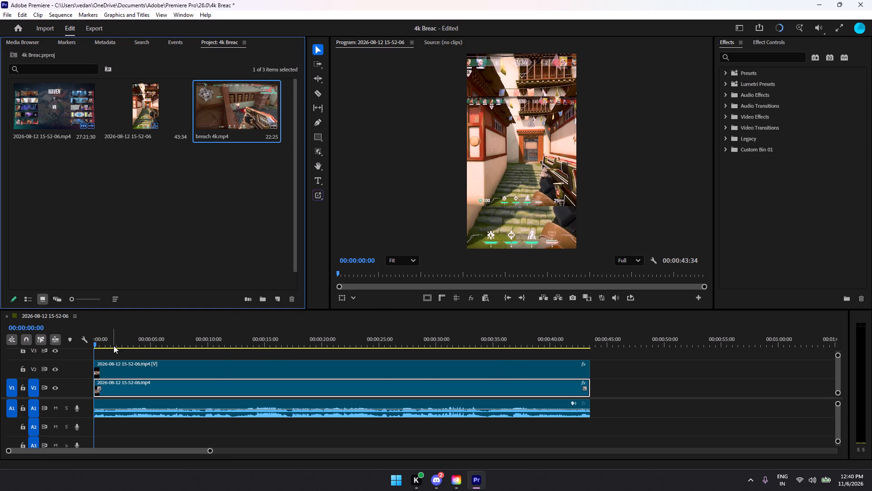
drag(94, 344, 134, 348)
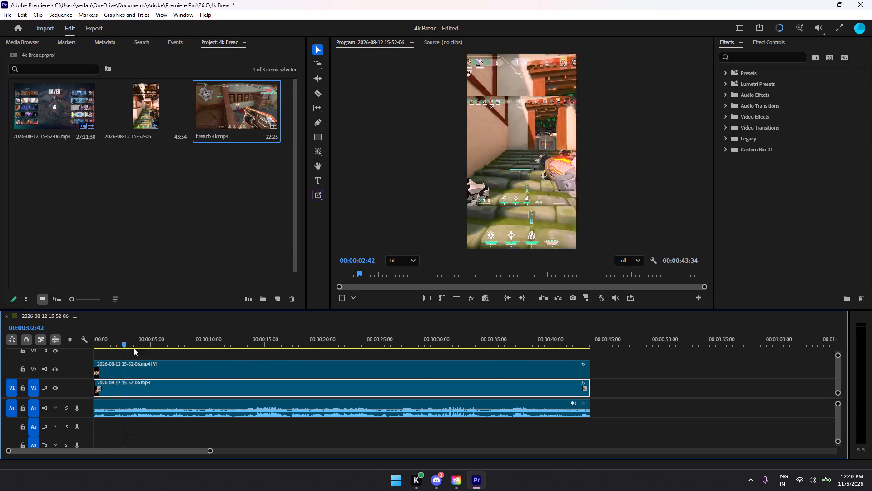
drag(134, 348, 164, 350)
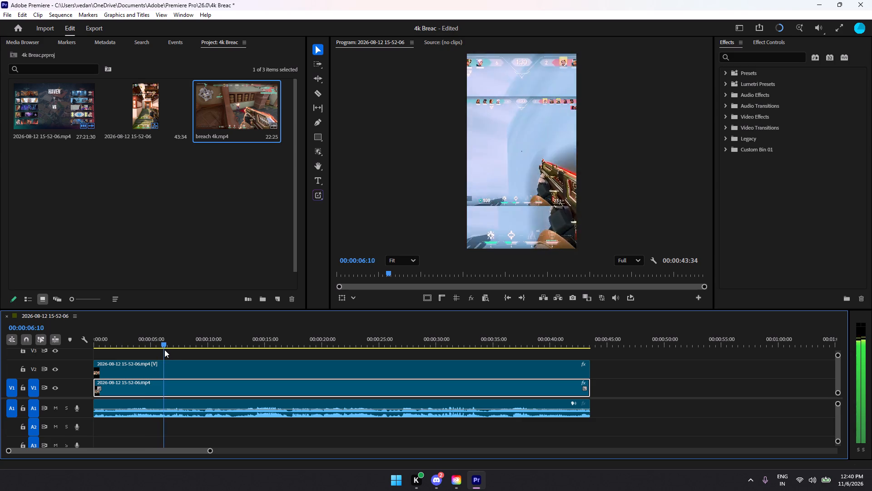
drag(164, 350, 249, 351)
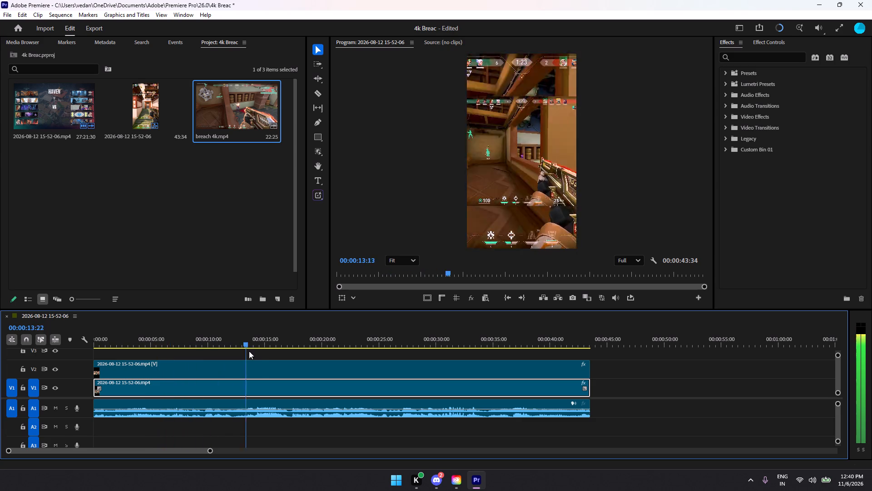
drag(249, 351, 263, 350)
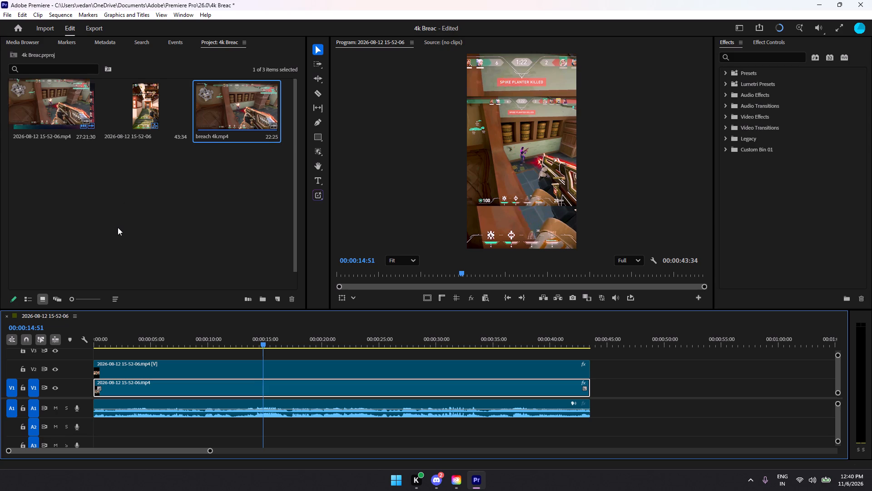
key(Right)
key(Right)
key(Right)
key(Right)
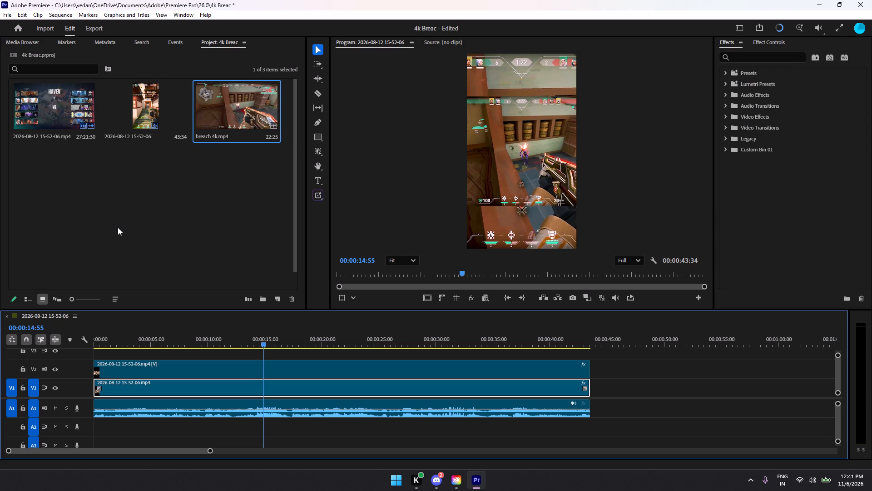
drag(215, 104, 293, 365)
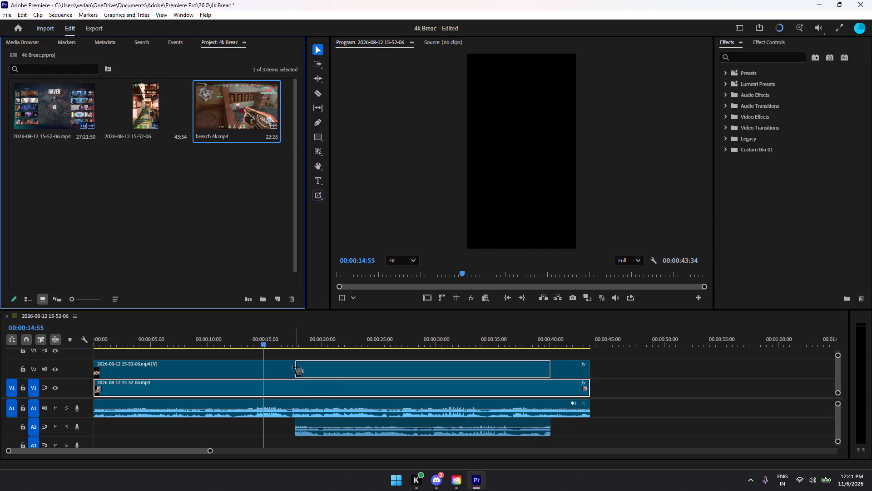
drag(293, 365, 264, 357)
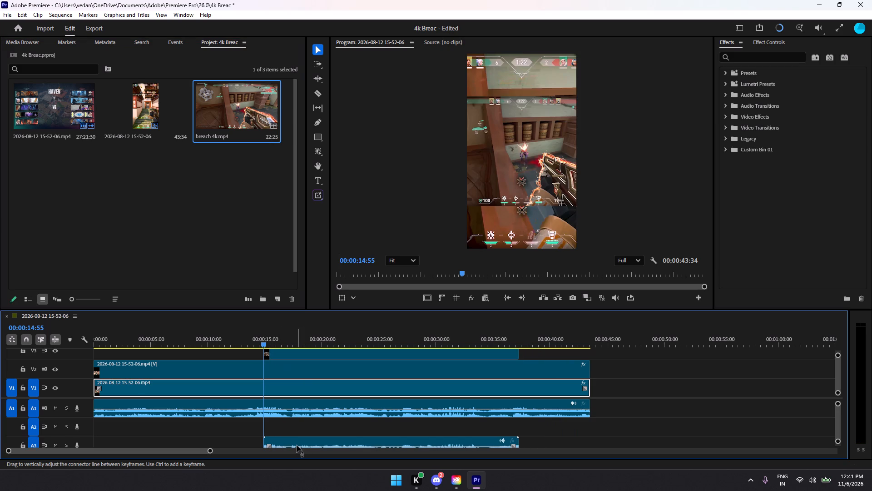
Unlink the breach 4k clip's audio from its video and delete that audio from track A3.
click(297, 445)
right_click(297, 445)
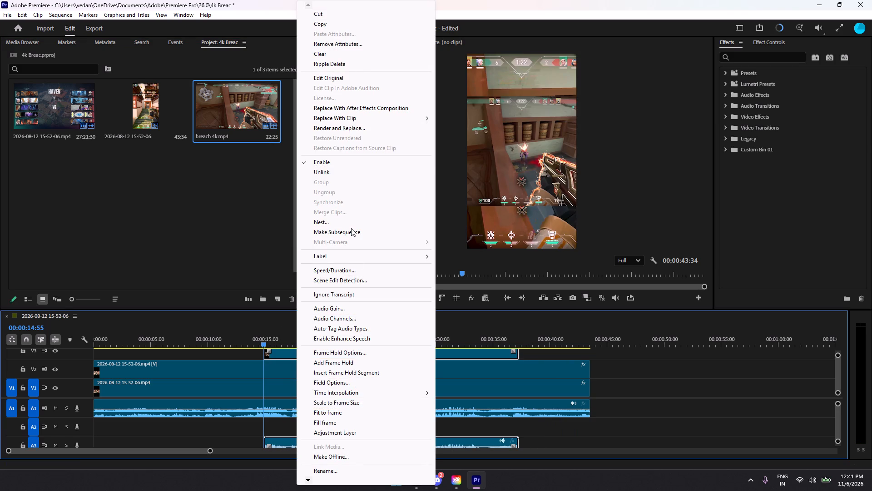
click(341, 171)
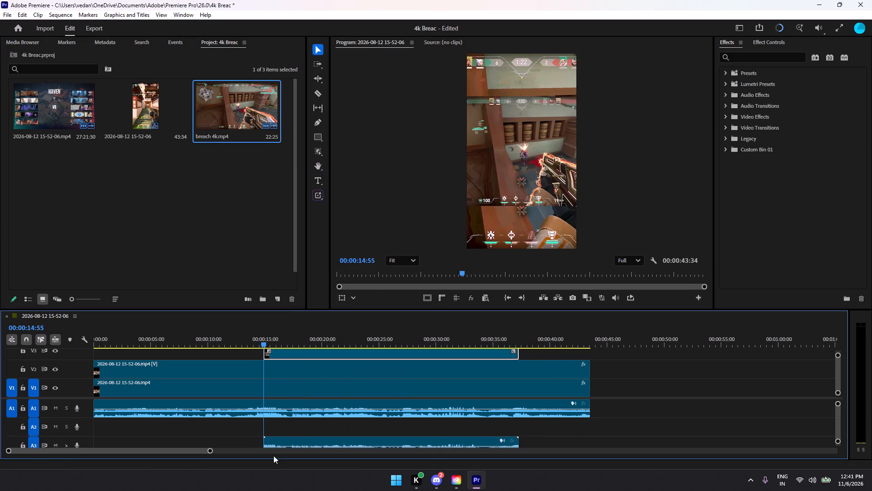
click(278, 445)
key(Delete)
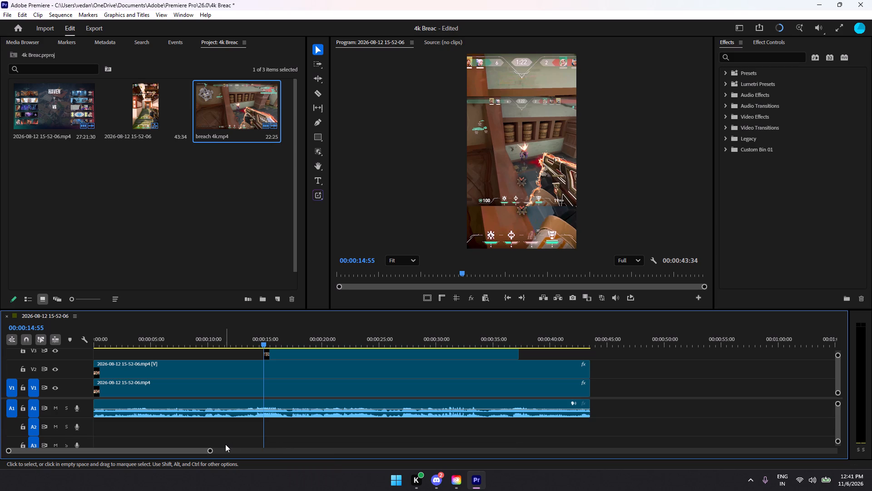
Play the sequence from the beginning with the Program monitor maximised to review the glow overlay.
drag(262, 344, 88, 353)
key(space)
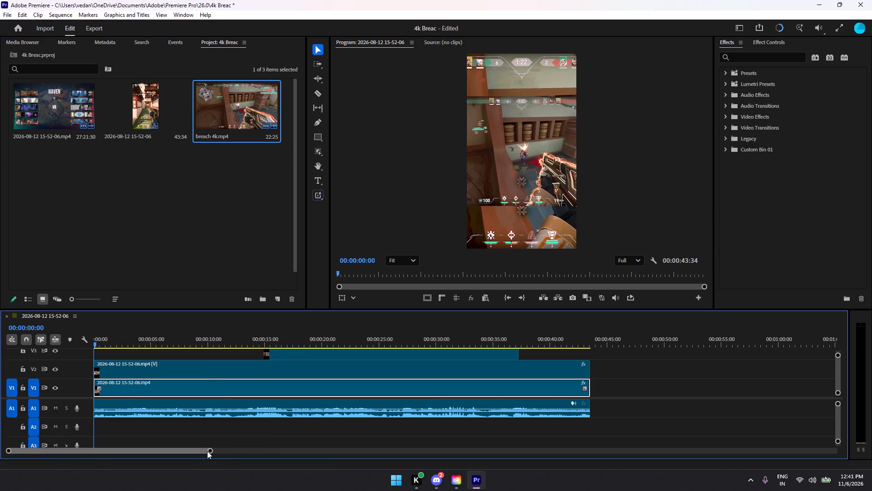
click(585, 116)
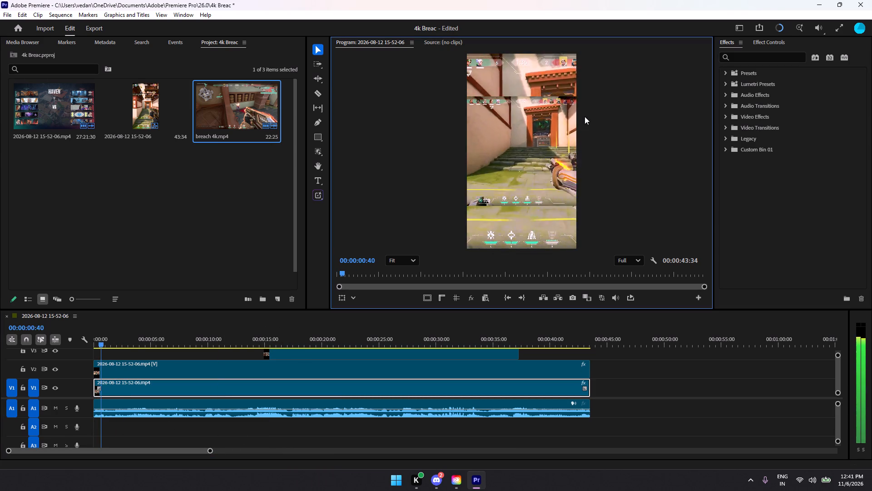
key(grave)
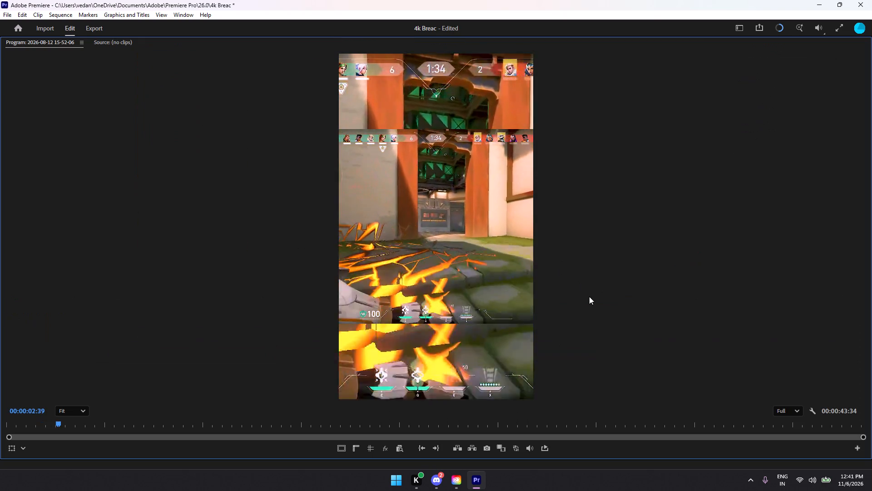
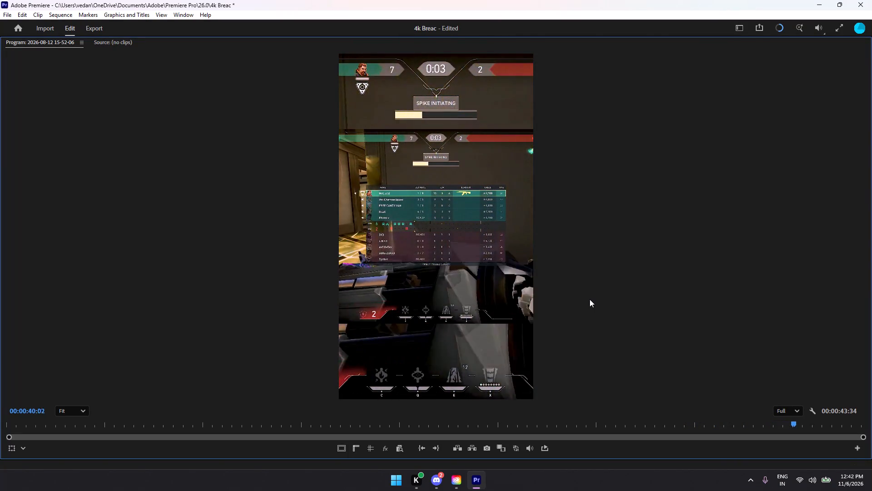
Stop the playback review and restore the Program monitor from maximised to the normal workspace layout.
key(space)
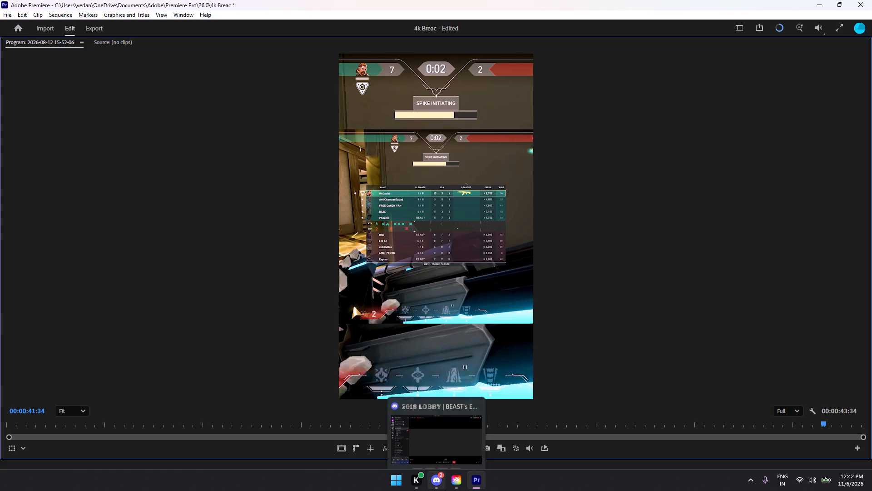
key(grave)
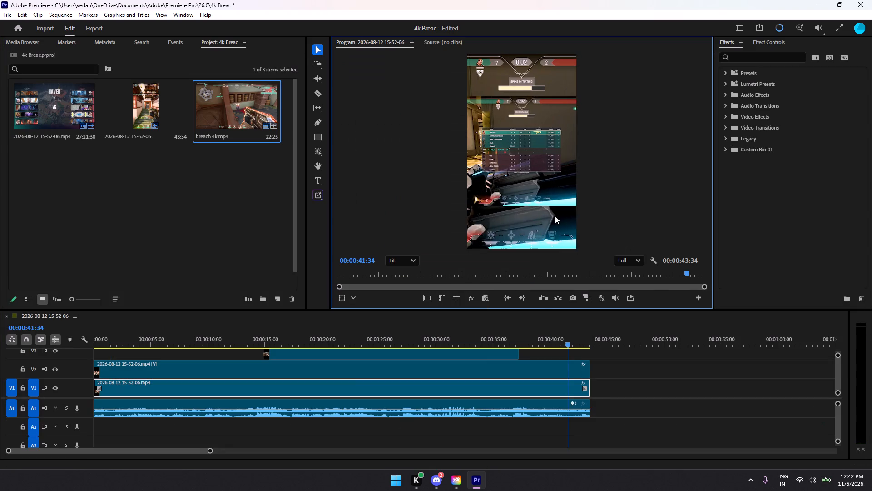
Examine the sequence frames around 00:00:37:13, where the breach 4k overlay on track V3 ends.
drag(568, 343, 516, 344)
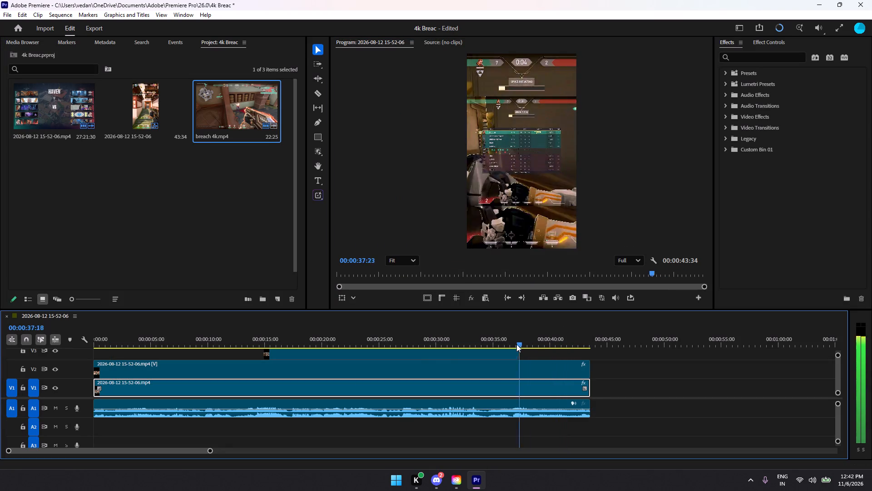
drag(516, 344, 518, 345)
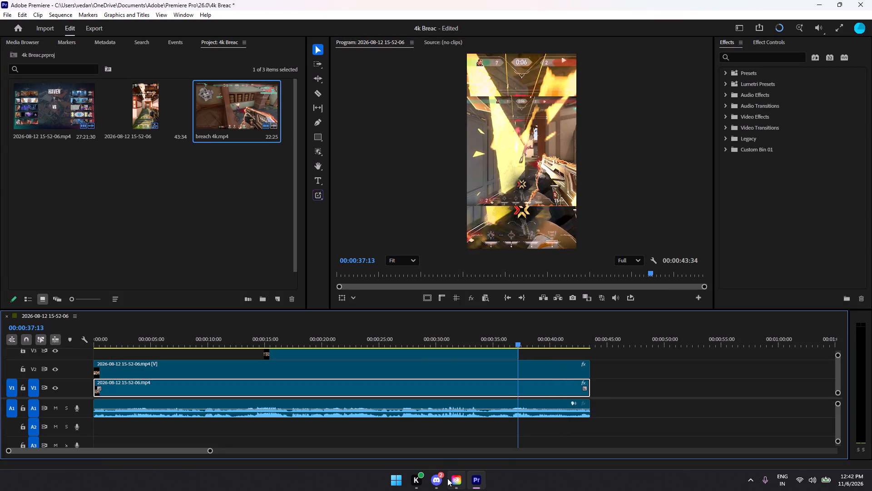
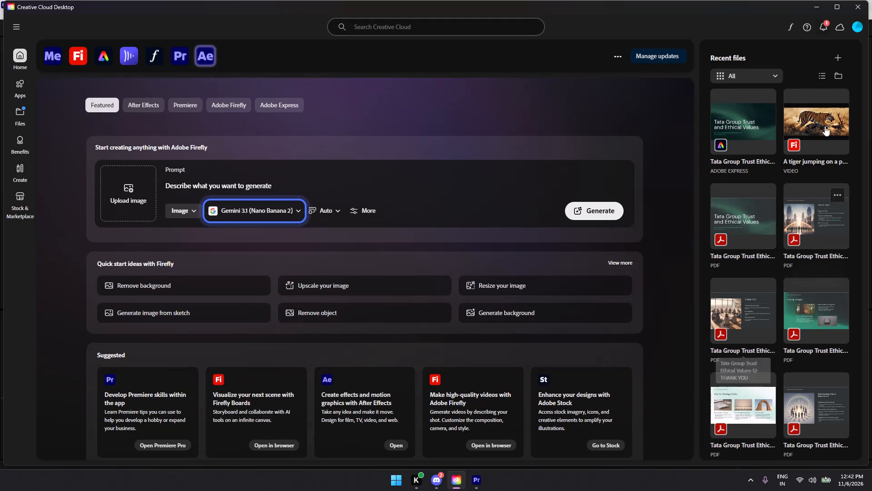
Dismiss the Adobe MAX notification in Creative Cloud Desktop and minimise its window.
click(832, 12)
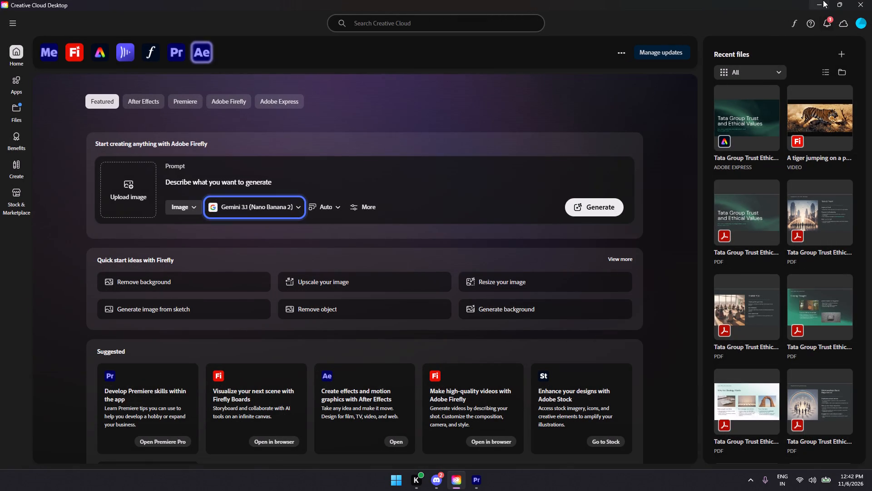
click(829, 27)
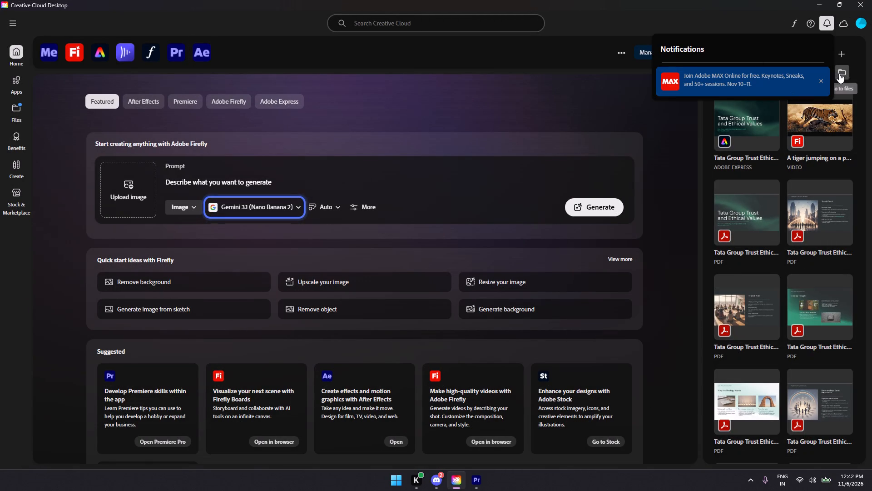
click(820, 79)
click(613, 89)
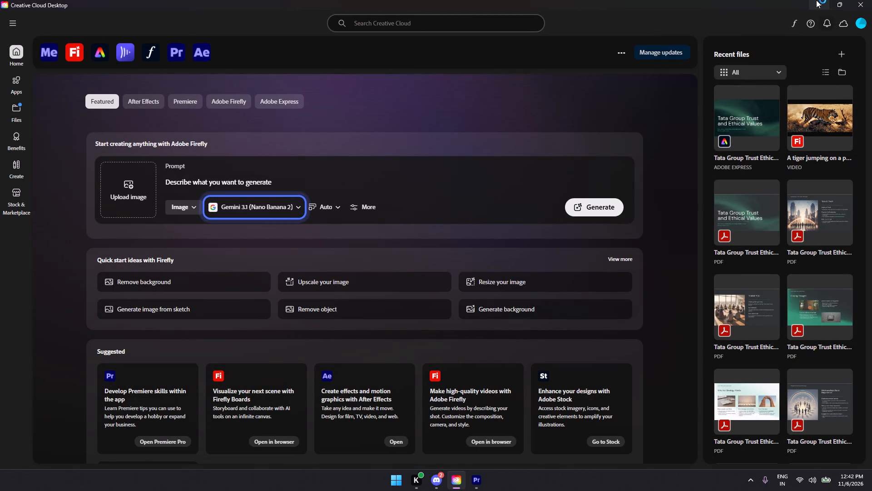
click(816, 0)
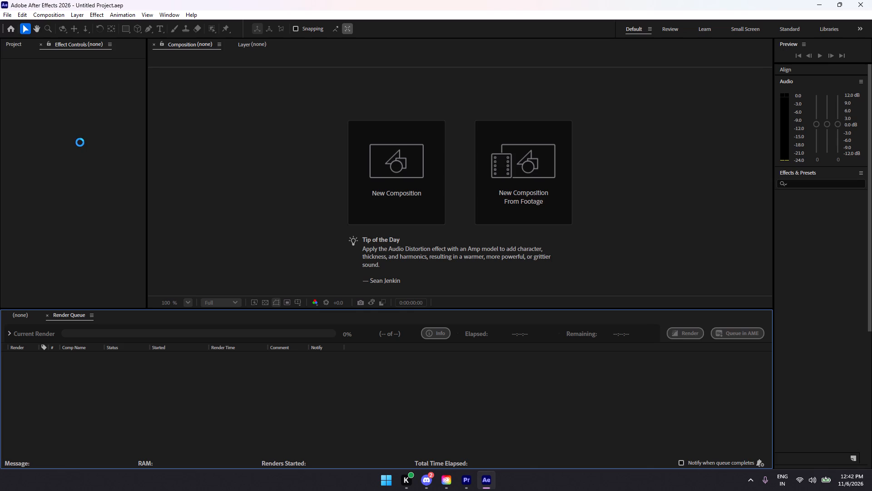
click(80, 142)
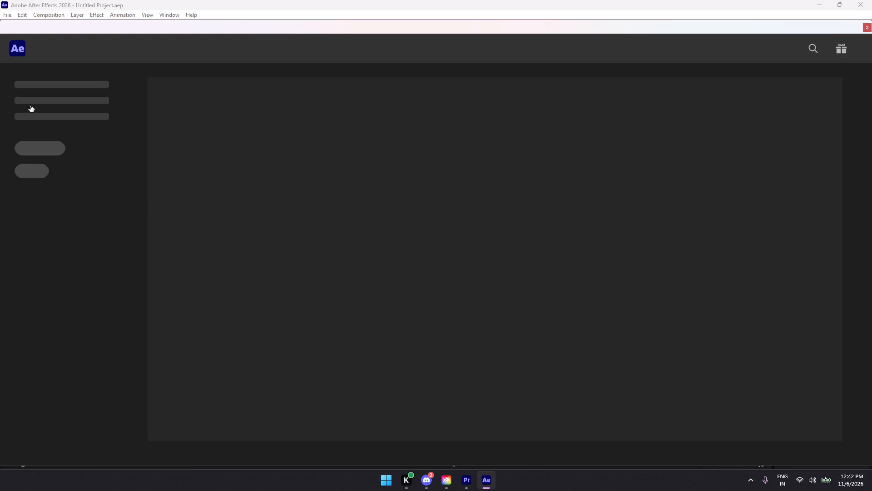
click(28, 84)
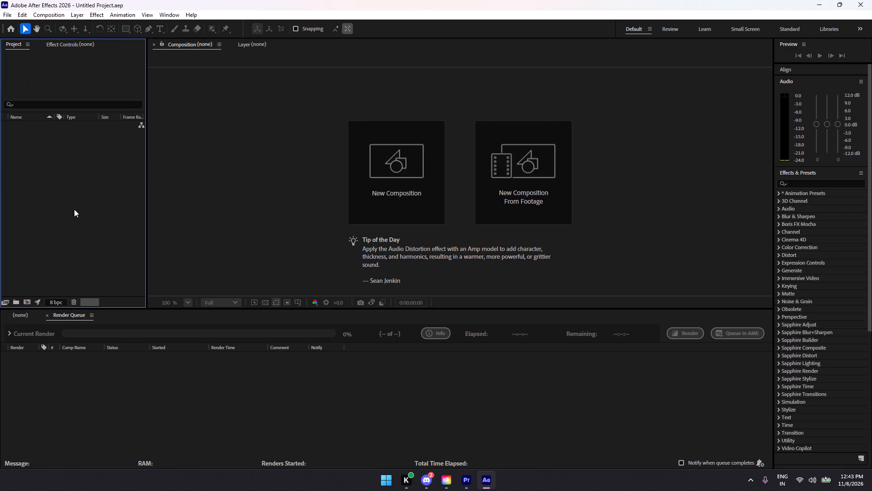
click(74, 209)
key(ctrl+i)
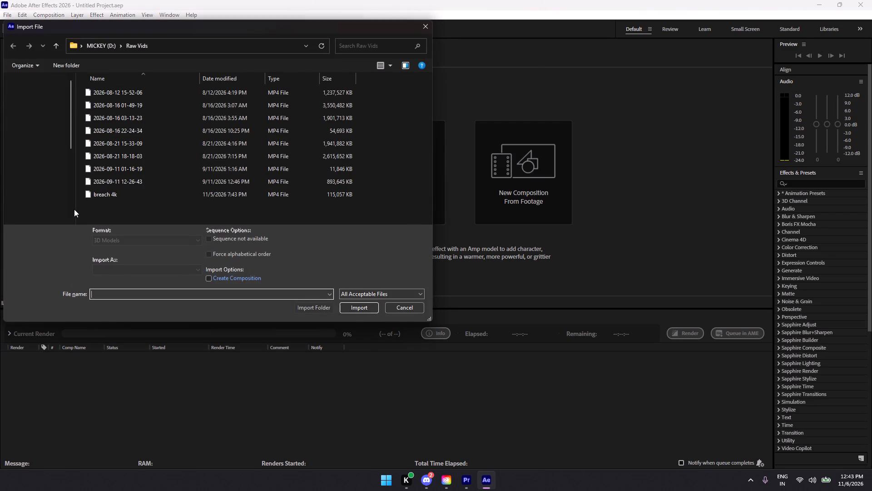
click(211, 197)
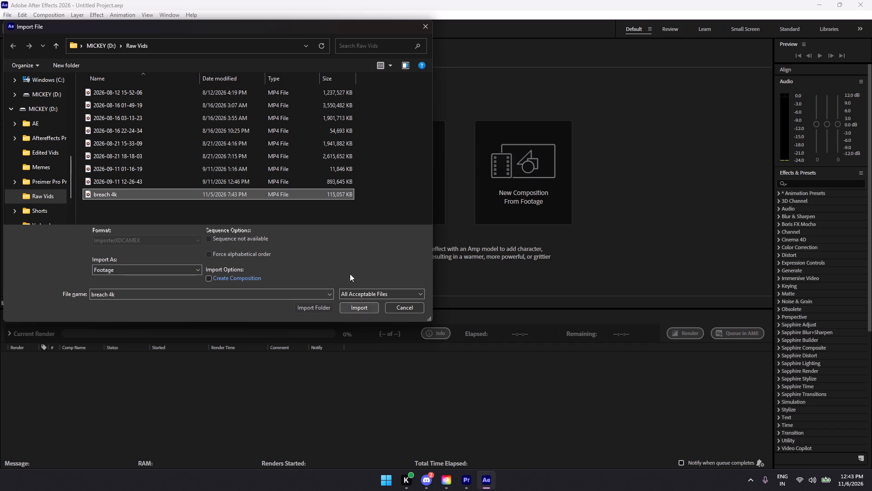
click(160, 88)
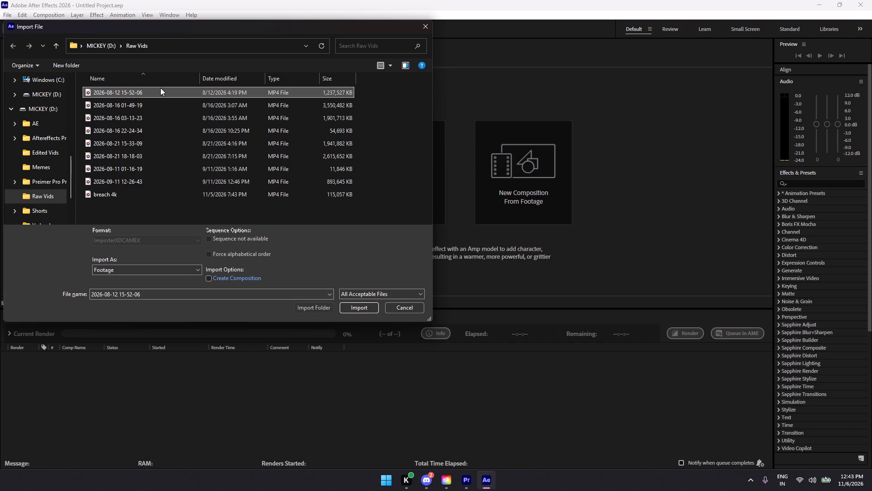
click(362, 309)
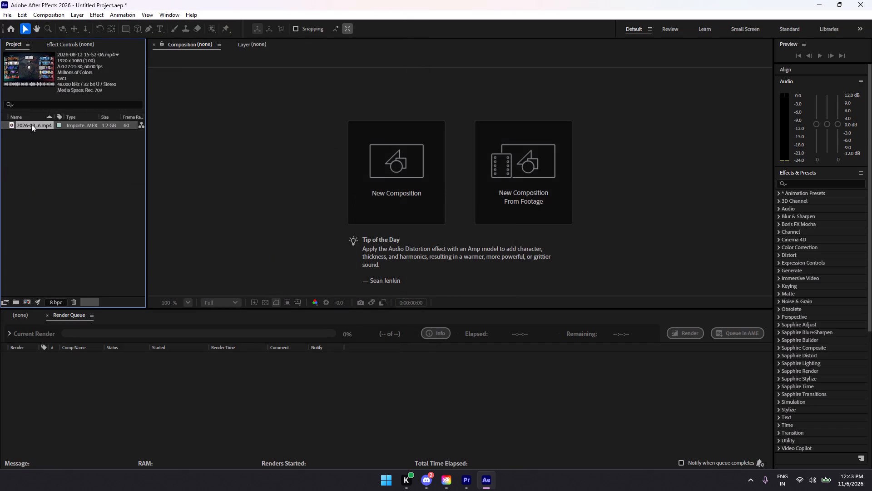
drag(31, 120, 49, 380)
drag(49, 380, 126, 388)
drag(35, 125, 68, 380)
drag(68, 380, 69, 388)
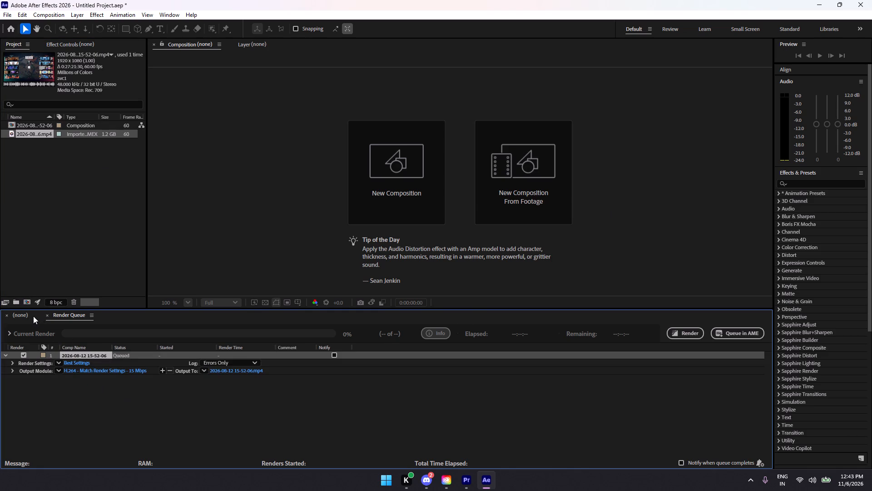
click(48, 317)
click(15, 317)
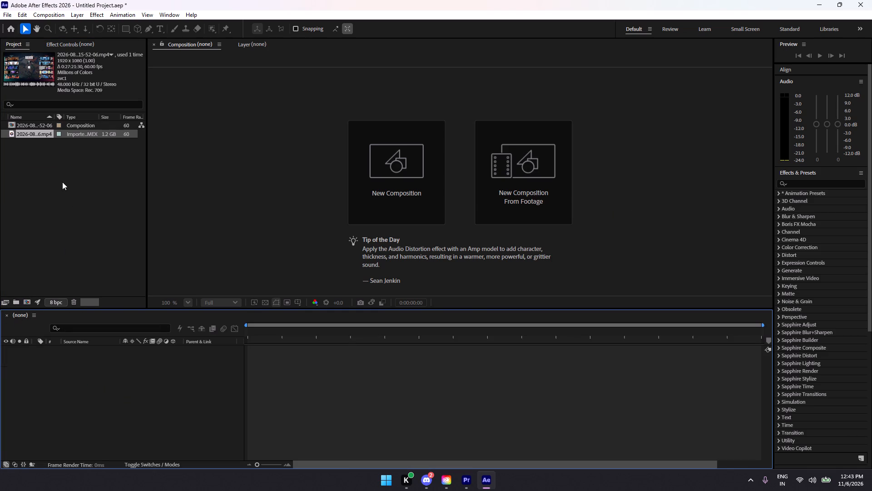
drag(32, 132, 47, 402)
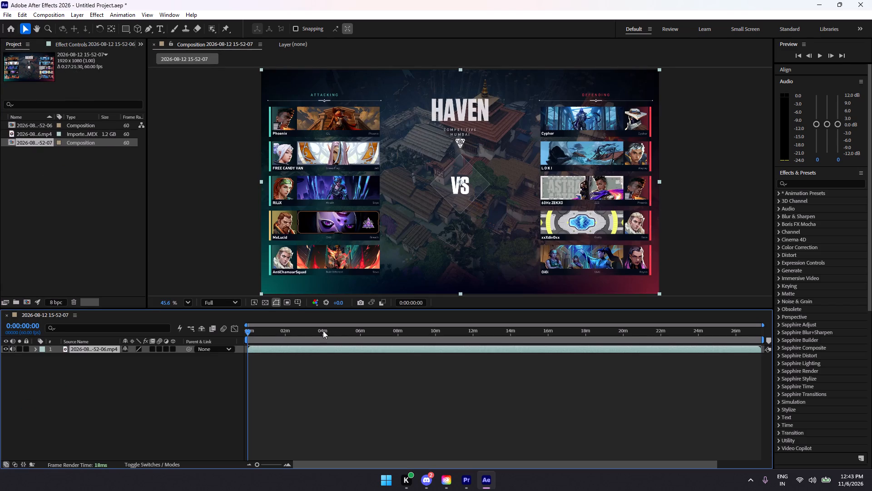
Scrub through the gameplay recording up to about 18 minutes, narrowing the search to the 12 to 13 minute stretch.
drag(249, 330, 451, 322)
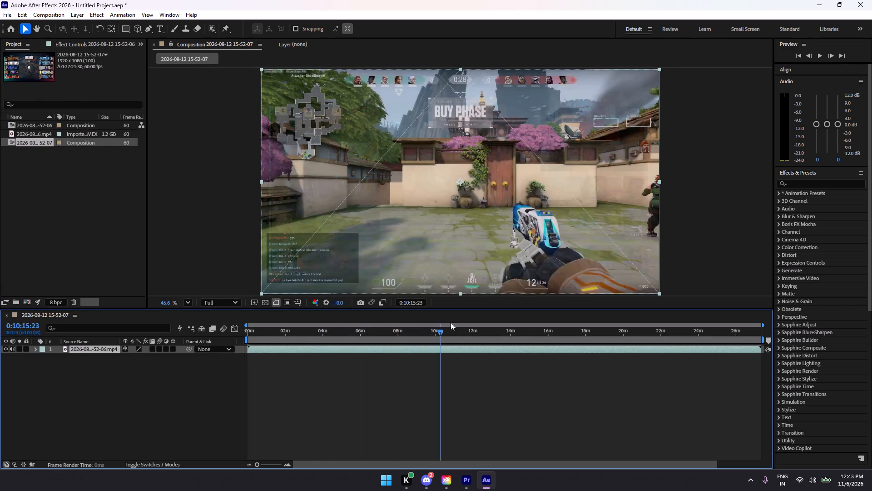
drag(451, 322, 545, 324)
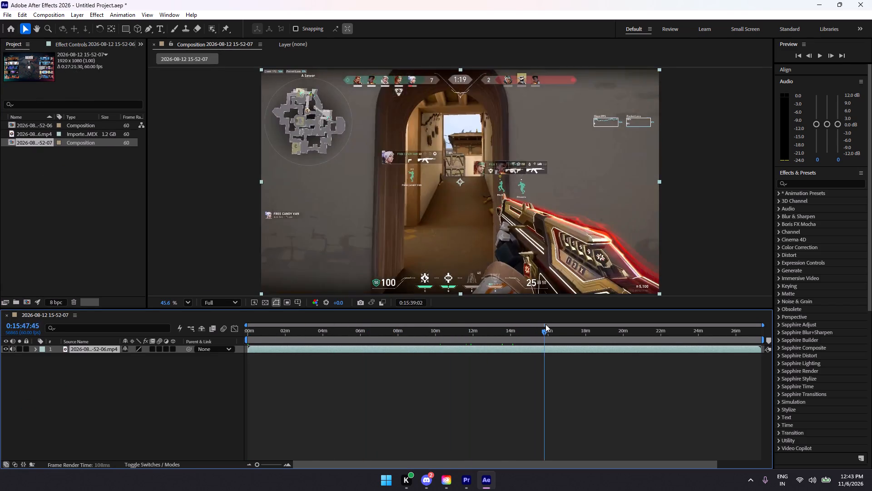
drag(545, 324, 590, 323)
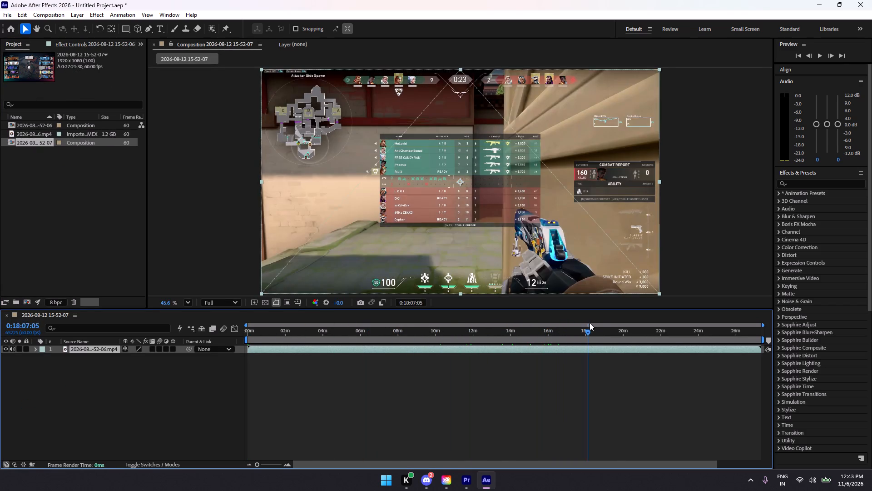
drag(590, 323, 523, 327)
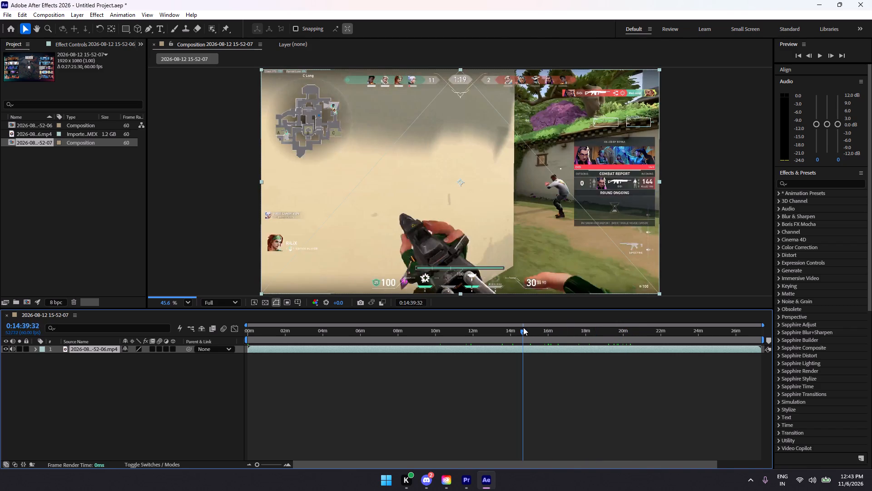
drag(523, 327, 500, 330)
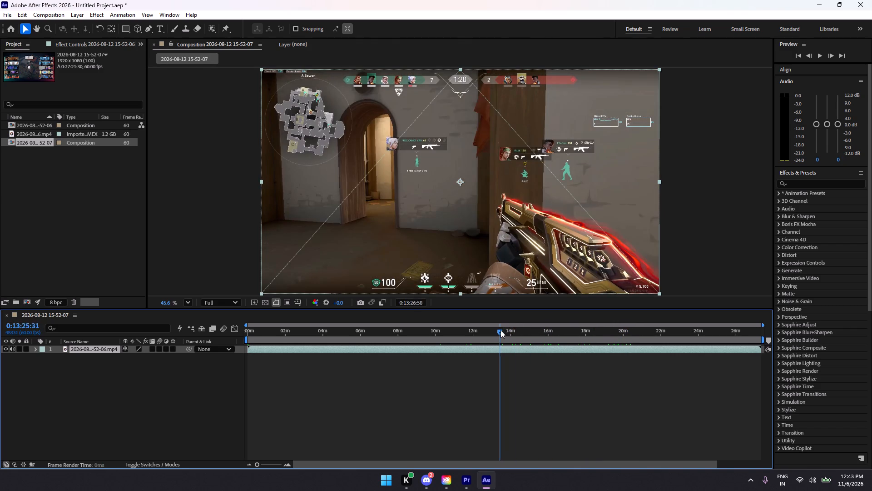
drag(500, 330, 491, 331)
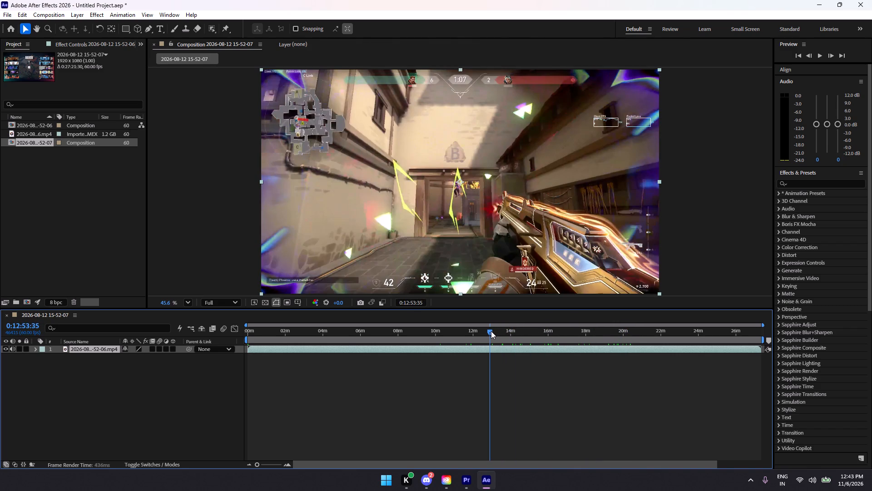
drag(491, 331, 498, 332)
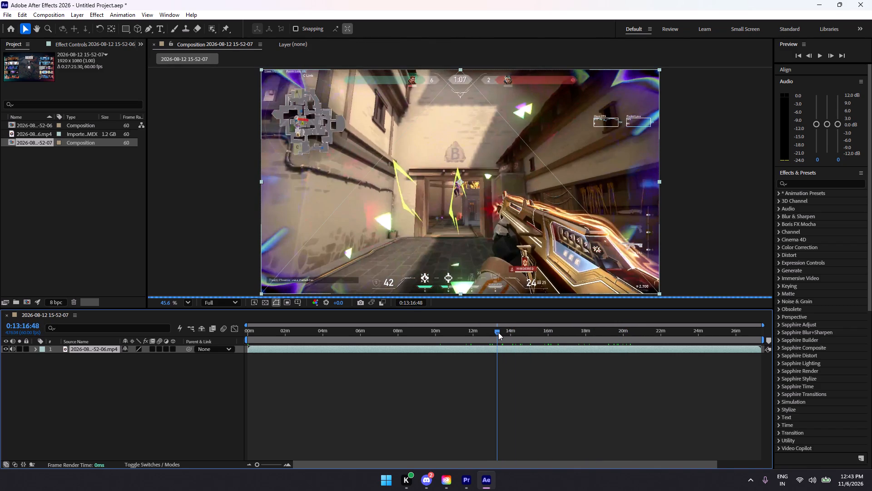
drag(498, 332, 502, 333)
key(c)
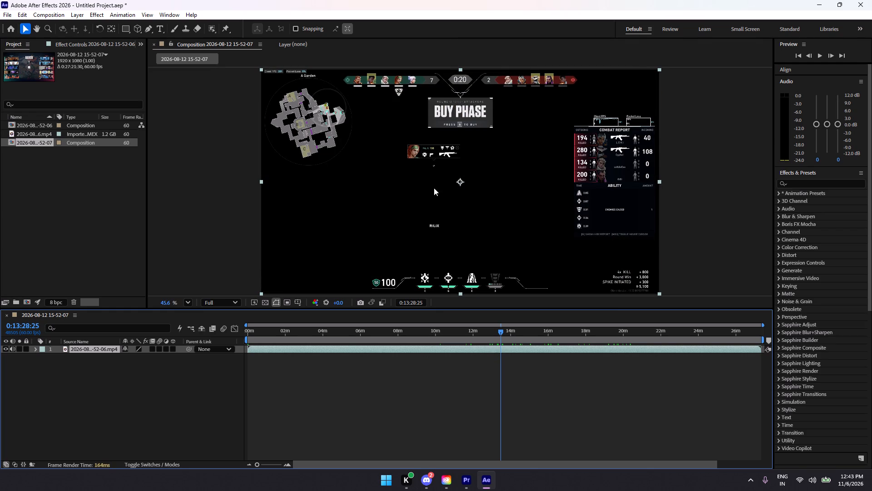
click(75, 238)
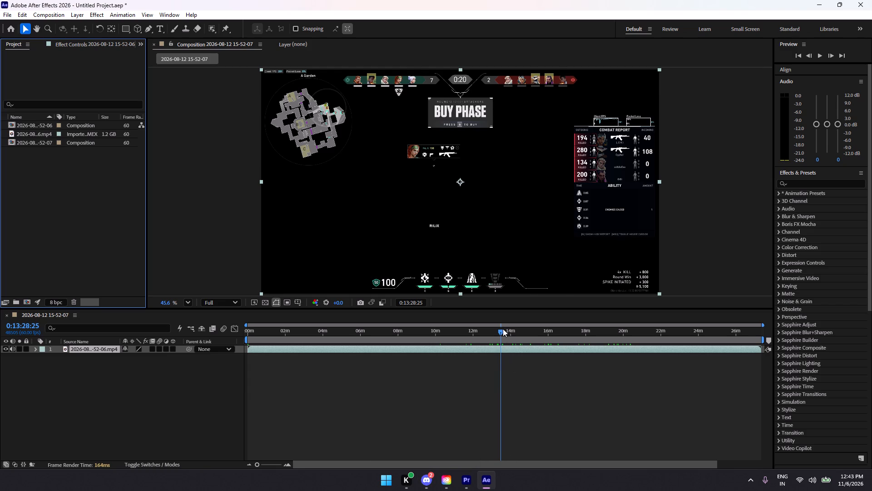
drag(503, 329, 490, 329)
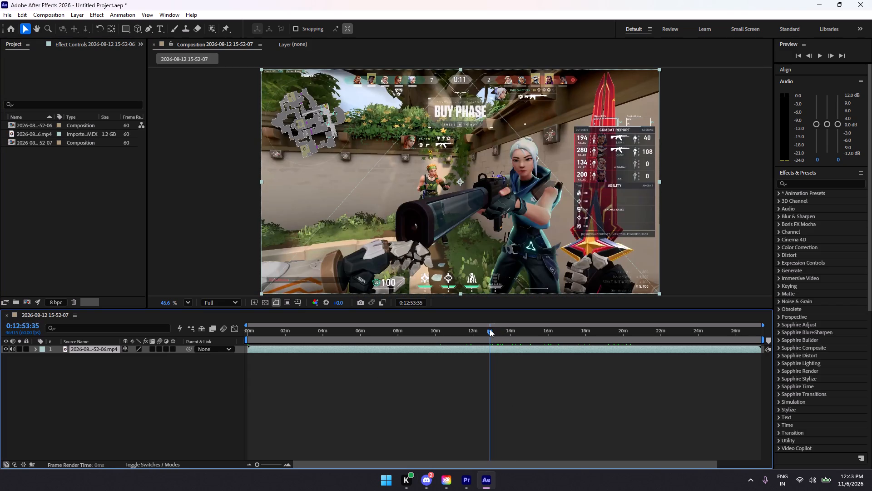
drag(490, 329, 483, 329)
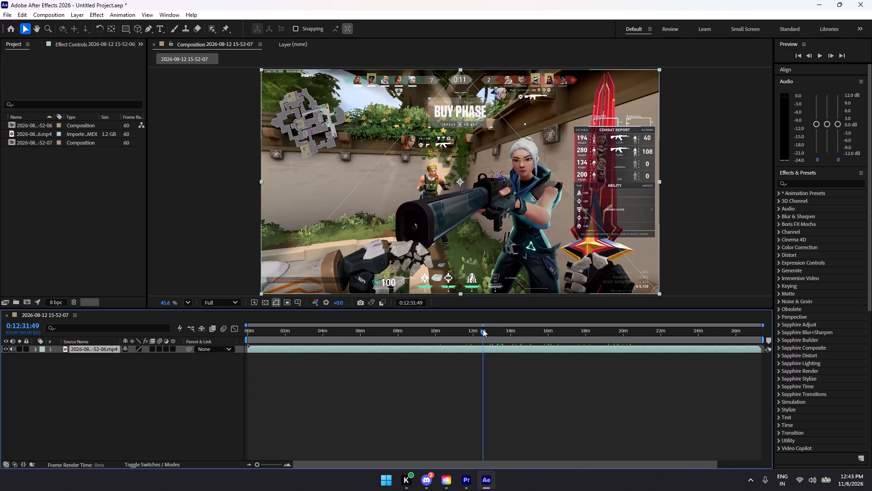
drag(483, 329, 476, 329)
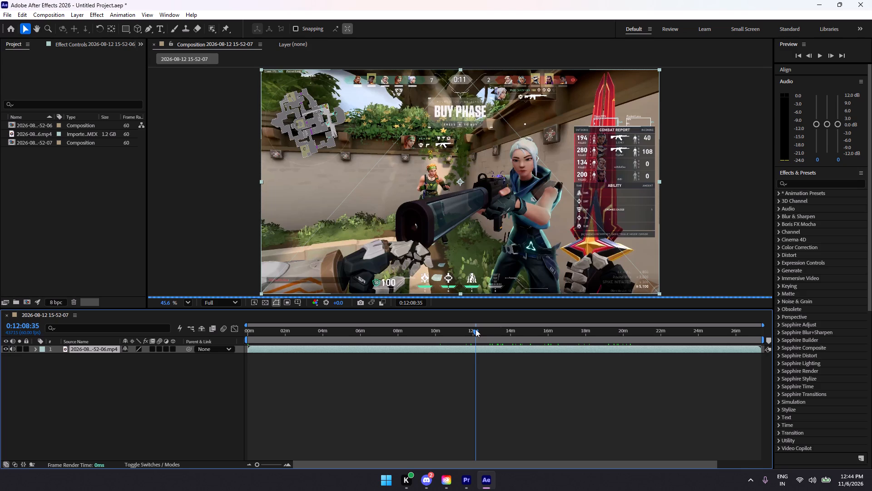
drag(476, 329, 478, 329)
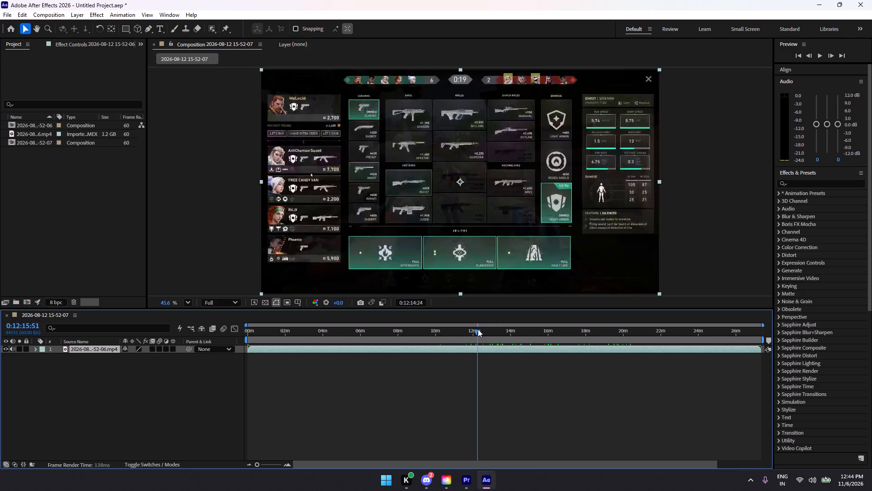
drag(478, 329, 482, 330)
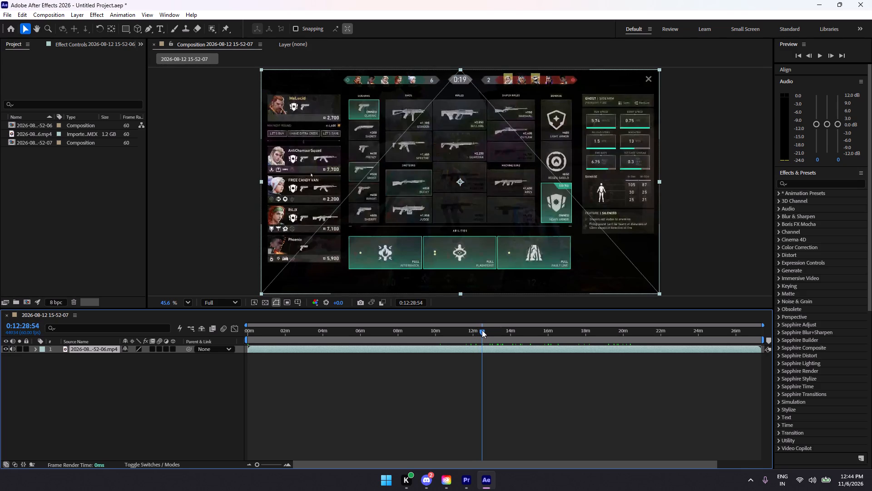
drag(482, 330, 494, 330)
Advance frame by frame through the gameplay recording from about 0:13:06:41 to 0:13:09:21, examining the action for the segment's starting point.
triple_click(831, 53)
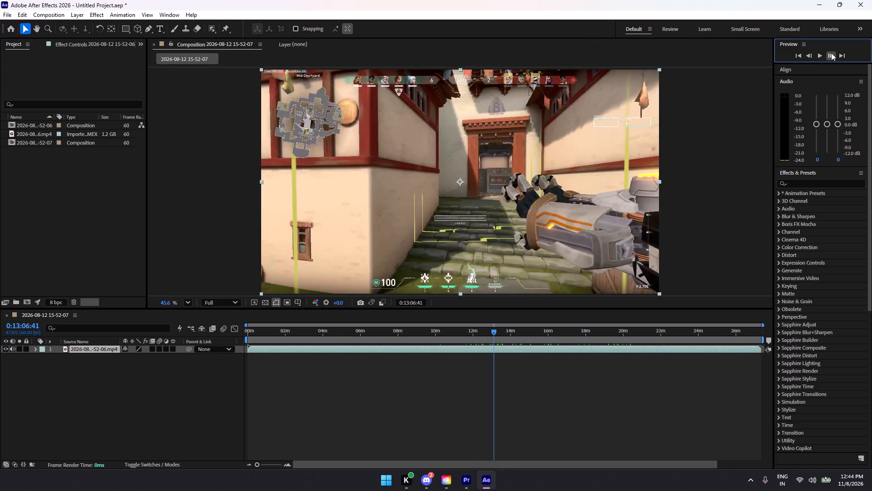
triple_click(831, 53)
triple_click(831, 53)
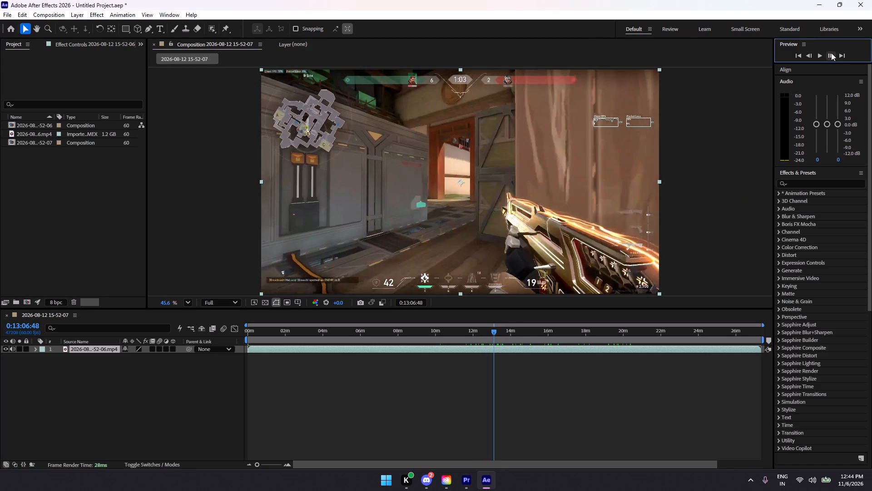
triple_click(831, 53)
triple_click(832, 53)
triple_click(832, 53)
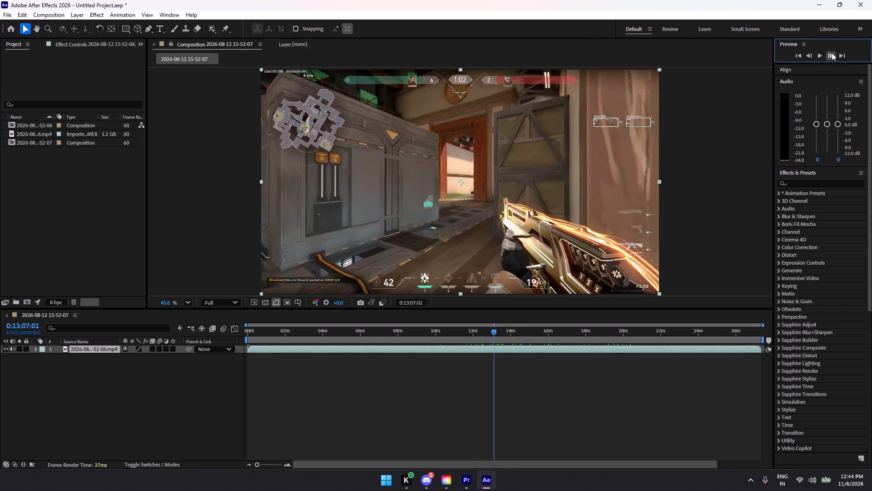
triple_click(832, 53)
triple_click(832, 53)
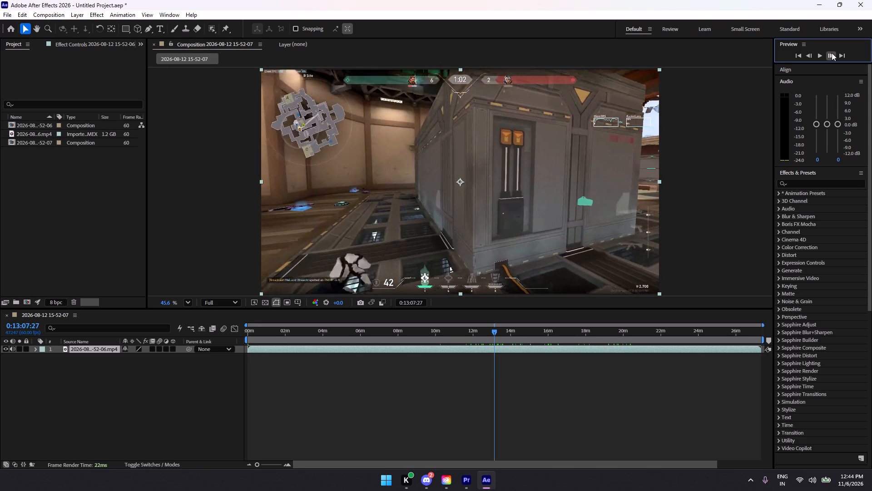
triple_click(832, 53)
triple_click(832, 53)
triple_click(832, 53)
click(831, 53)
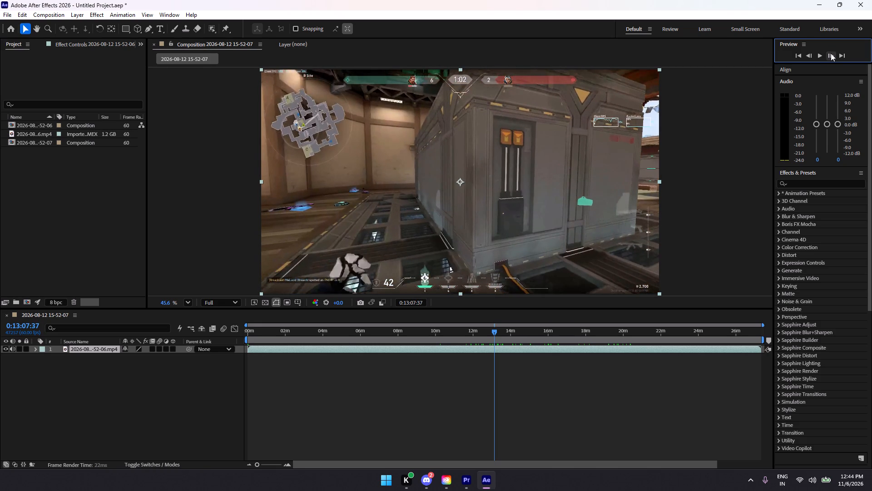
triple_click(828, 57)
triple_click(828, 57)
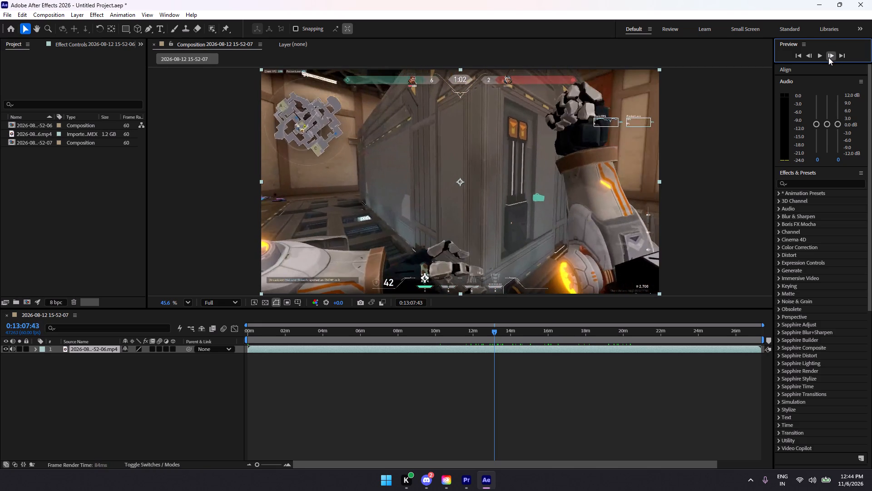
triple_click(828, 57)
triple_click(828, 57)
triple_click(828, 57)
double_click(828, 57)
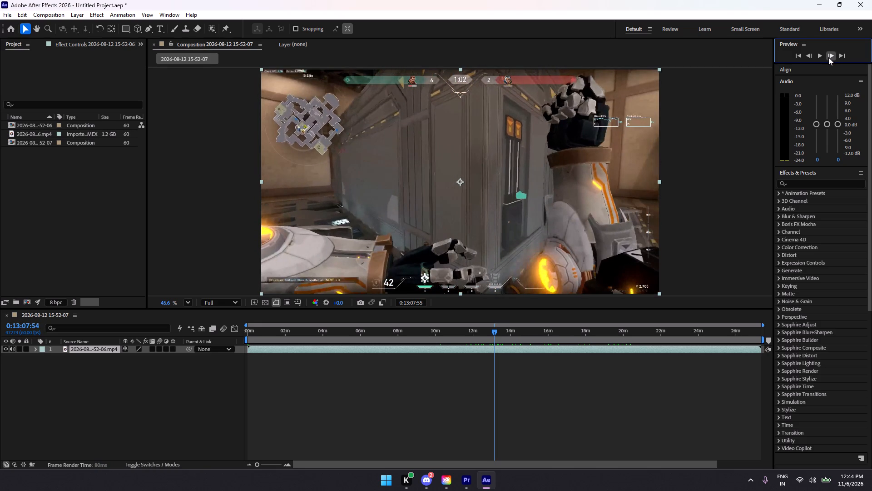
click(828, 57)
click(828, 58)
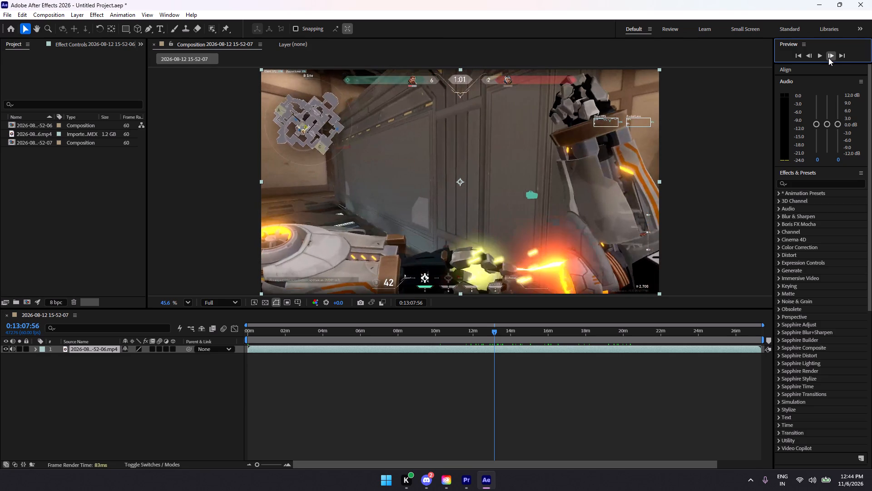
triple_click(828, 58)
triple_click(828, 58)
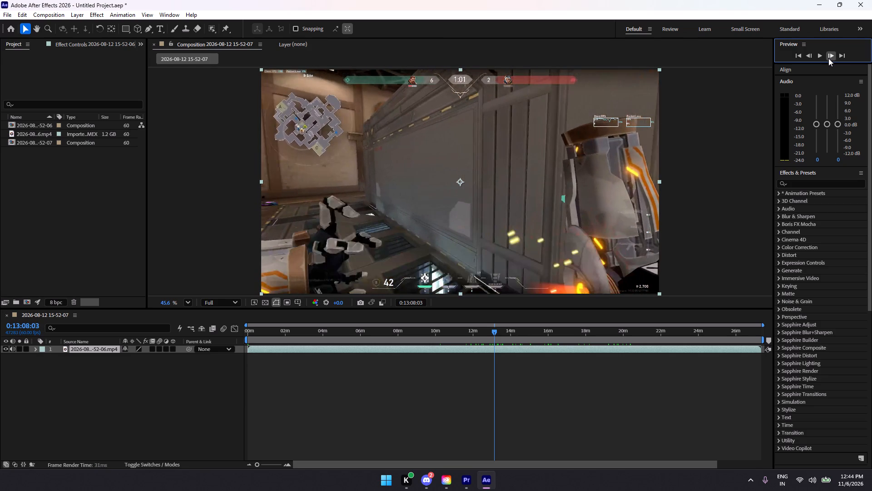
triple_click(828, 58)
triple_click(828, 58)
triple_click(828, 58)
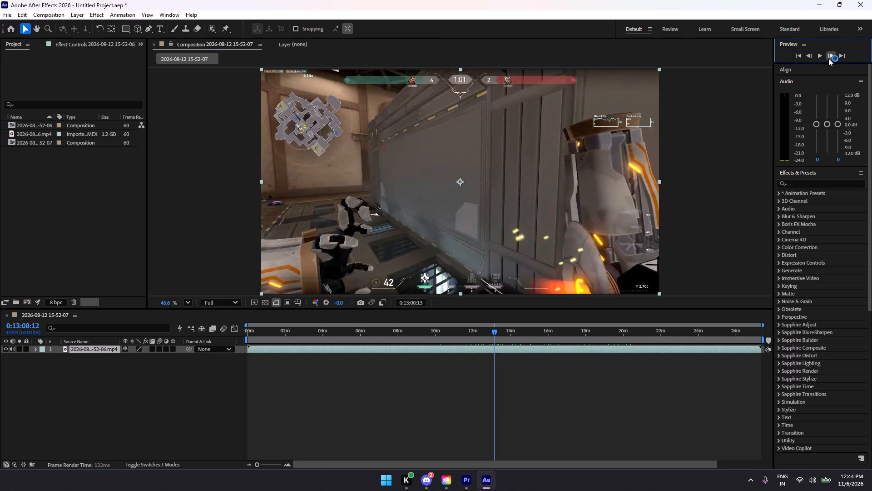
triple_click(828, 58)
triple_click(828, 58)
click(828, 58)
triple_click(828, 58)
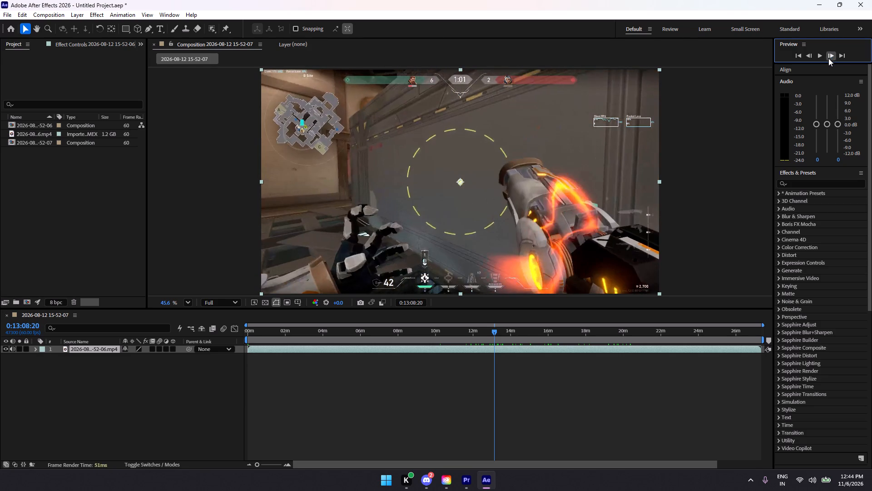
triple_click(828, 58)
triple_click(827, 58)
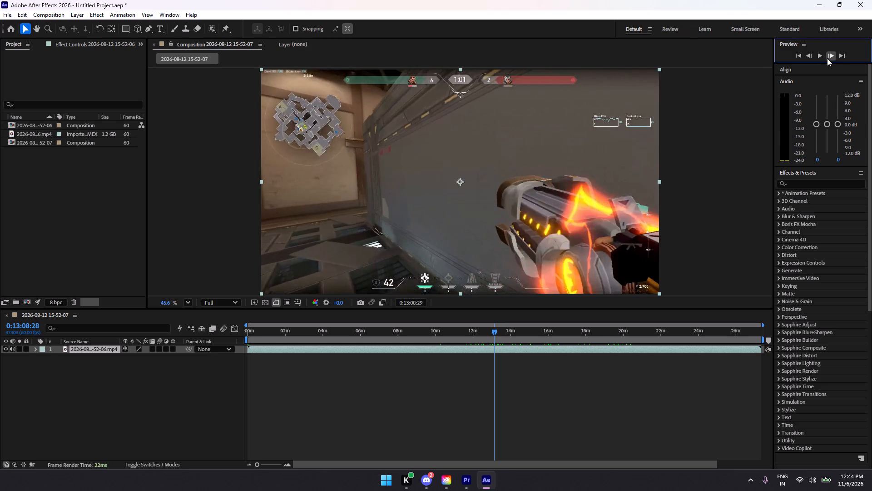
triple_click(827, 58)
triple_click(827, 58)
triple_click(827, 58)
triple_click(827, 58)
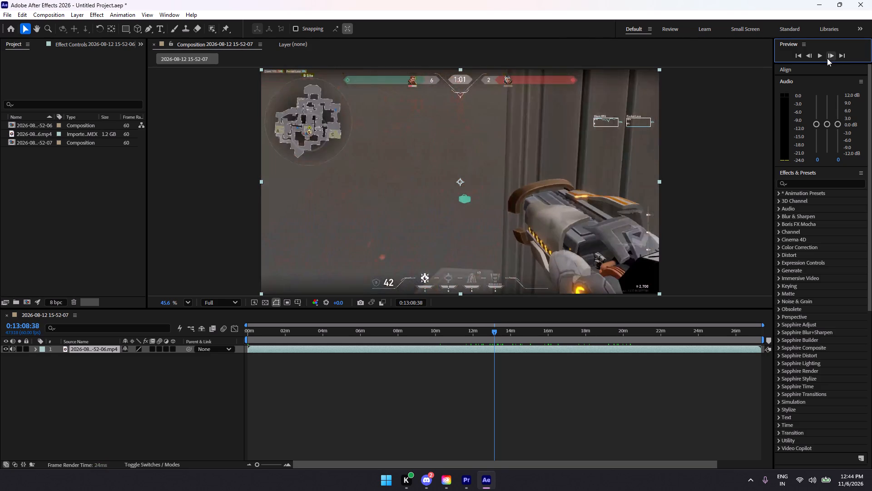
triple_click(827, 58)
triple_click(827, 58)
triple_click(827, 58)
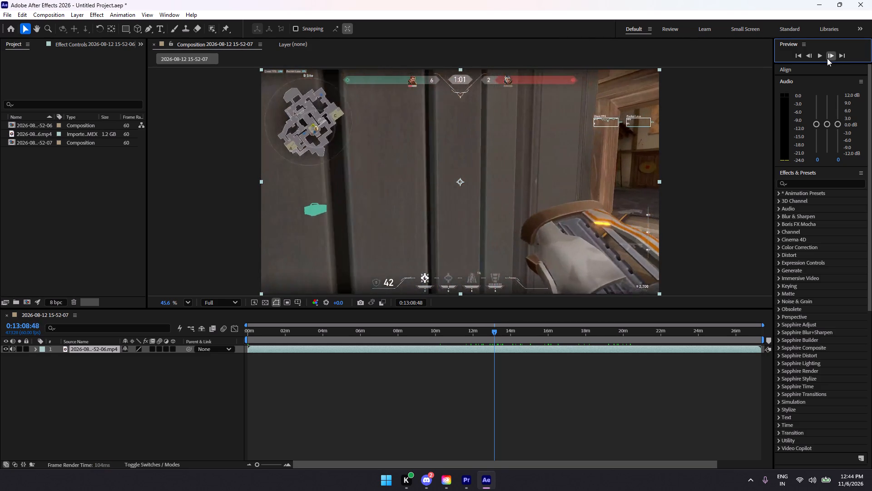
triple_click(827, 58)
triple_click(827, 58)
triple_click(827, 58)
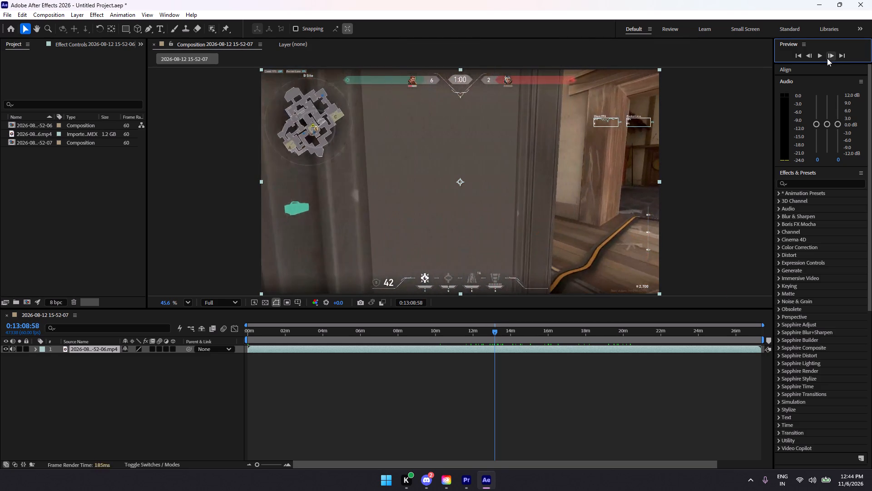
triple_click(827, 58)
triple_click(827, 58)
triple_click(827, 58)
triple_click(827, 58)
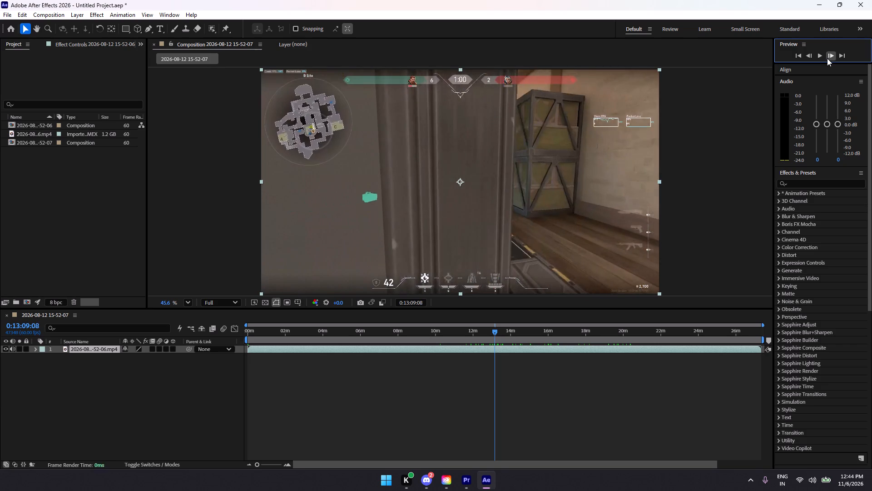
triple_click(827, 58)
triple_click(827, 58)
triple_click(826, 59)
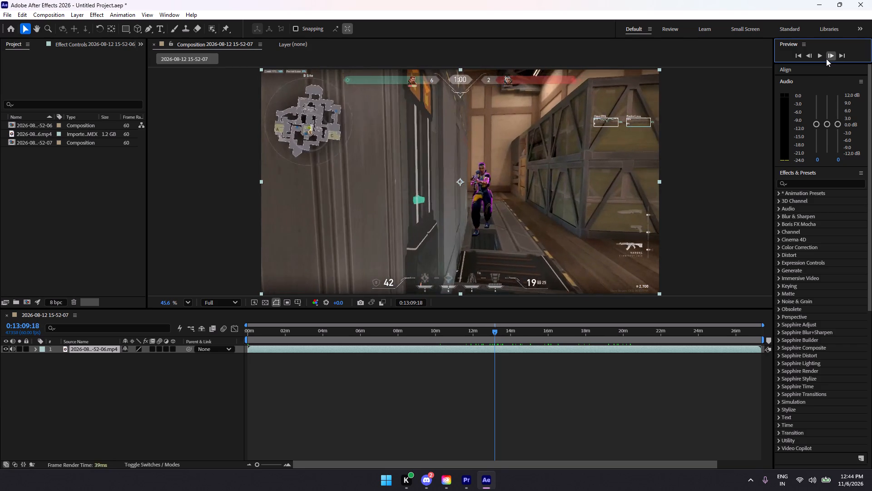
double_click(826, 59)
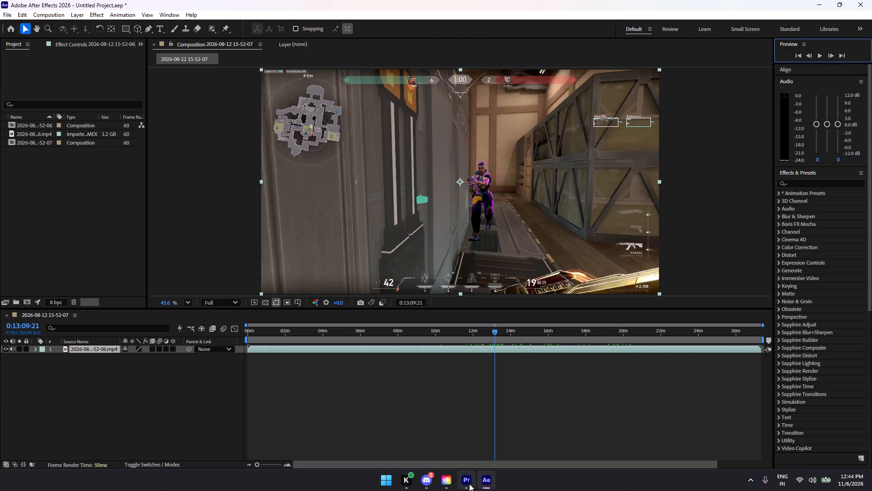
click(469, 484)
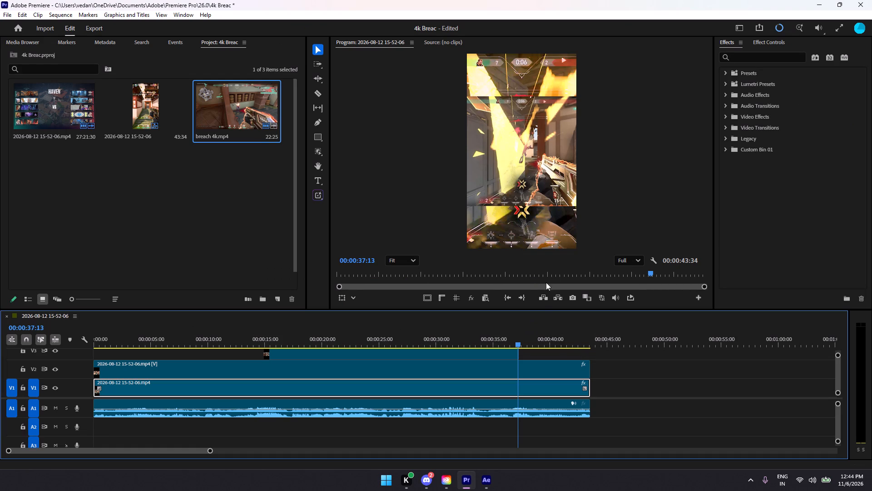
key(Right)
key(Right)
key(Right)
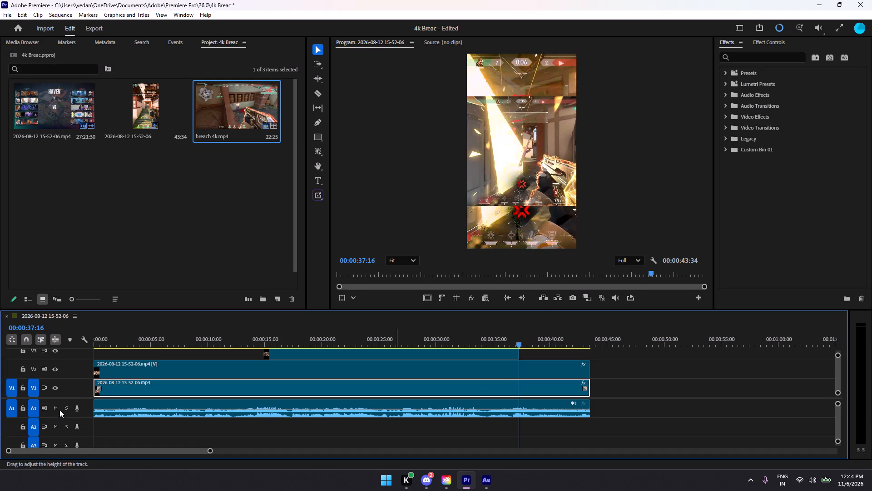
drag(54, 410, 45, 414)
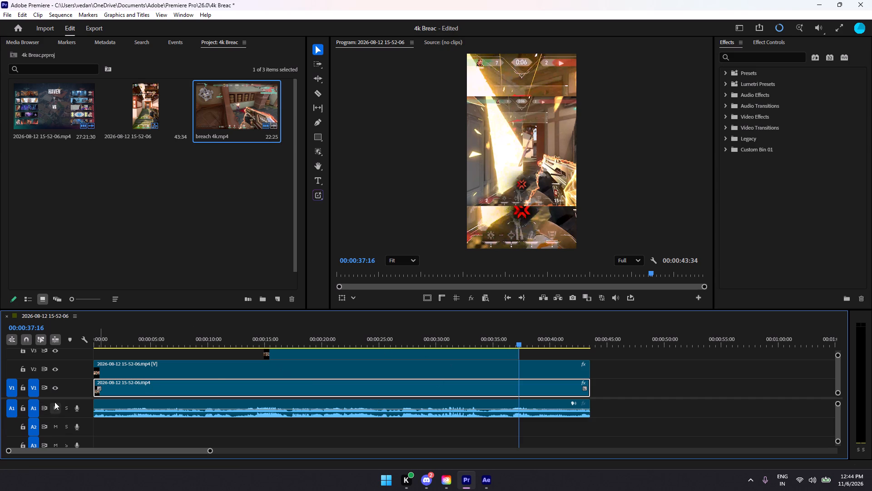
click(58, 411)
Advance the sequence to 00:00:37:20 and compare frames 00:00:37:19 and 00:00:37:20 repeatedly to examine how the overlay changes.
key(Right)
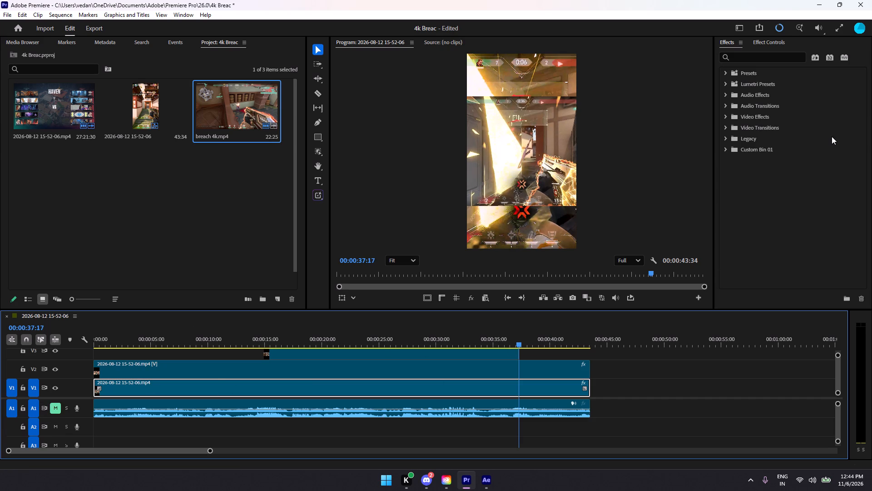
key(Right)
key(Right)
key(Right)
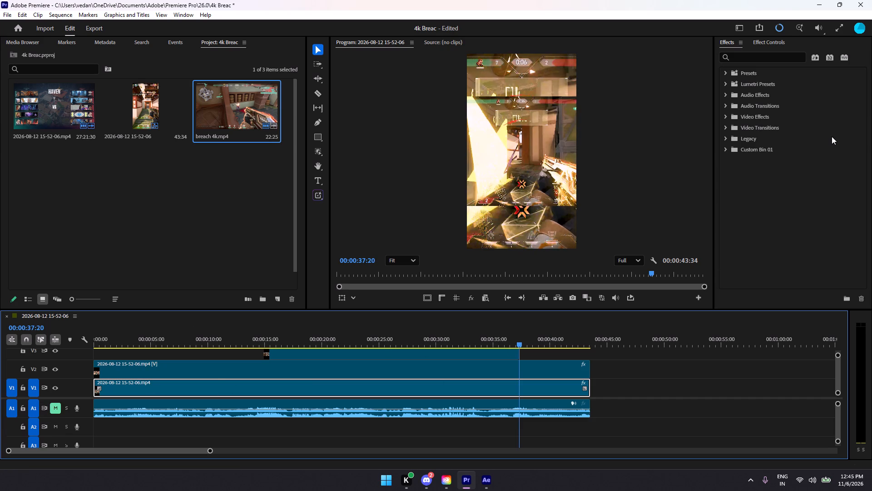
key(Left)
key(Right)
key(Left)
key(Right)
key(Left)
key(Right)
key(Left)
key(Right)
key(Left)
key(Right)
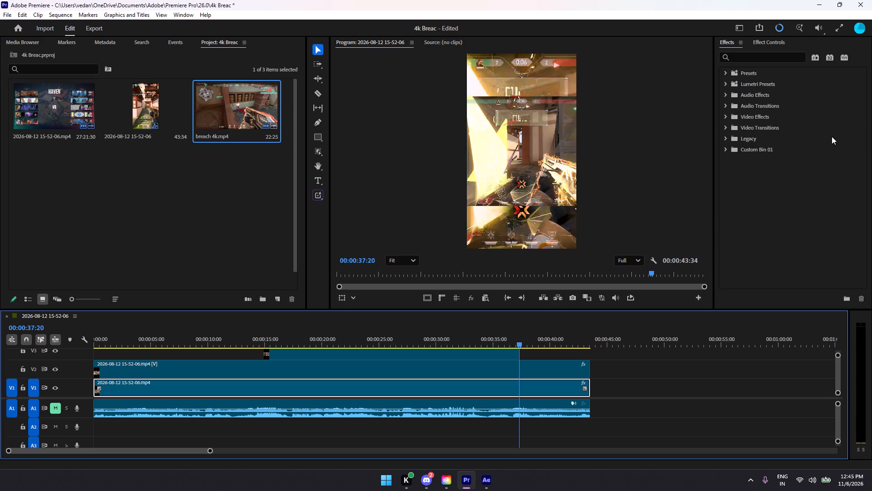
key(Left)
key(Right)
key(Left)
key(Right)
key(Left)
key(Right)
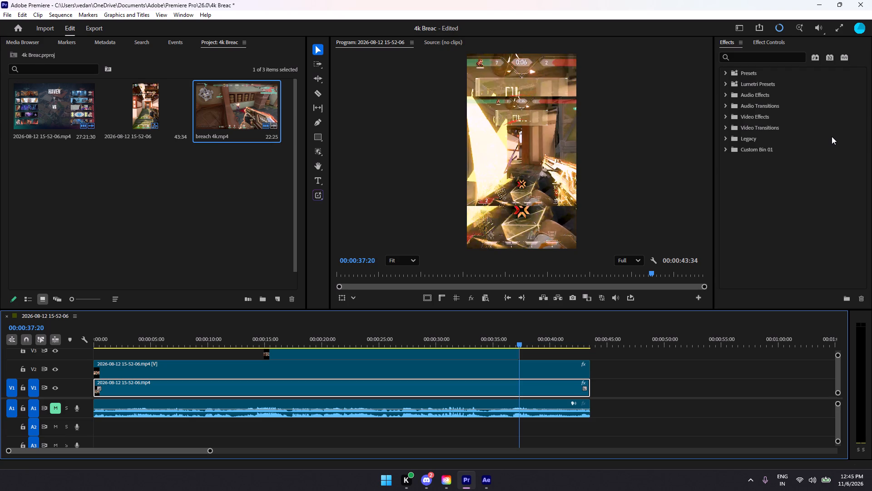
key(Left)
key(Right)
key(Left)
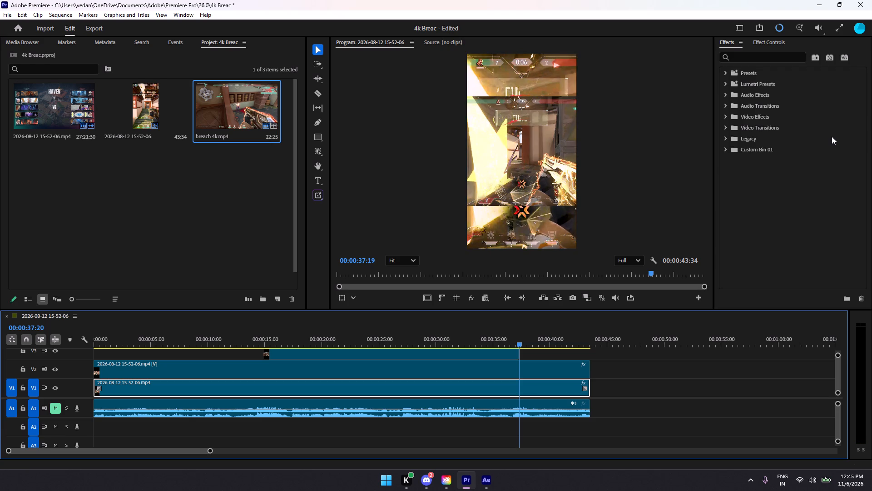
key(Right)
key(Left)
key(Right)
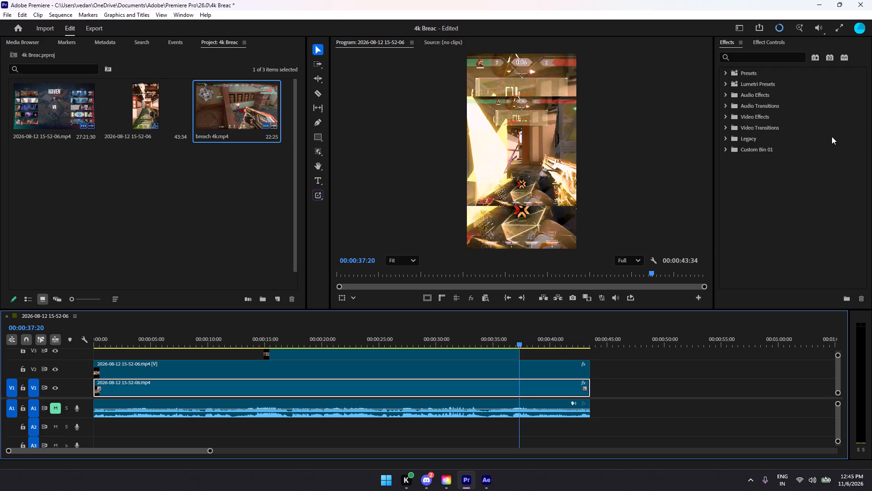
key(Left)
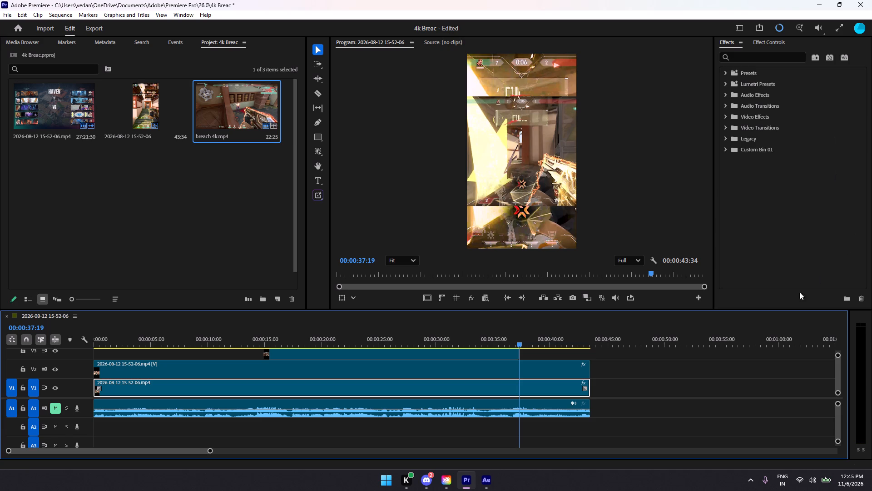
Switch to After Effects and advance the gameplay recording frame by frame from 0:13:09:21 to 0:13:10:07, looking for the frame matching the Premiere reference.
click(484, 473)
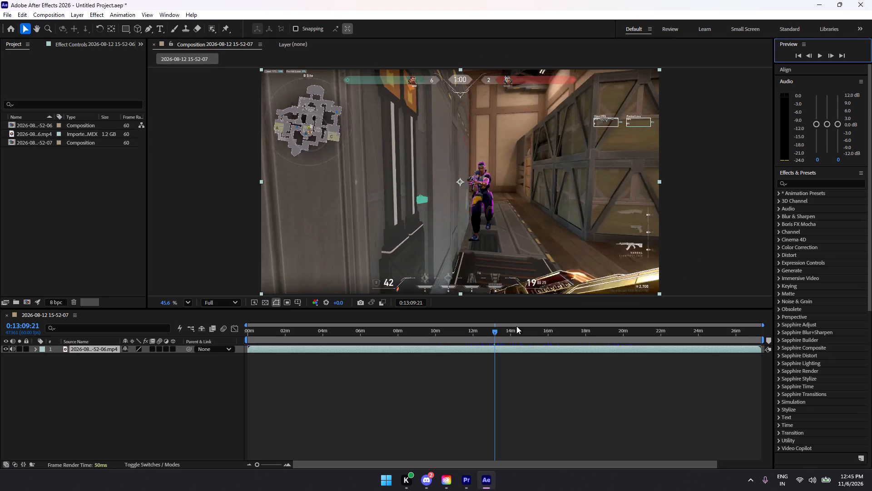
triple_click(829, 58)
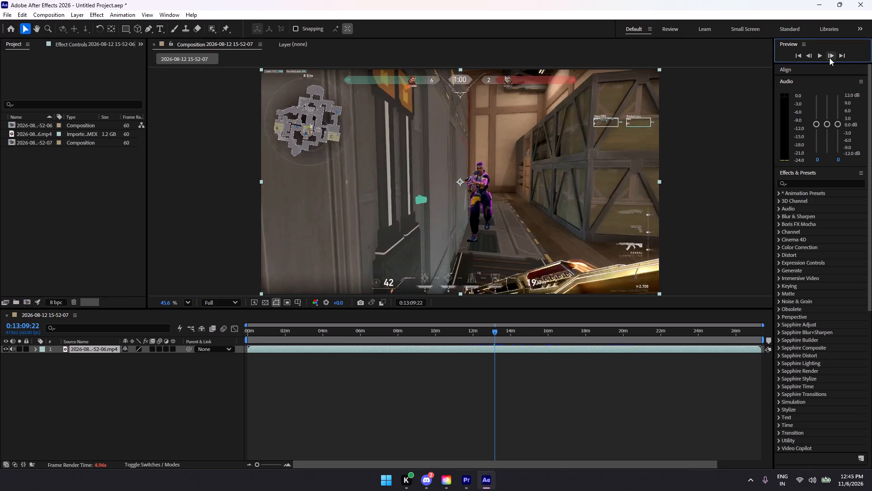
triple_click(829, 58)
triple_click(829, 58)
triple_click(829, 58)
triple_click(829, 58)
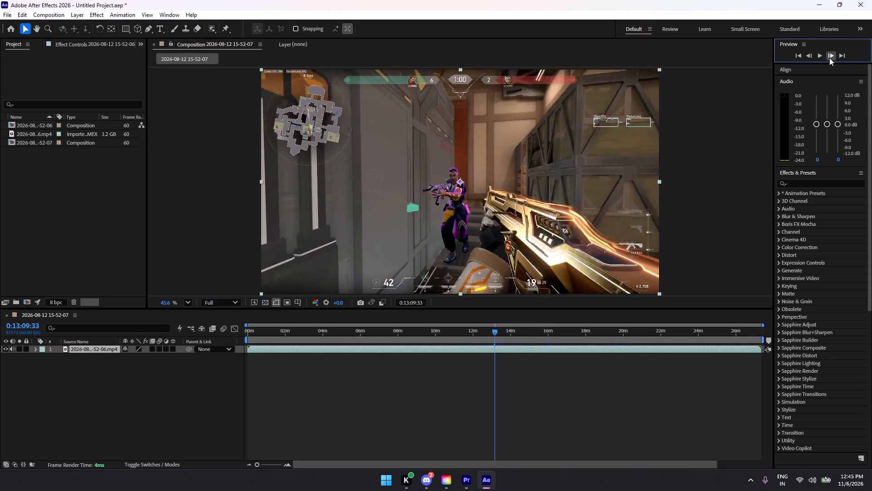
triple_click(829, 58)
triple_click(829, 58)
triple_click(829, 58)
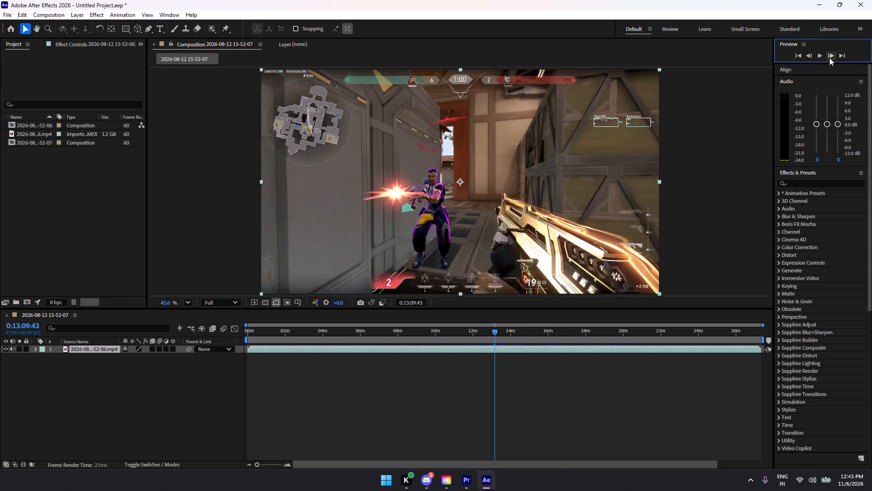
triple_click(829, 58)
triple_click(829, 58)
triple_click(829, 59)
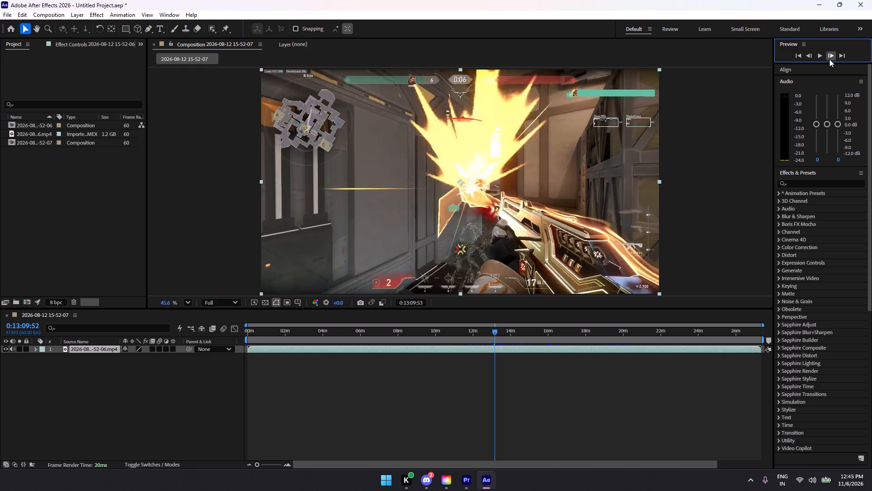
triple_click(829, 59)
triple_click(829, 59)
triple_click(829, 59)
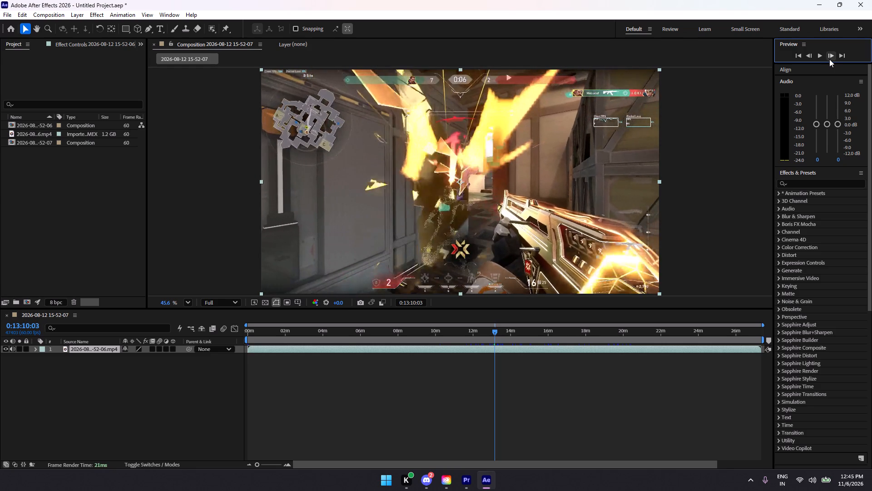
double_click(829, 59)
click(829, 59)
click(829, 59)
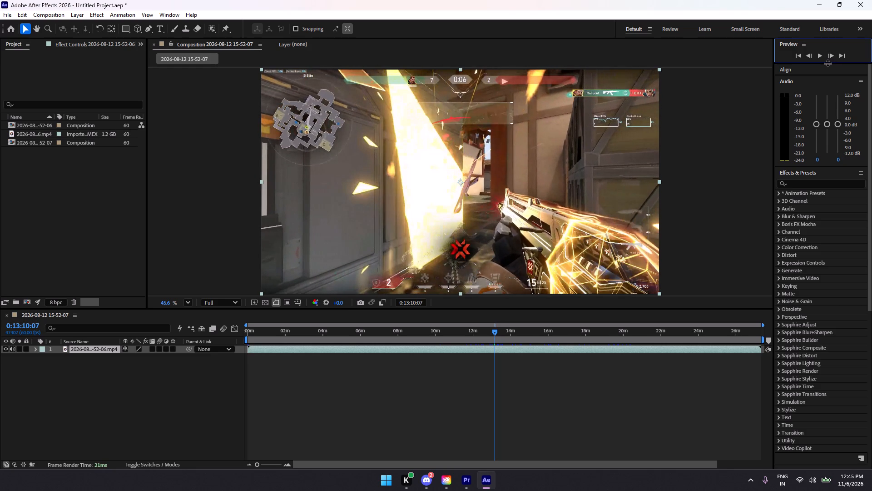
Check the Premiere reference frame again, and step the After Effects composition to the matching frame around 0:13:10:10.
key(alt+Tab)
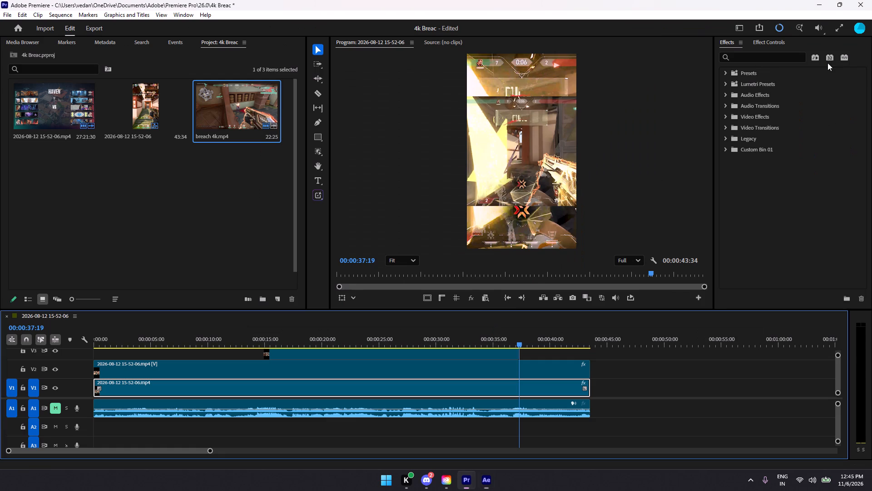
key(alt+Tab)
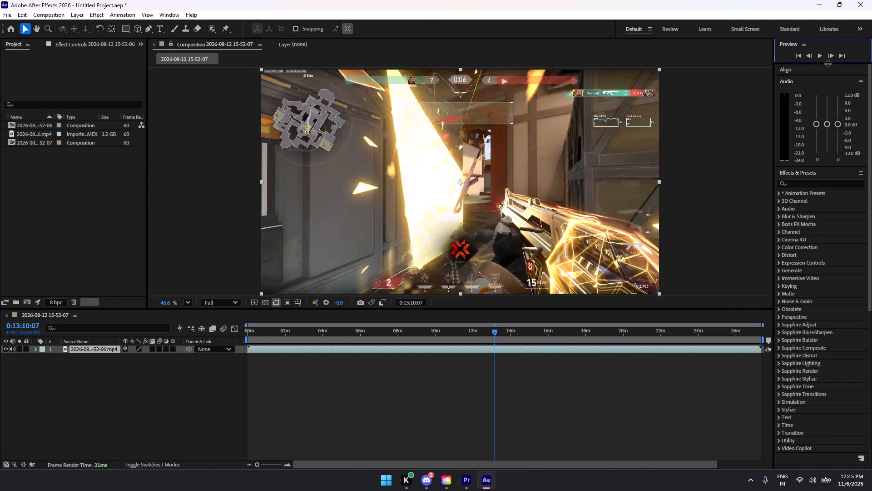
click(827, 63)
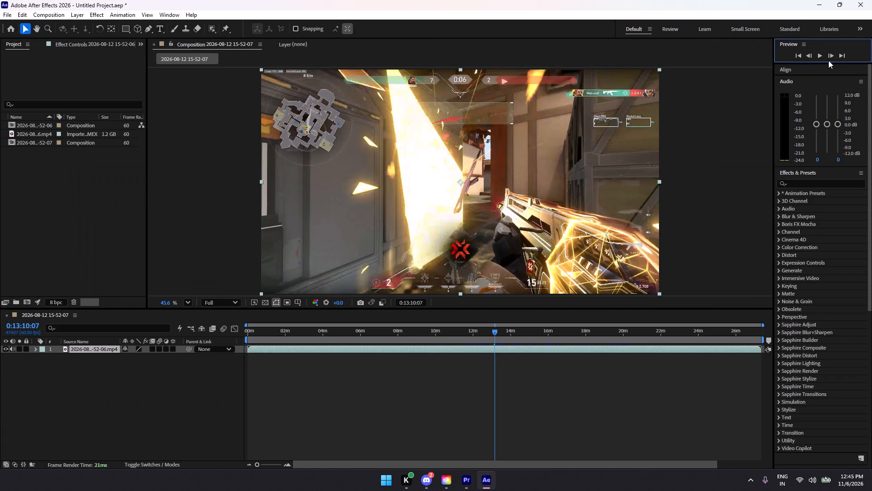
click(829, 59)
click(829, 59)
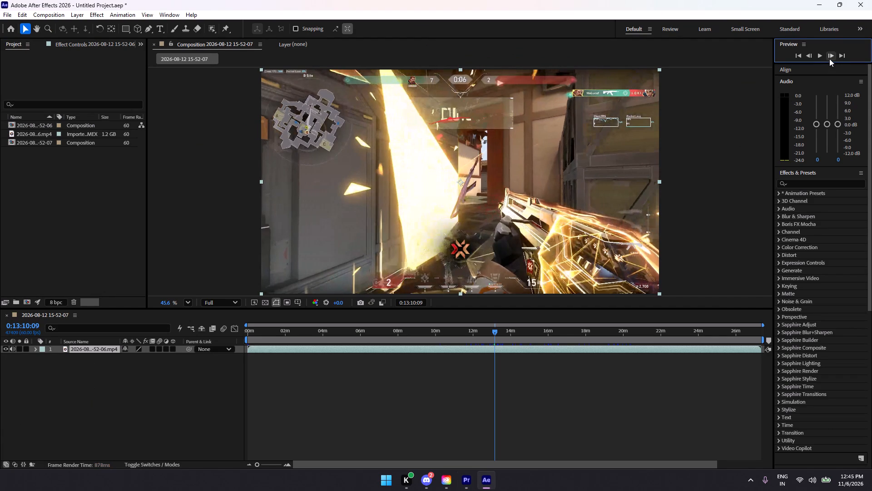
double_click(829, 59)
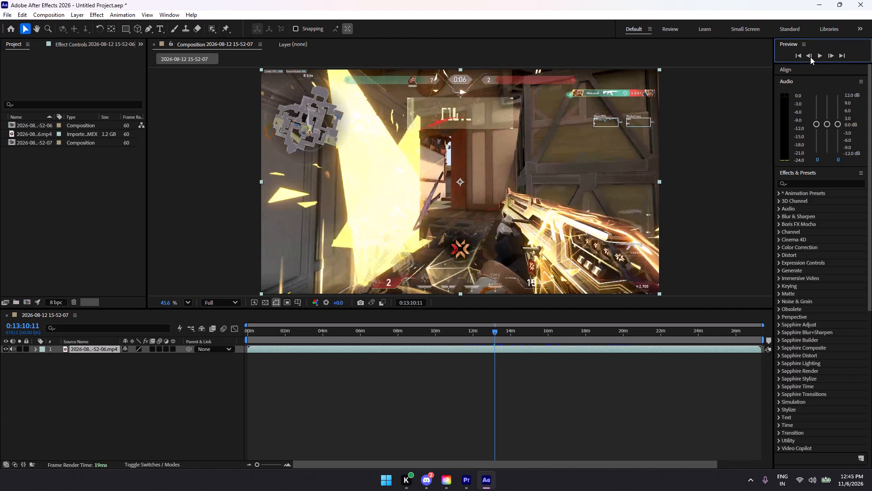
click(810, 57)
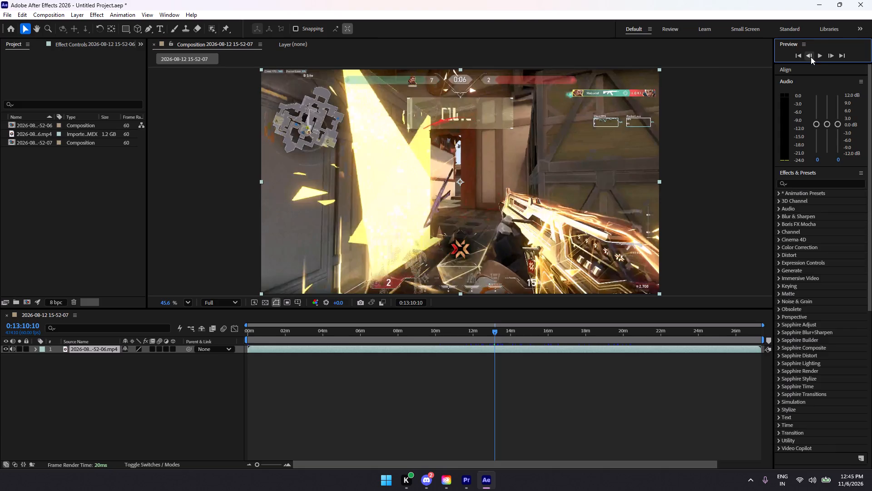
Switch to Premiere Pro and step back and forth between 00:00:37:15 and 00:00:37:21, examining the frames around the end of the V3 clip.
key(alt+Tab)
key(Left)
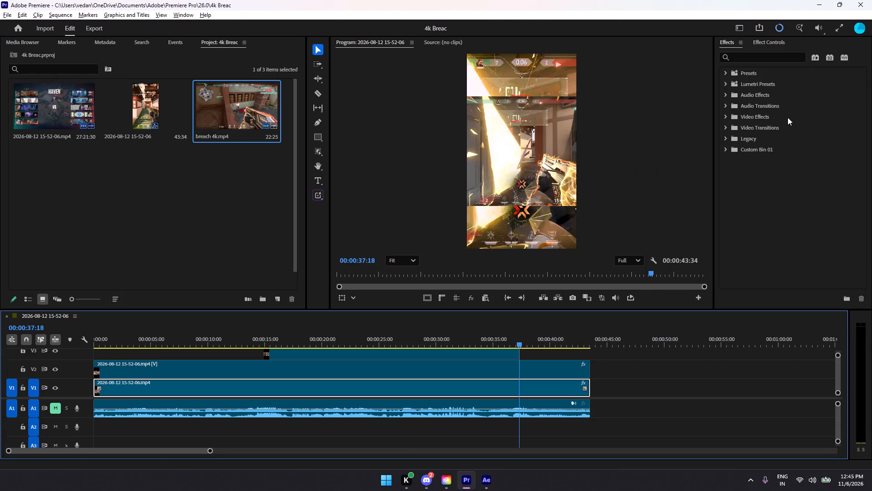
key(Right)
key(Right)
key(Right)
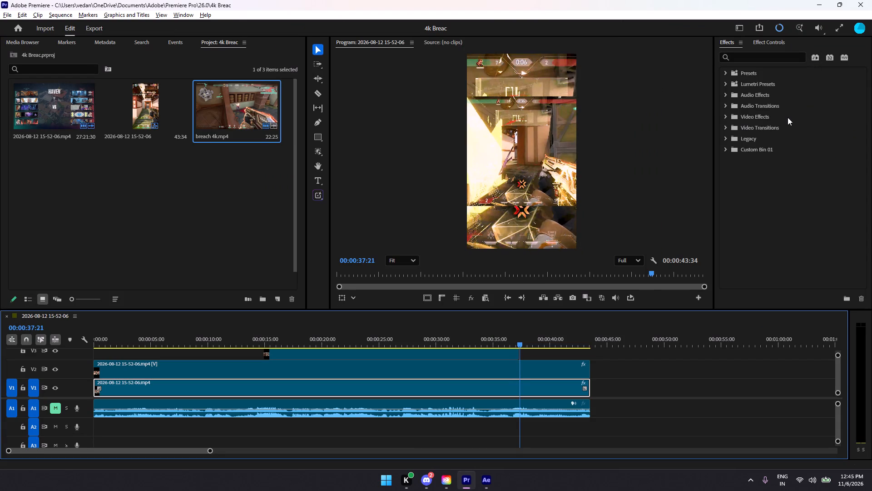
key(Left)
key(Left)
key(Left)
key(Left)
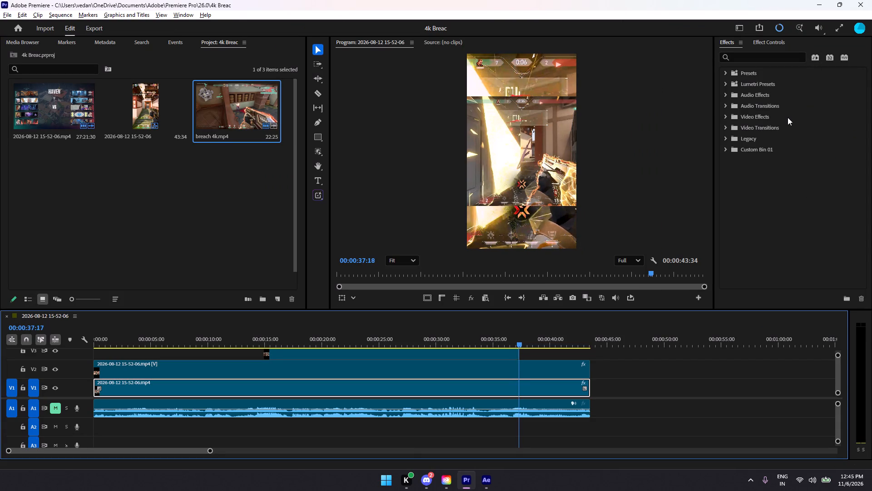
key(Right)
key(Right)
key(Left)
key(Left)
key(Left)
key(Left)
key(Right)
key(Right)
key(Right)
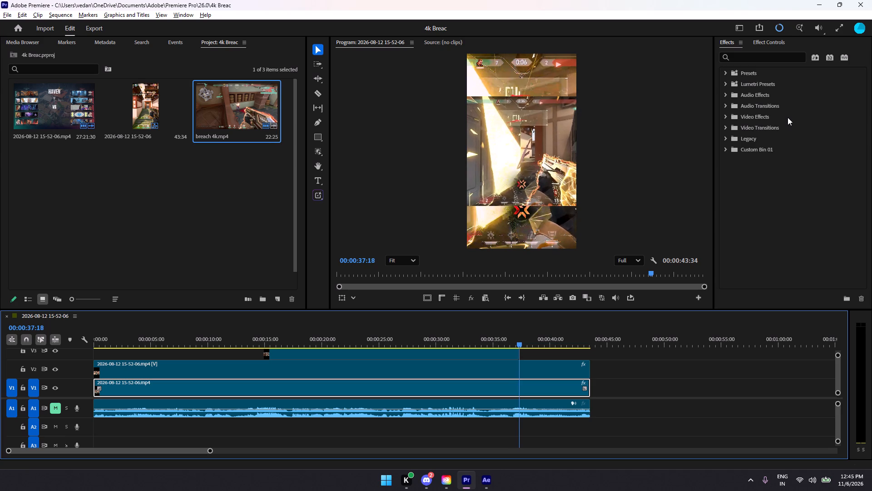
key(Left)
key(Left)
key(Right)
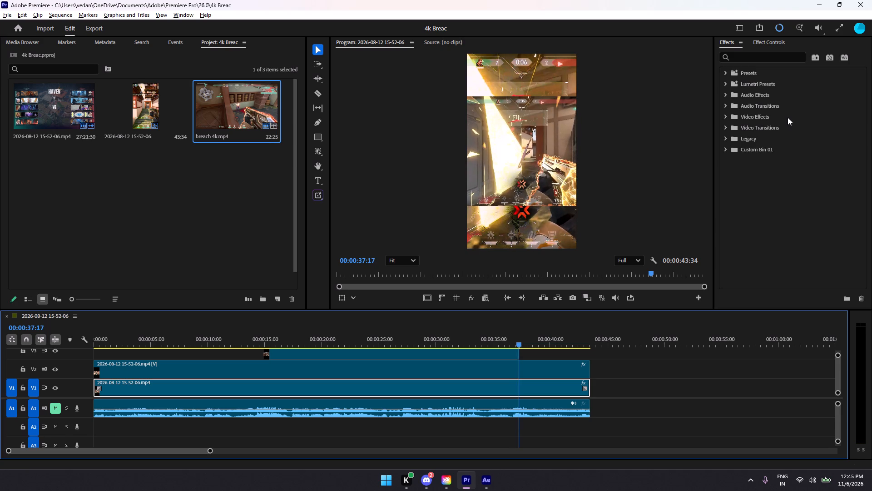
key(Right)
key(Right)
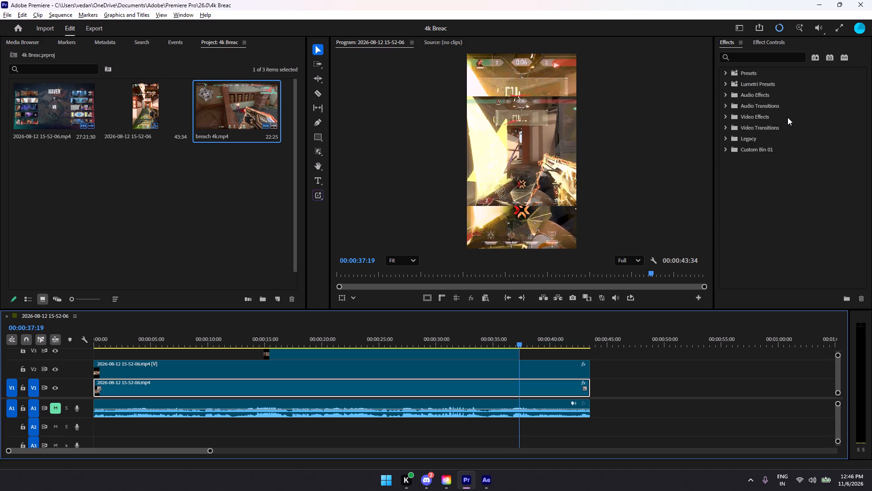
key(Right)
key(Right)
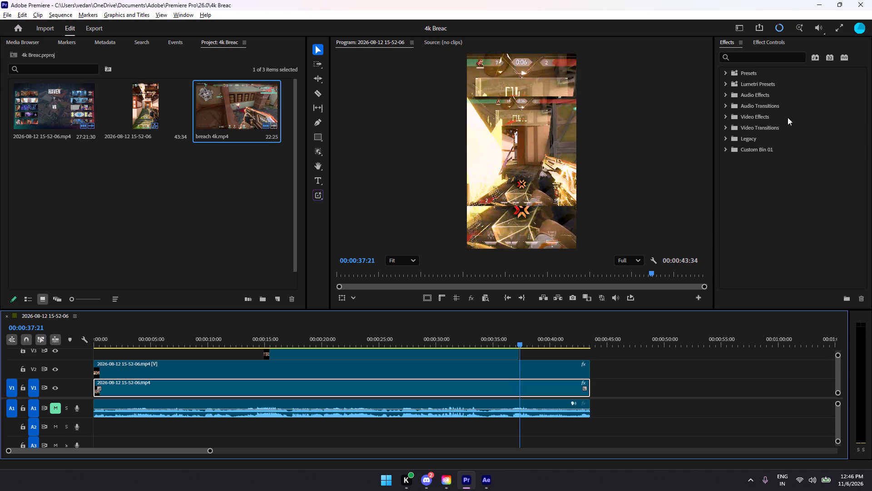
key(Left)
key(Left)
key(Left)
key(Left)
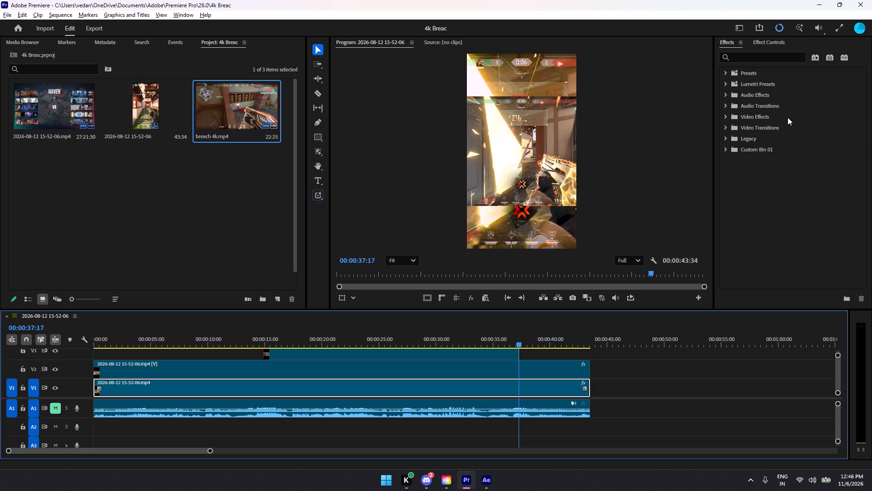
key(Left)
key(Left)
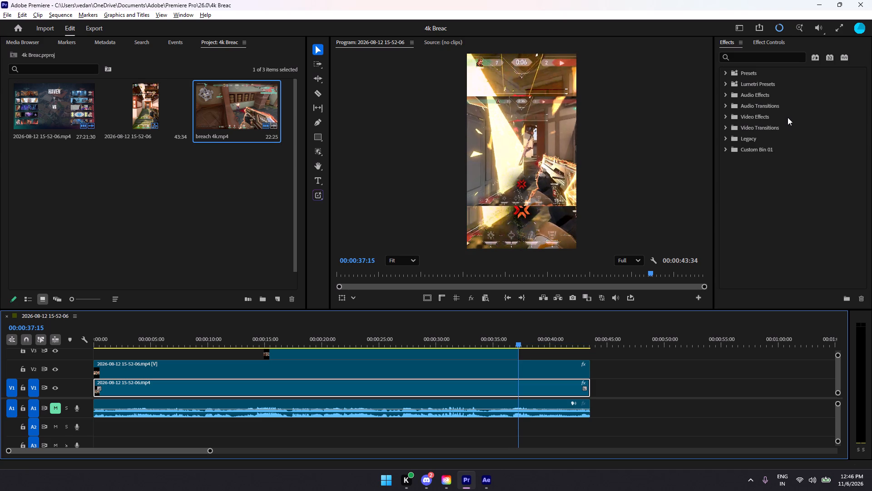
key(Right)
key(Right)
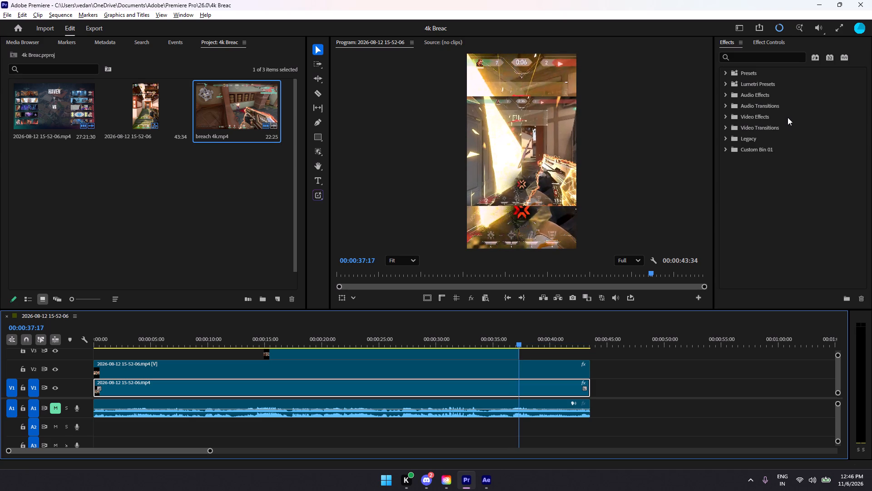
key(Right)
key(Right)
Switch to After Effects and trim the start of the gameplay recording layer to 0:13:10:10.
key(alt+Tab)
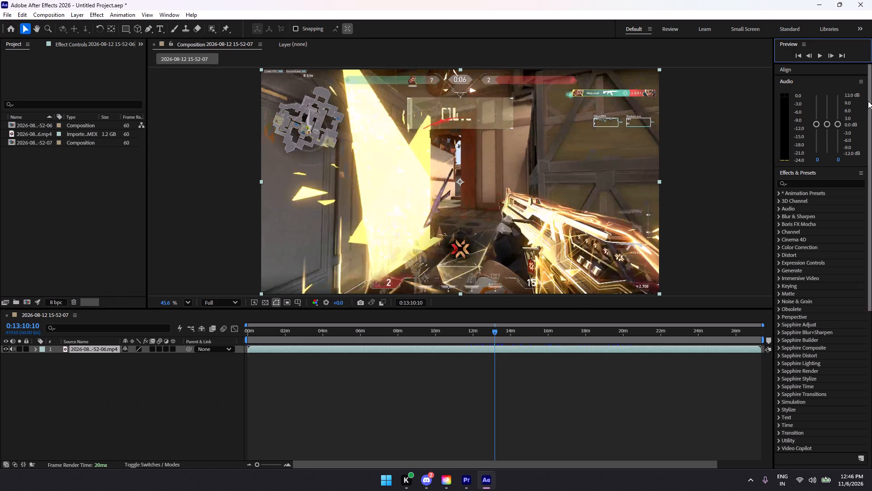
click(808, 55)
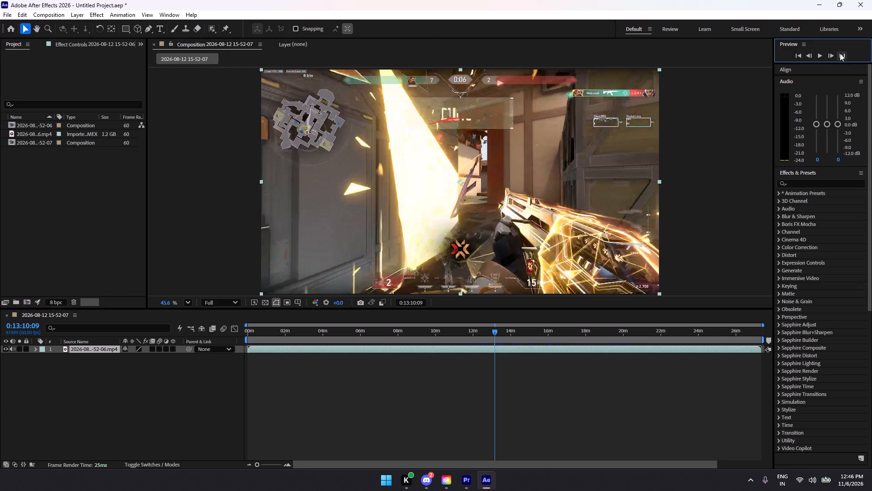
click(829, 52)
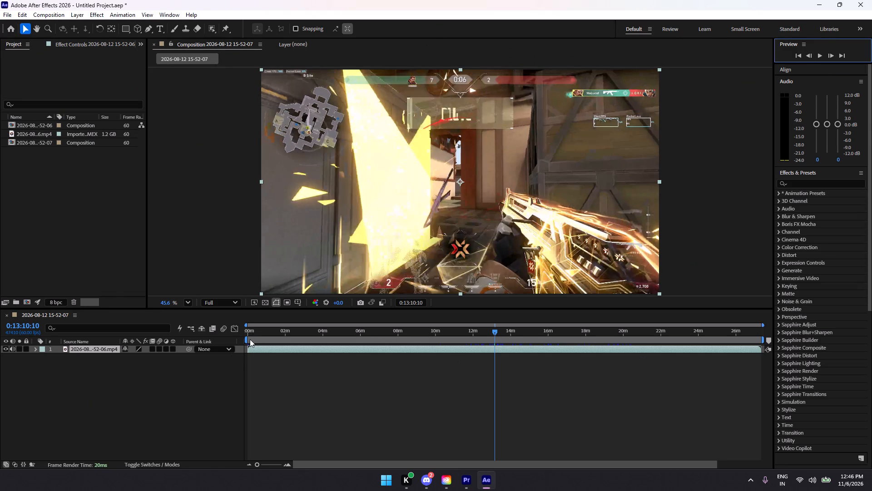
drag(248, 349, 367, 348)
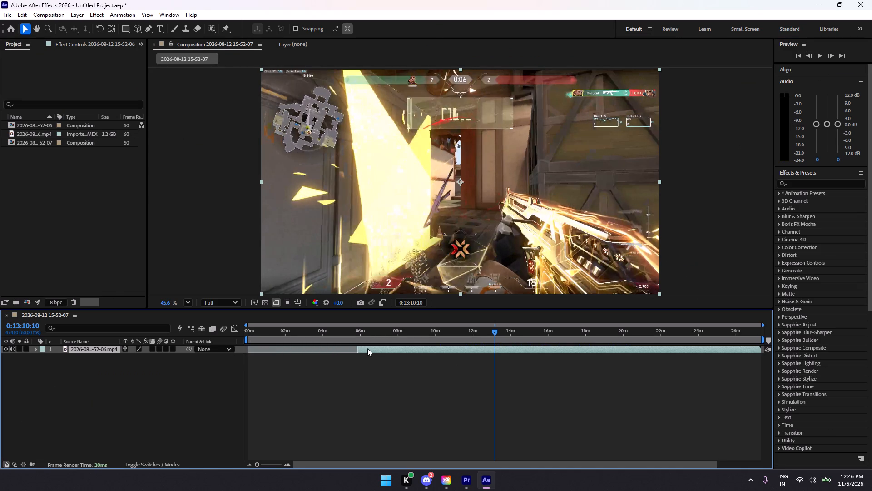
drag(367, 348, 495, 345)
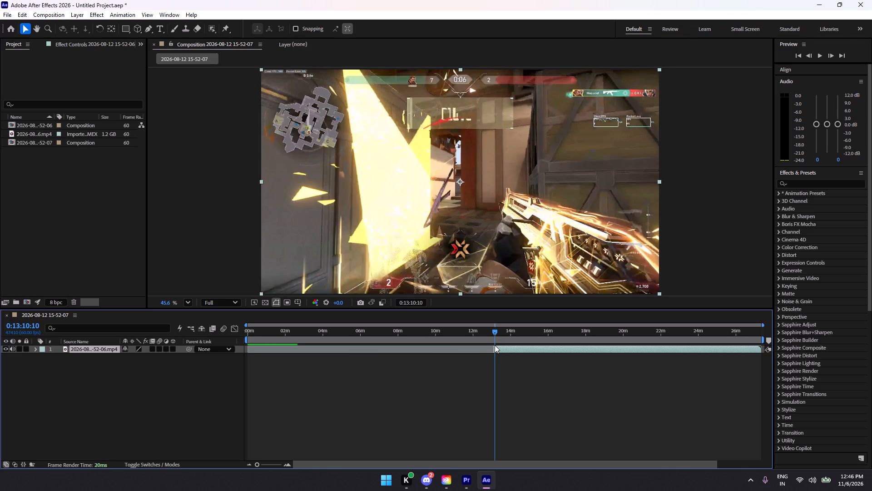
drag(495, 345, 495, 352)
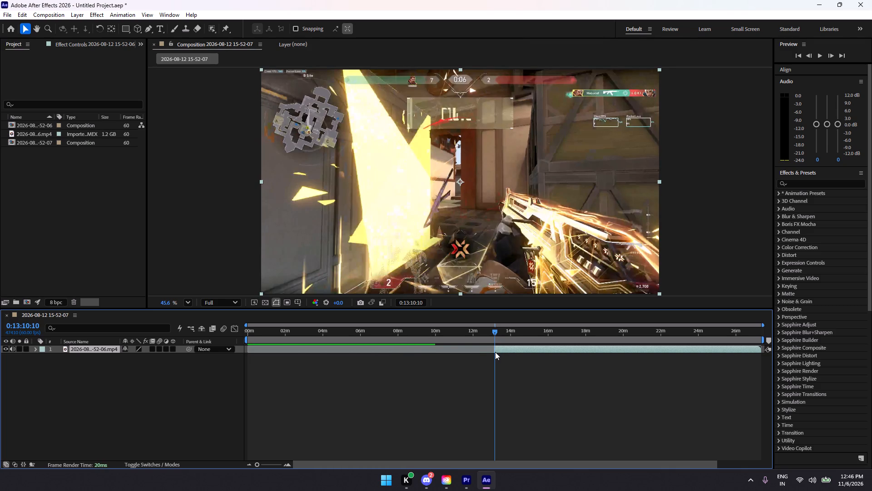
drag(495, 352, 495, 351)
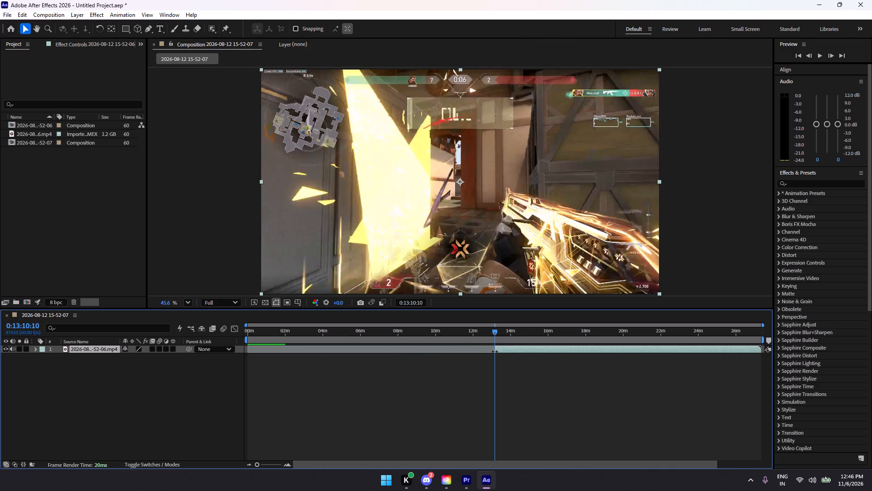
Move the start of the work area to about 13 minutes, just before the trimmed layer's start.
drag(246, 339, 436, 339)
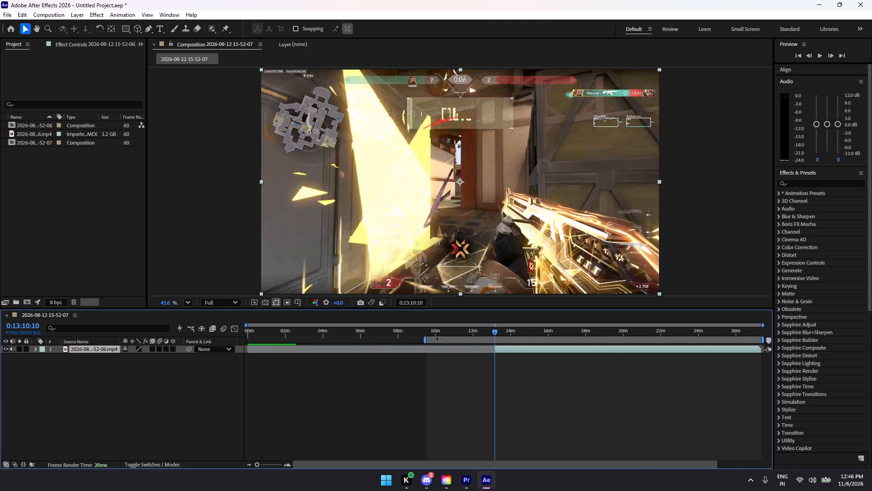
drag(436, 339, 490, 340)
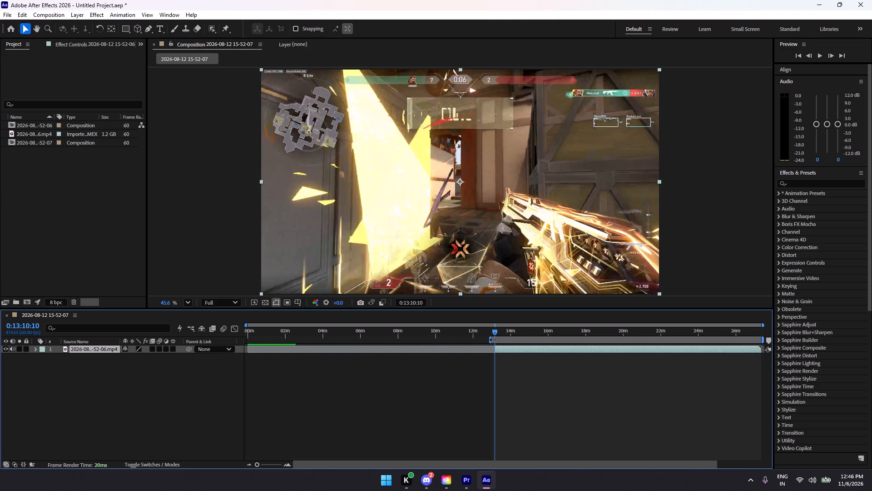
drag(490, 340, 491, 340)
Step back and forth through the frames just after the trimmed layer's start, examining the action, and stop at 0:13:10:19.
triple_click(831, 56)
triple_click(831, 56)
triple_click(831, 56)
triple_click(831, 56)
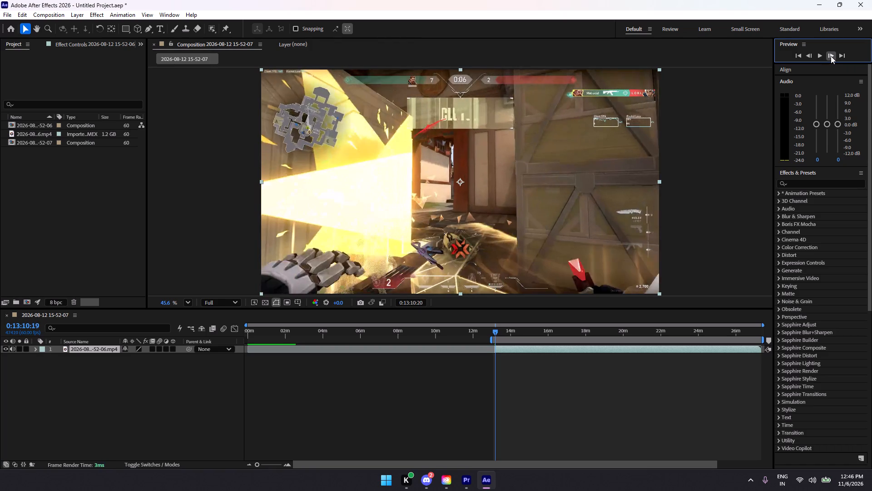
double_click(831, 56)
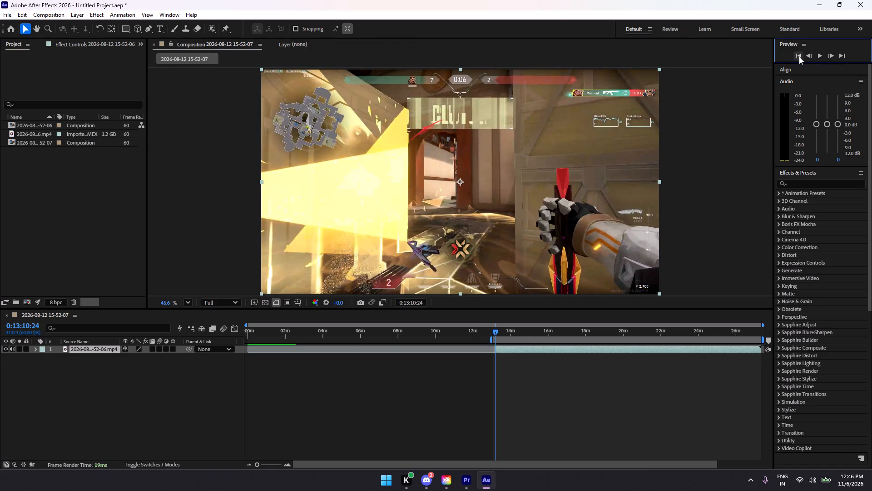
triple_click(806, 56)
double_click(806, 56)
click(806, 56)
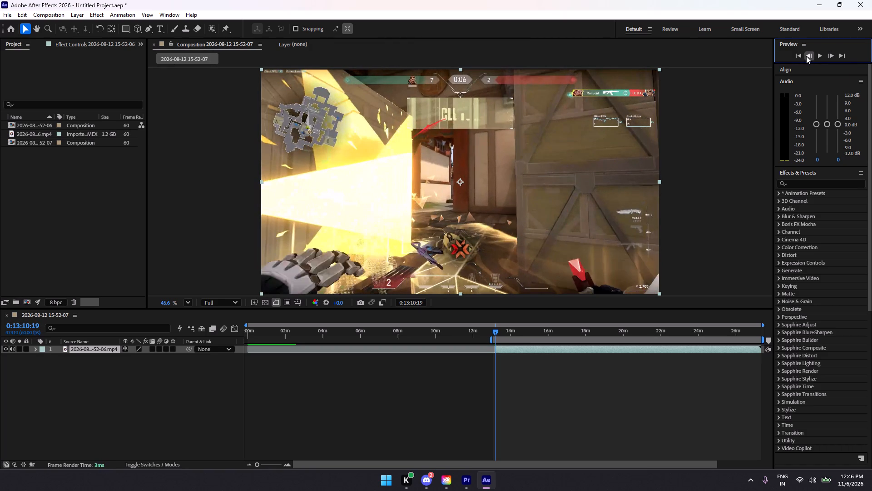
click(806, 56)
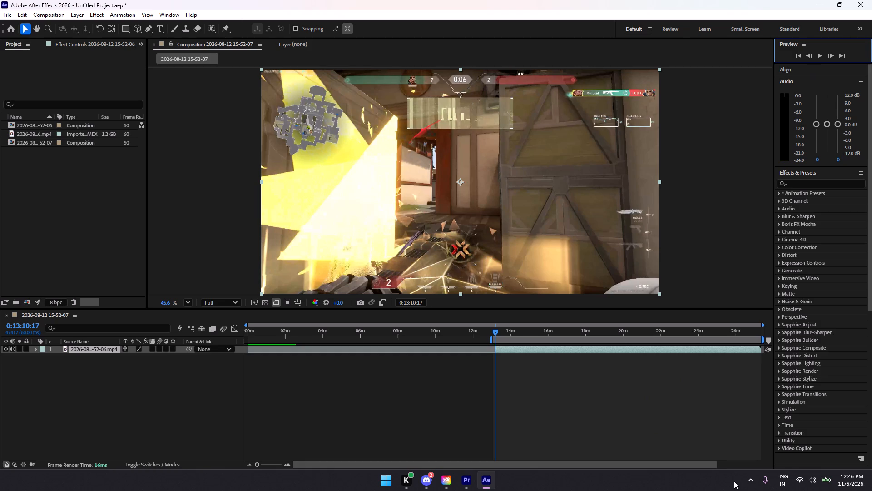
click(835, 56)
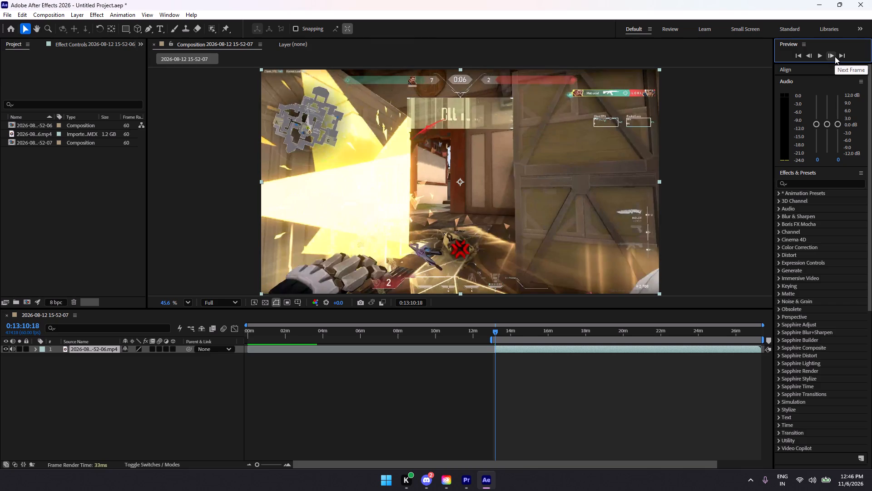
click(835, 56)
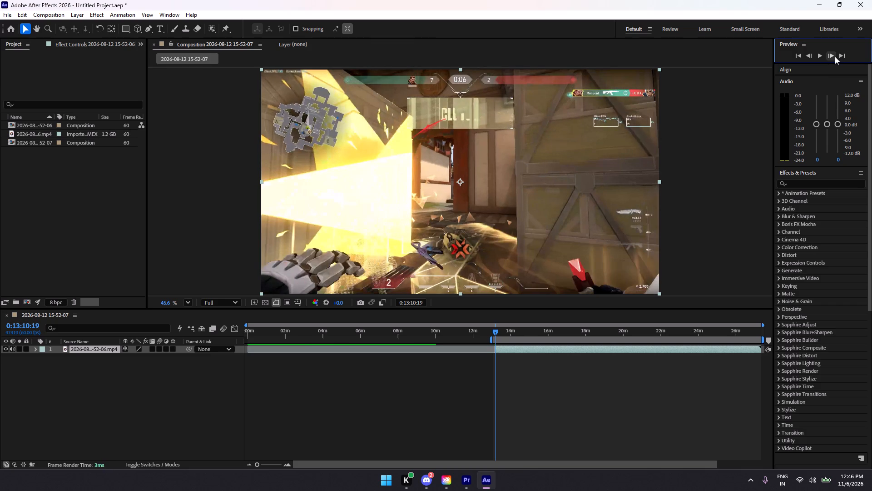
Activate the rotoscoping tool and open the gameplay recording layer in its own layer view.
click(214, 30)
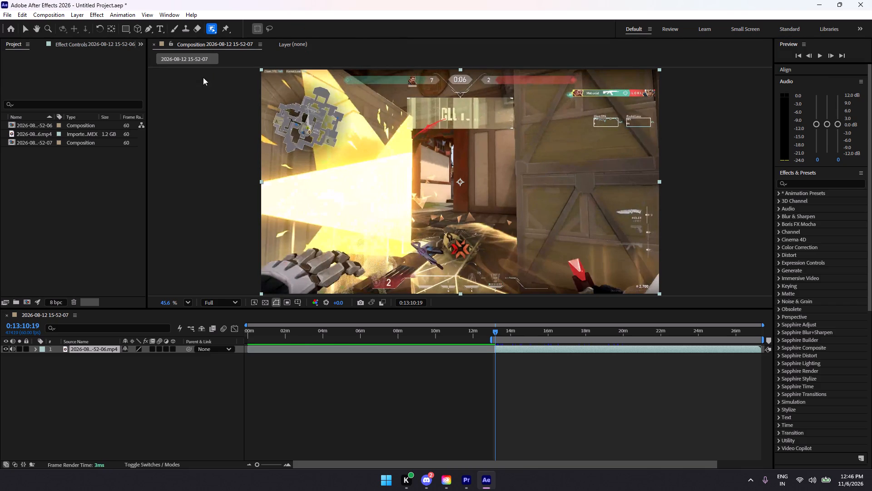
double_click(296, 270)
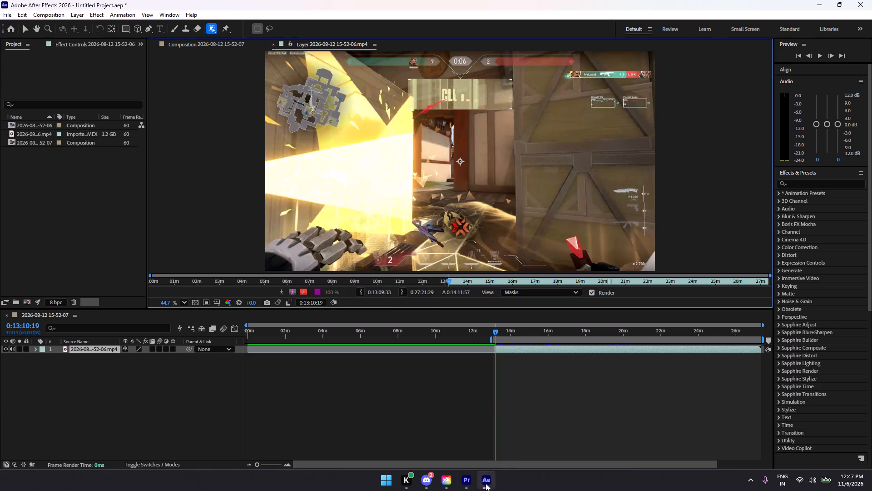
Switch to Premiere Pro to check the reference frame in the vertical sequence.
click(469, 480)
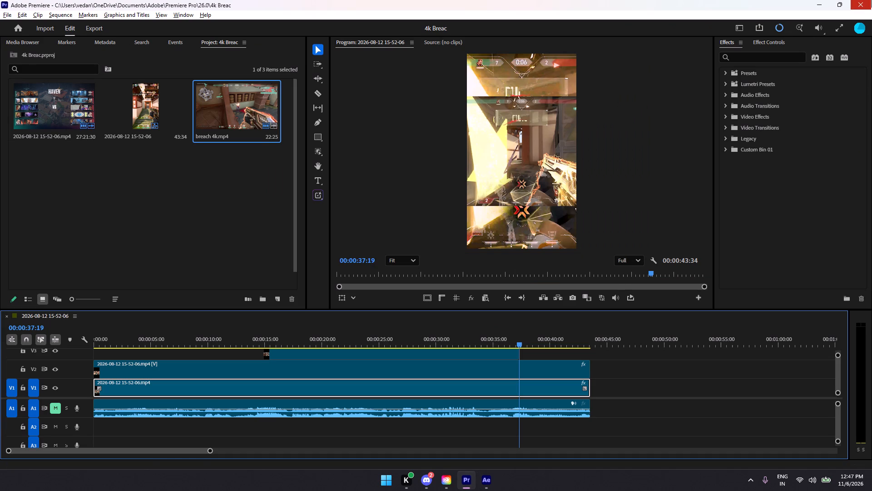
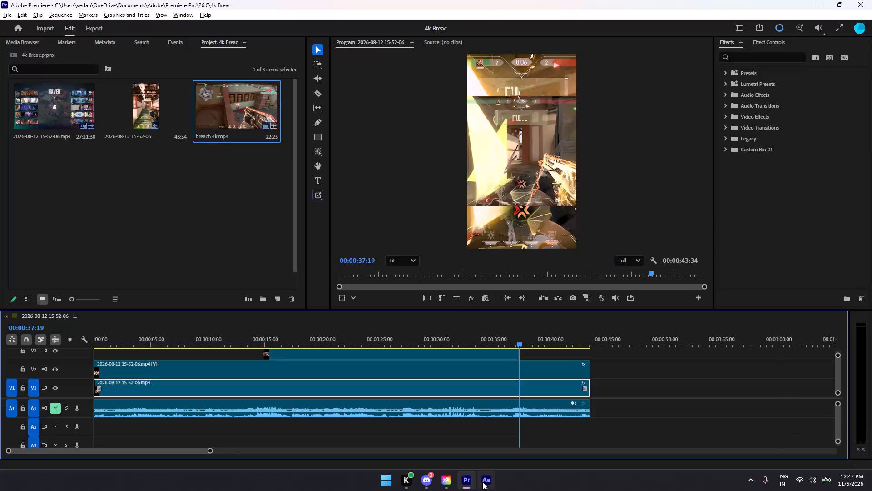
Return to Premiere Pro and close it, leaving After Effects open on the gameplay layer.
click(482, 482)
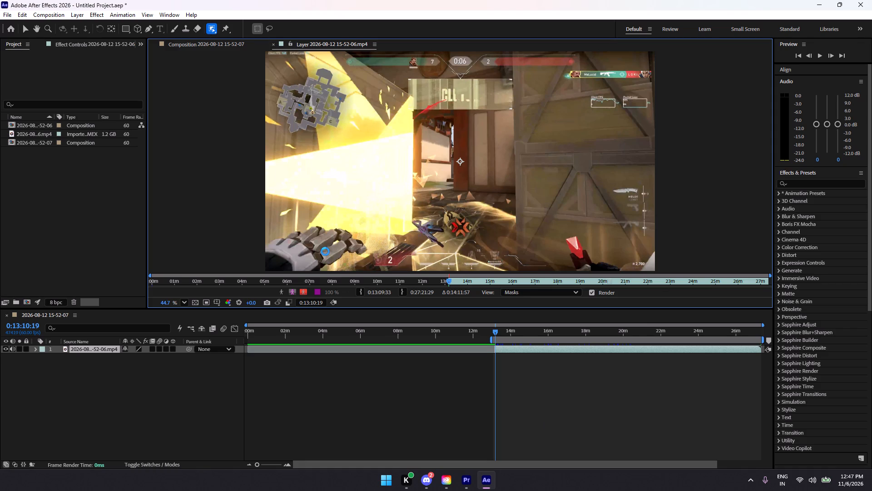
click(470, 481)
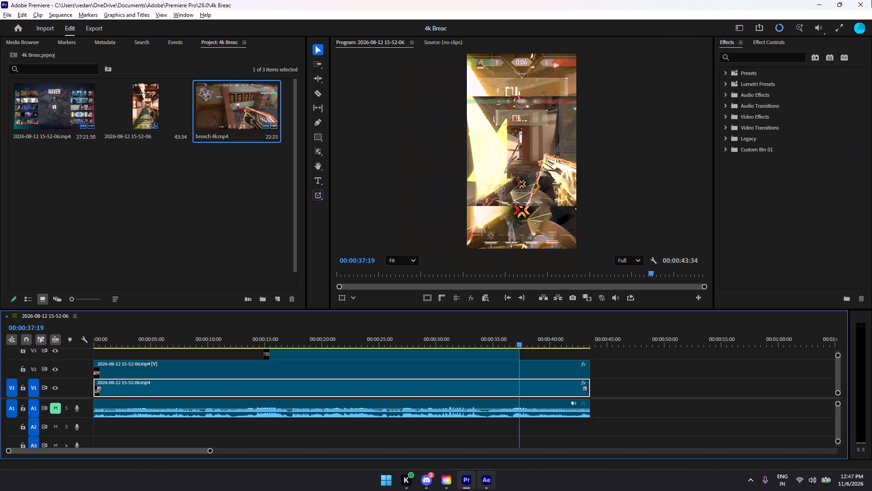
click(871, 0)
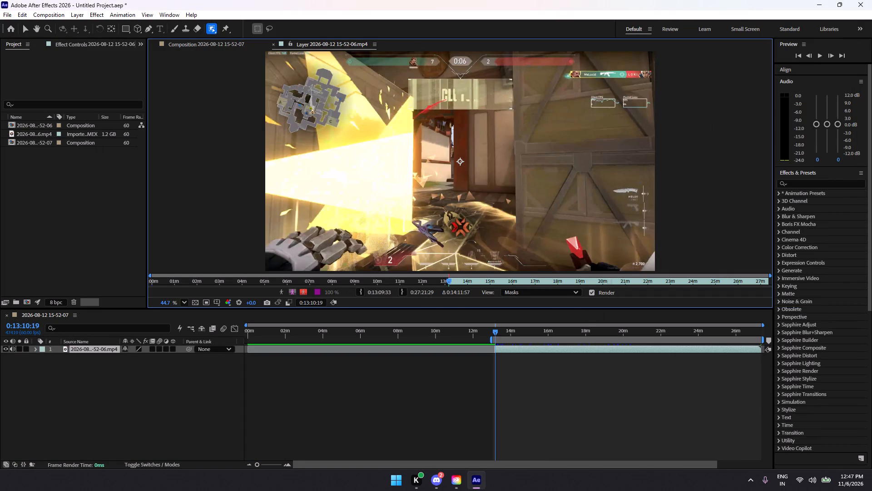
Select the grey gloved hand in the frame's lower-left area as the object matte at 0:13:10:19, using an enlarged layer view.
drag(342, 235, 278, 263)
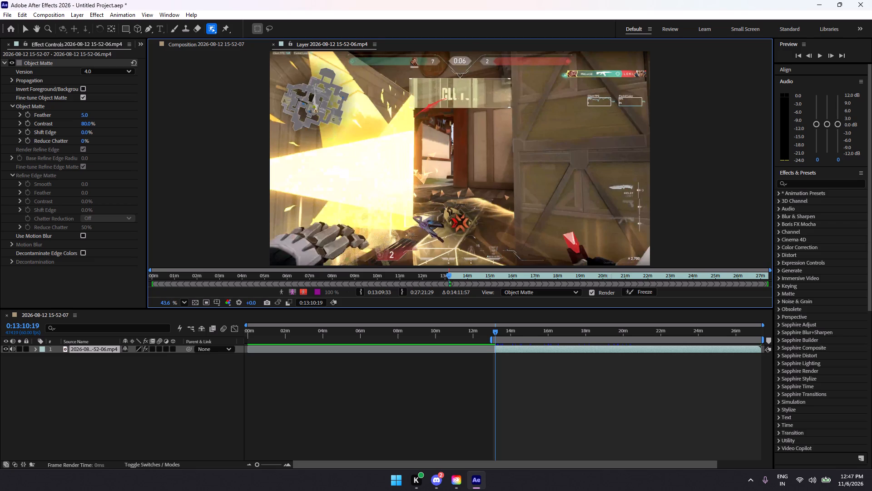
key(grave)
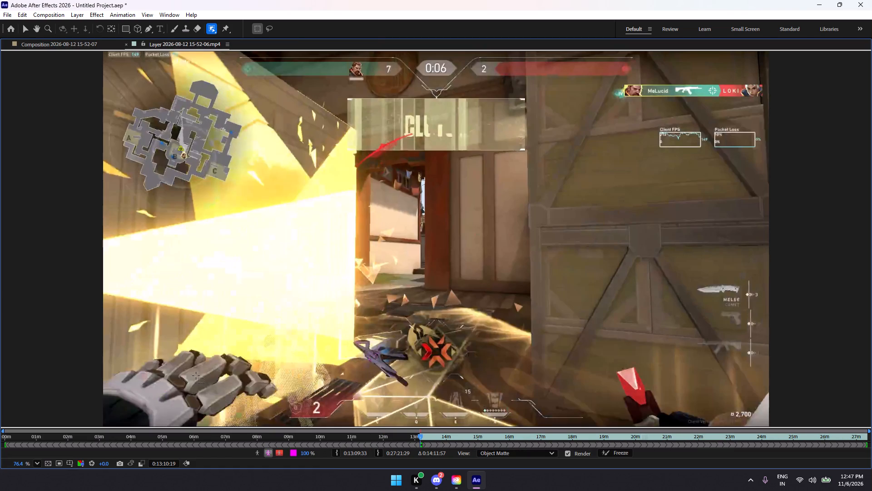
drag(218, 356, 124, 408)
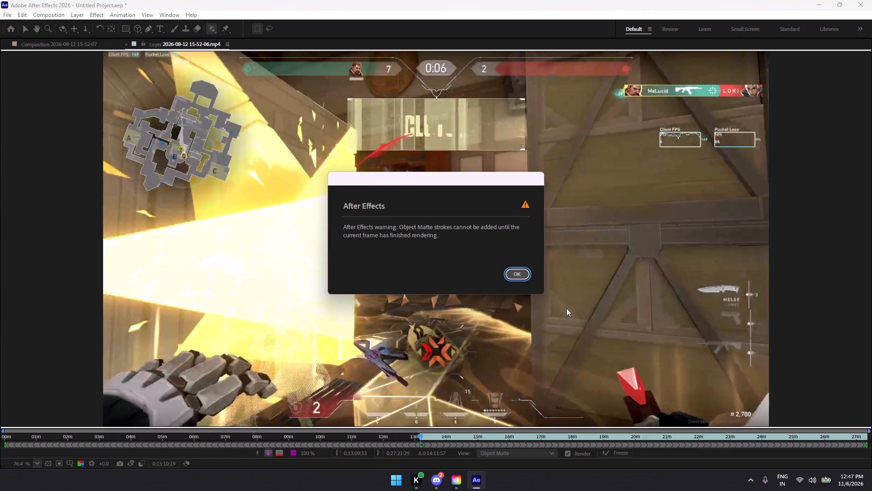
click(519, 278)
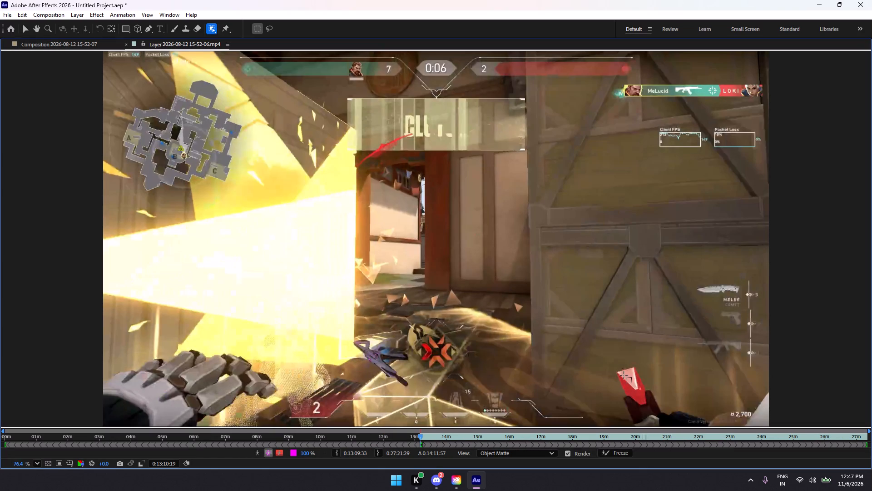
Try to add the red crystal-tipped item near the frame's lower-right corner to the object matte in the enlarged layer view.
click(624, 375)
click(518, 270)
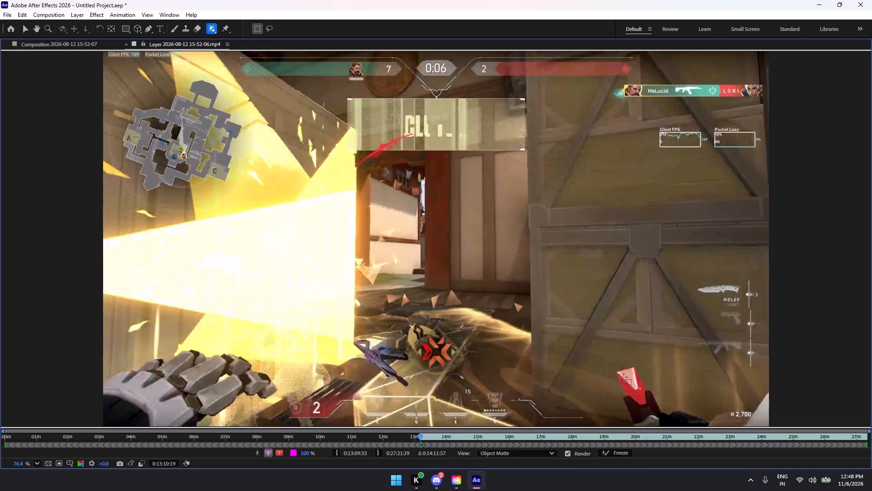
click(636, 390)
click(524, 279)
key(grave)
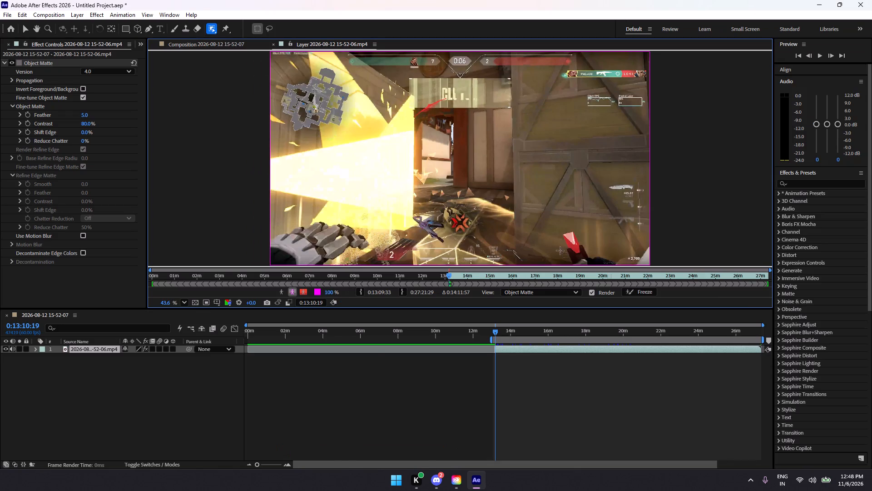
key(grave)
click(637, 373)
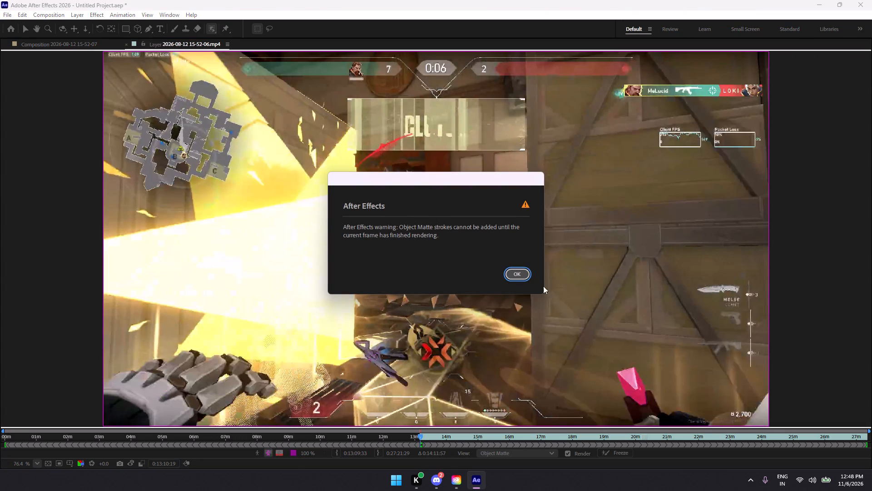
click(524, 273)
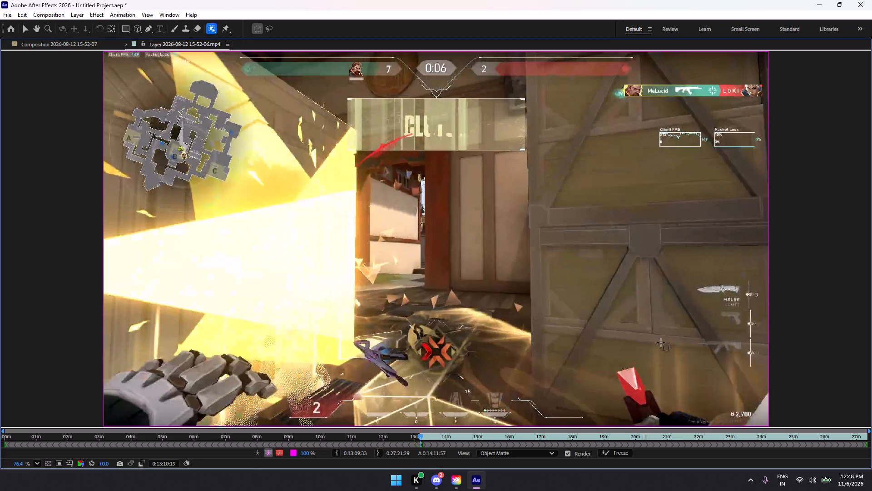
Restore the normal workspace layout and add the red crystal-tipped item to the object matte.
key(grave)
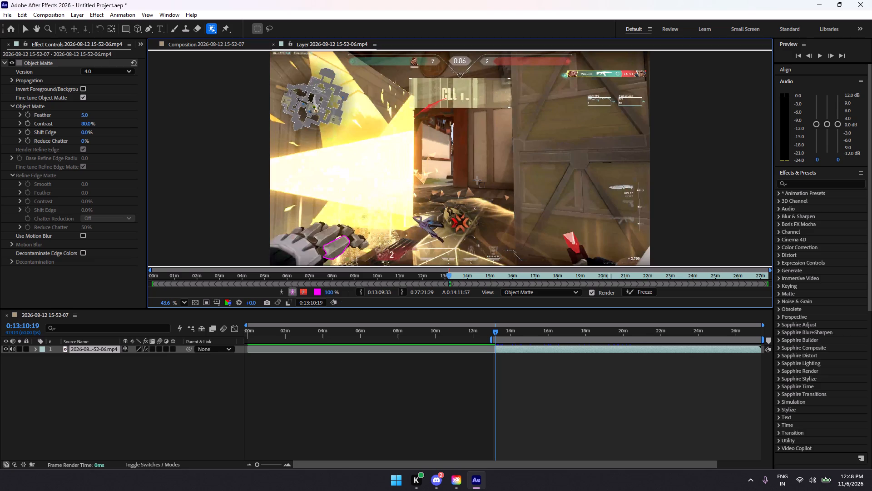
click(570, 237)
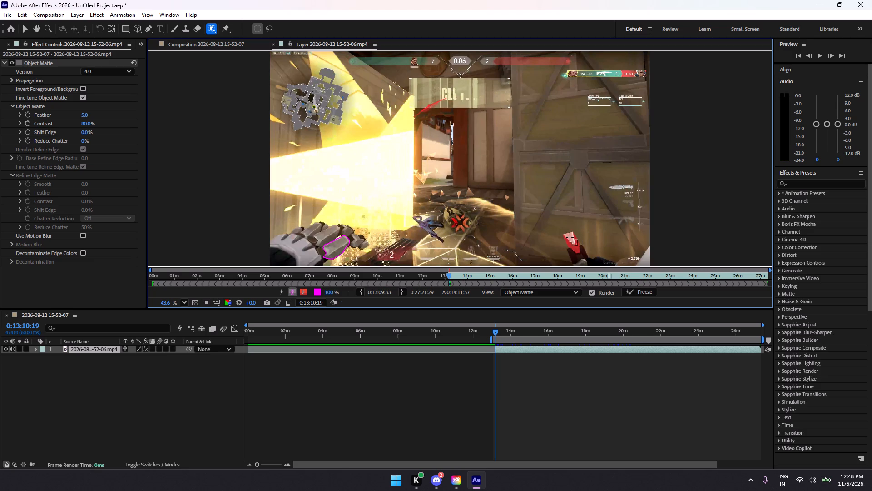
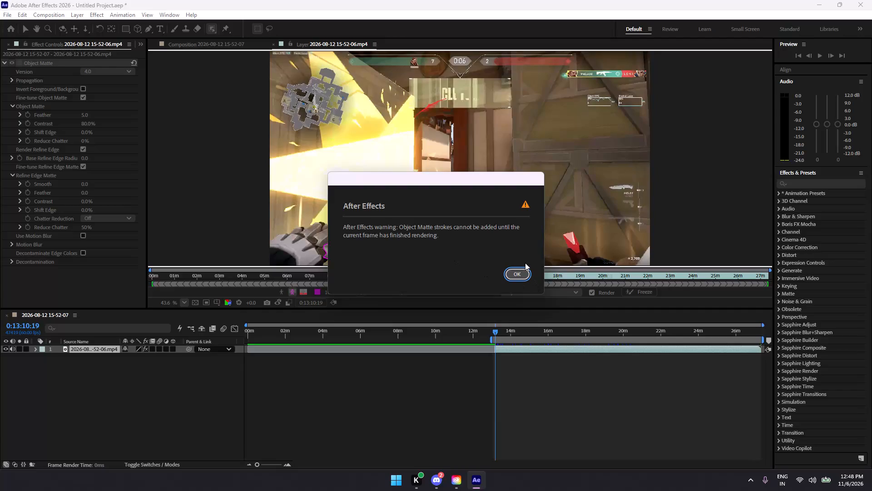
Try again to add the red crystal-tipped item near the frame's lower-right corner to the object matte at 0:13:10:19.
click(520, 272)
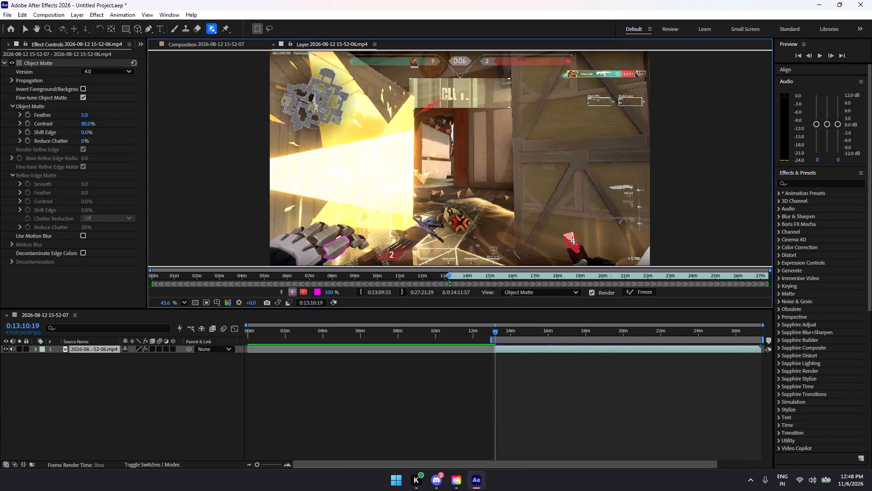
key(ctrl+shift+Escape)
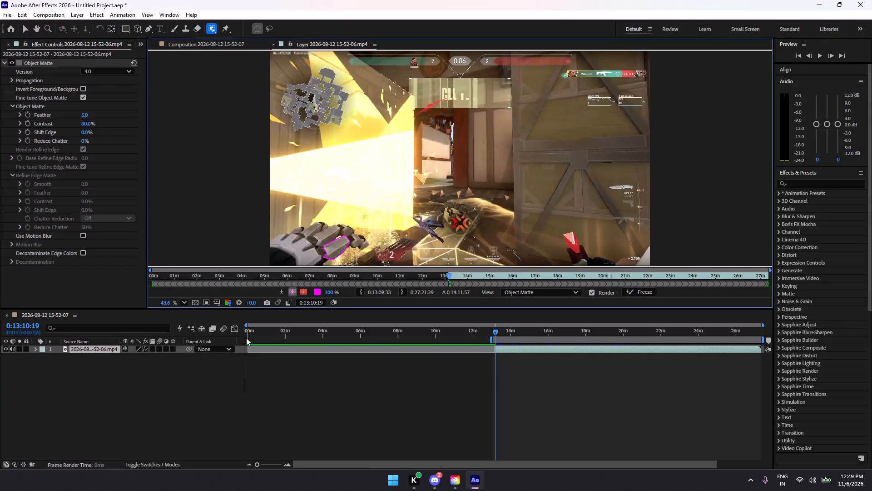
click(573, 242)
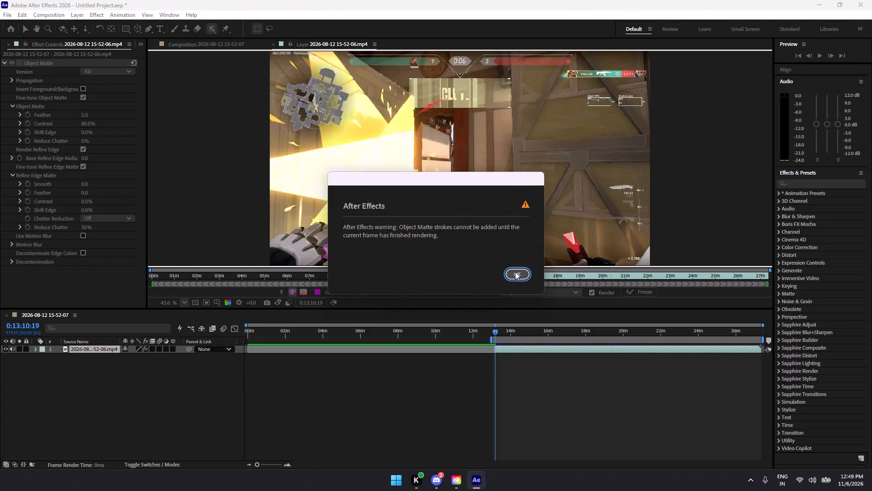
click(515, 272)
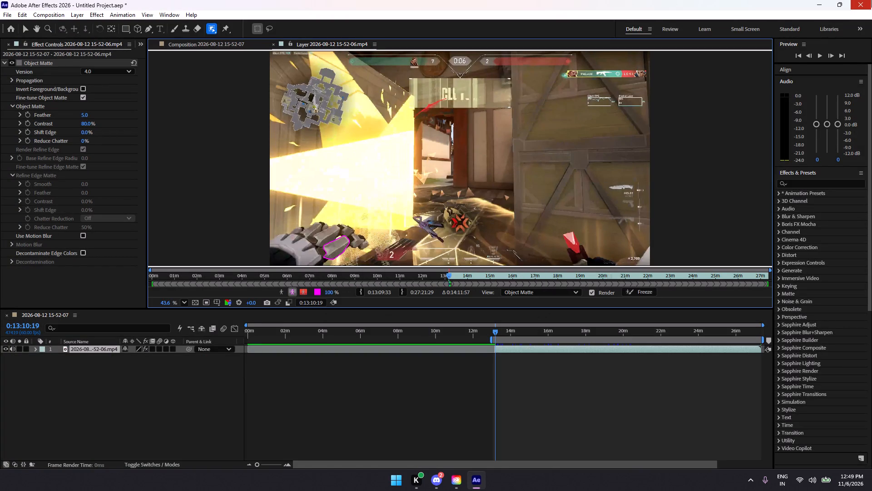
Close After Effects without saving the changes to the untitled project.
click(871, 0)
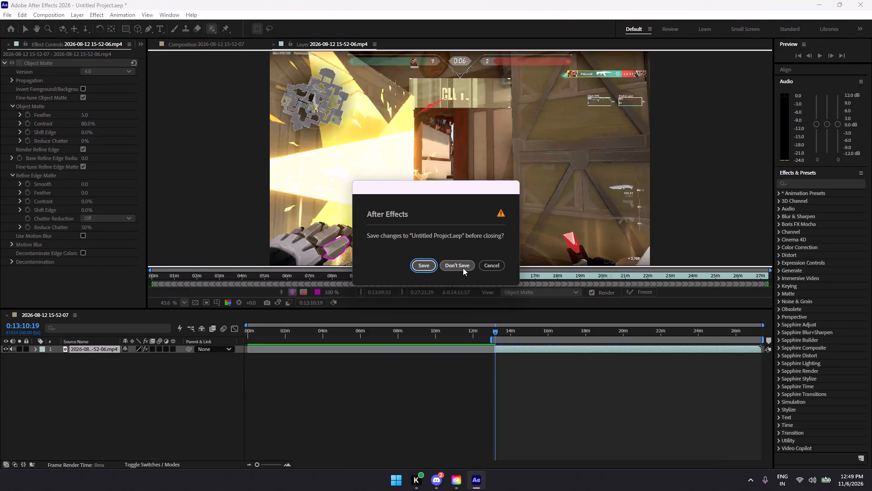
click(463, 268)
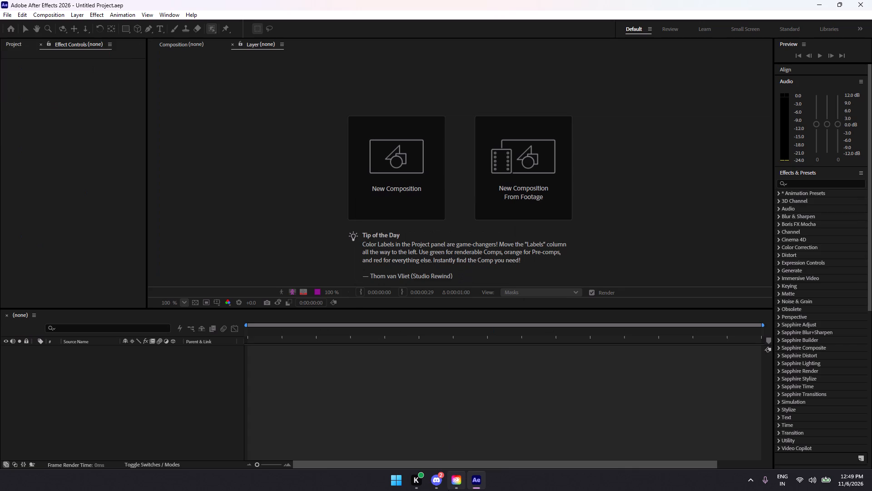
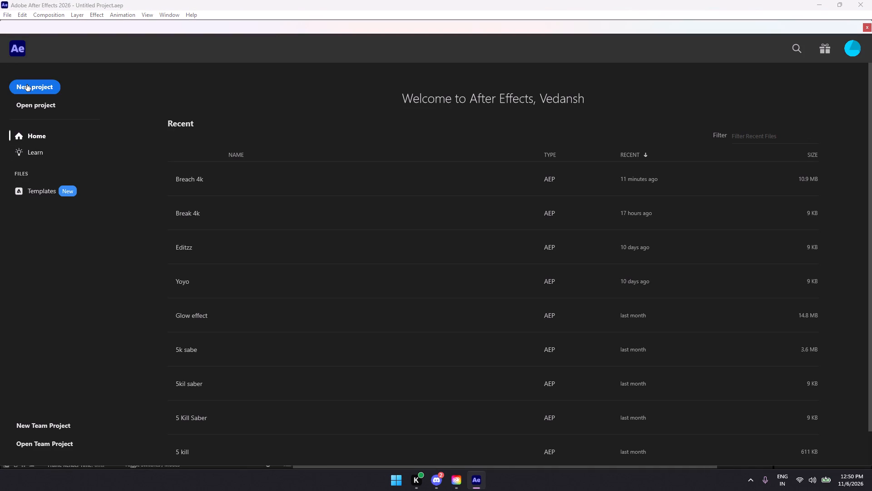
Create a new empty project.
click(43, 77)
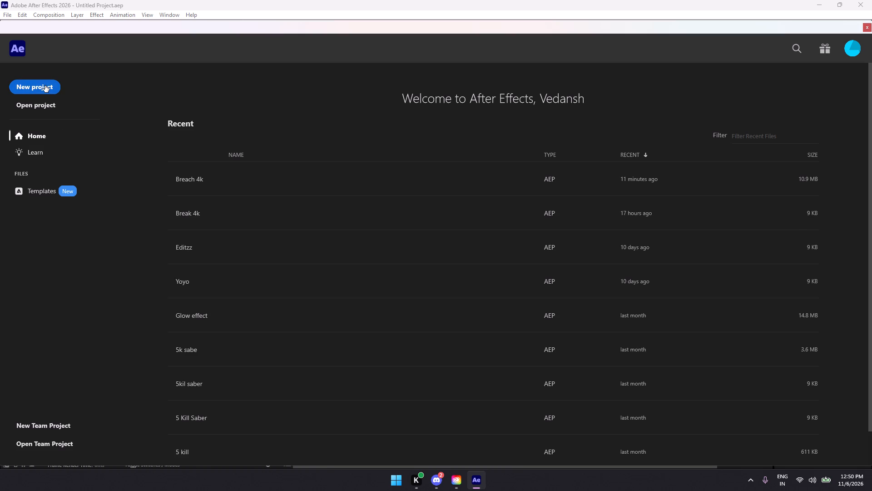
click(45, 85)
click(73, 202)
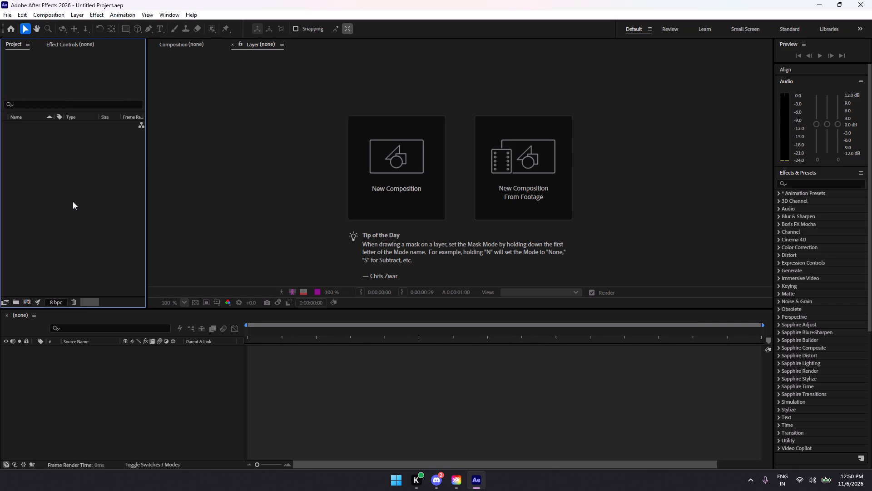
key(ctrl+i)
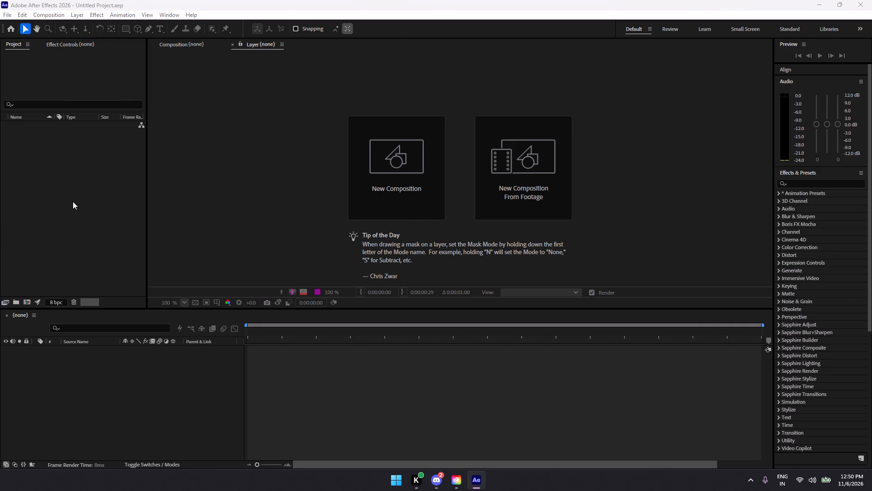
click(165, 90)
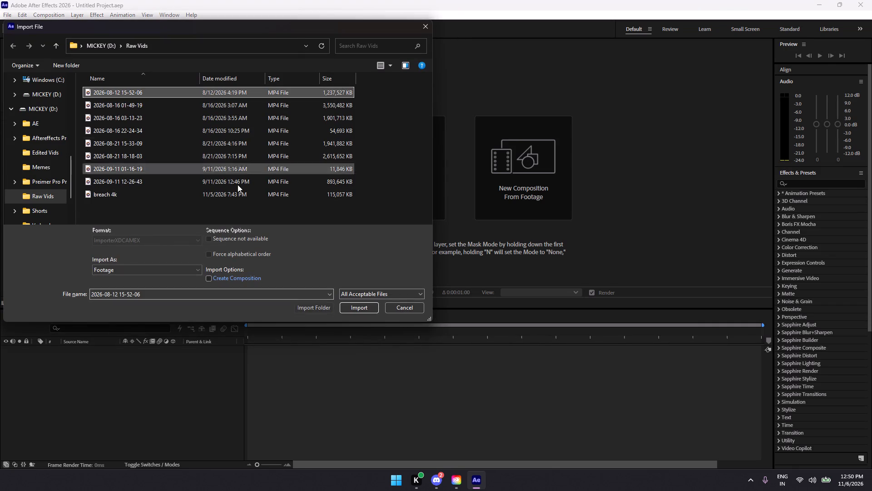
click(347, 307)
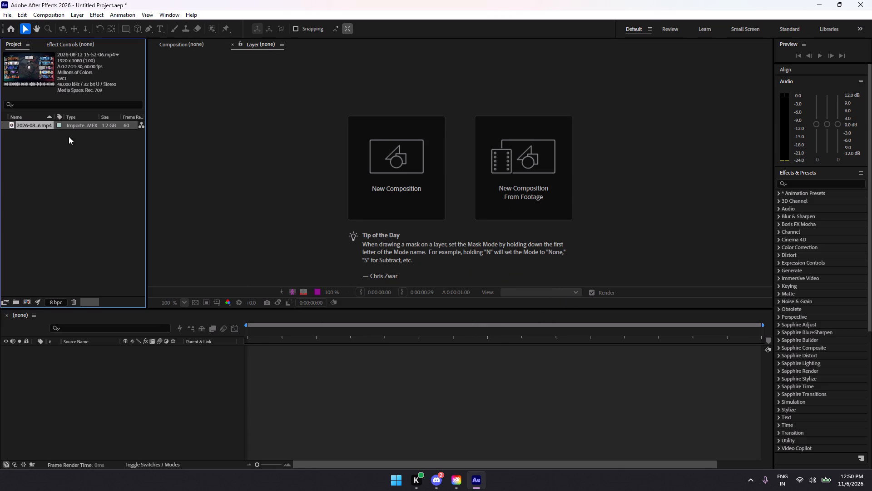
drag(23, 126, 25, 373)
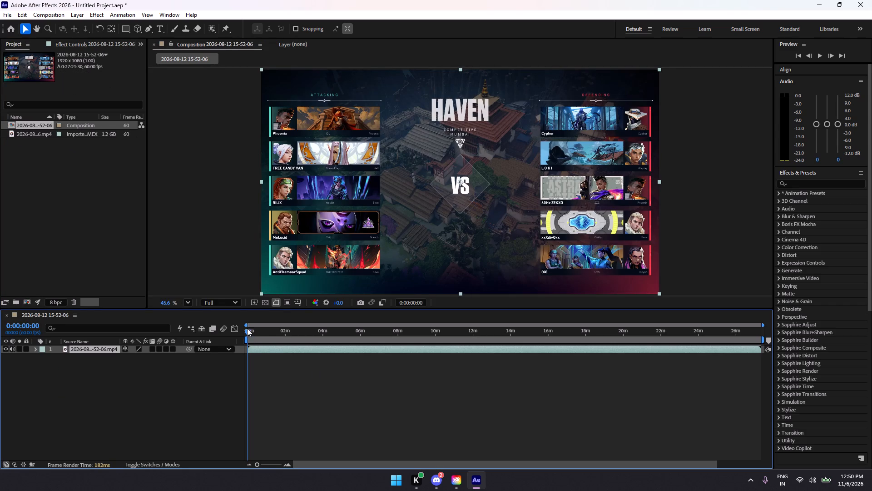
Move the playhead through the gameplay recording to 0:13:09:33, where the purple enemy faces the player.
drag(247, 328, 406, 329)
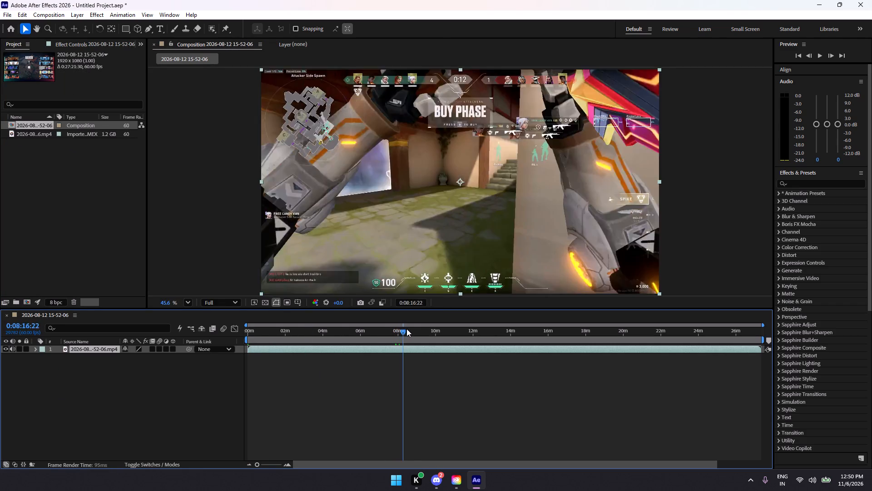
drag(406, 329, 448, 329)
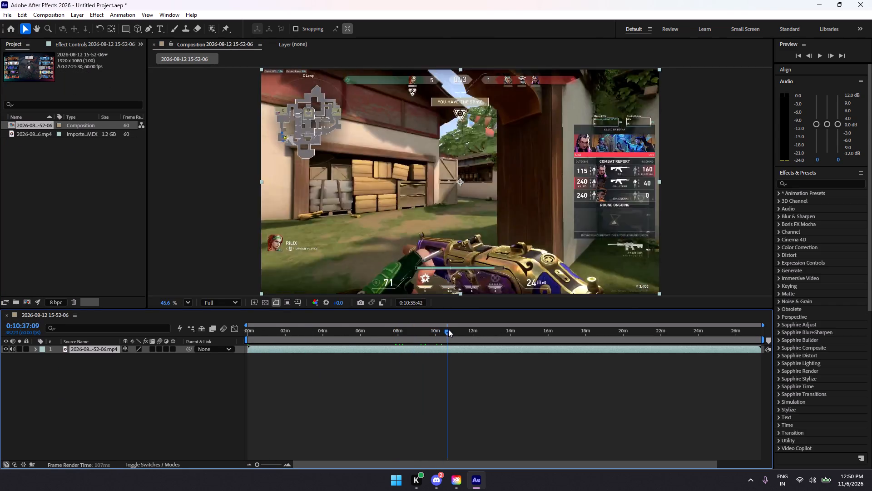
drag(448, 329, 472, 330)
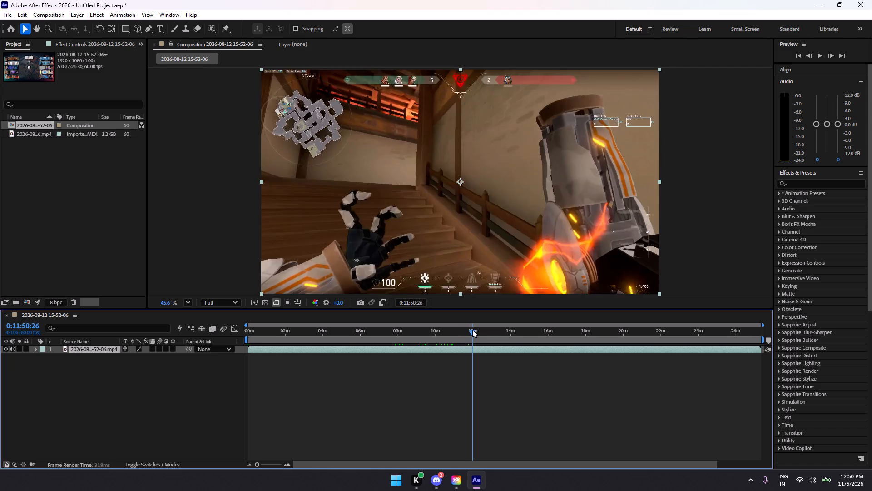
drag(472, 330, 490, 331)
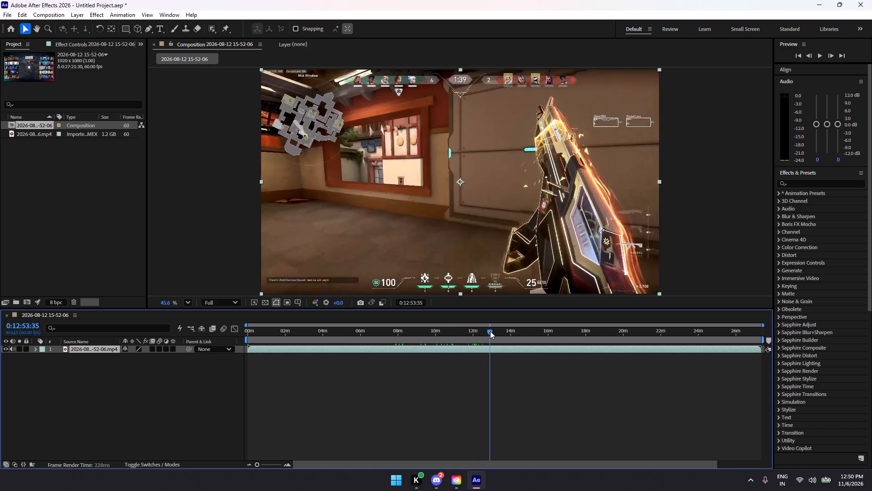
drag(490, 331, 497, 331)
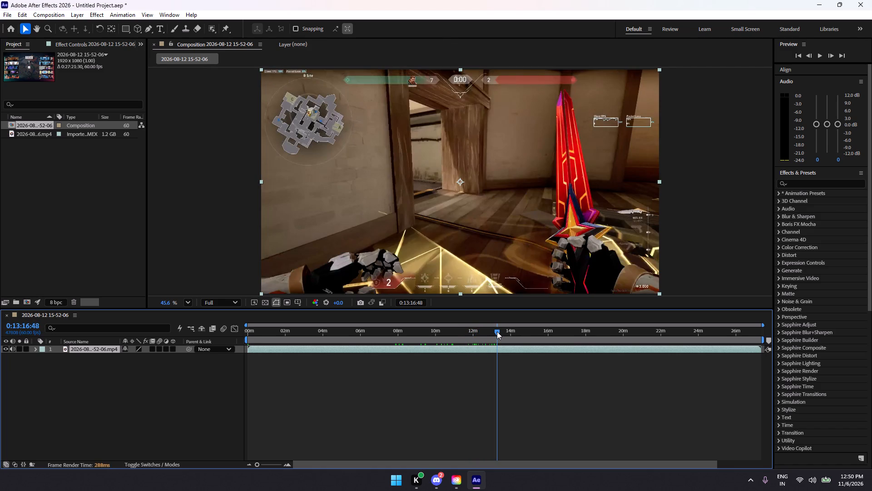
drag(497, 331, 495, 331)
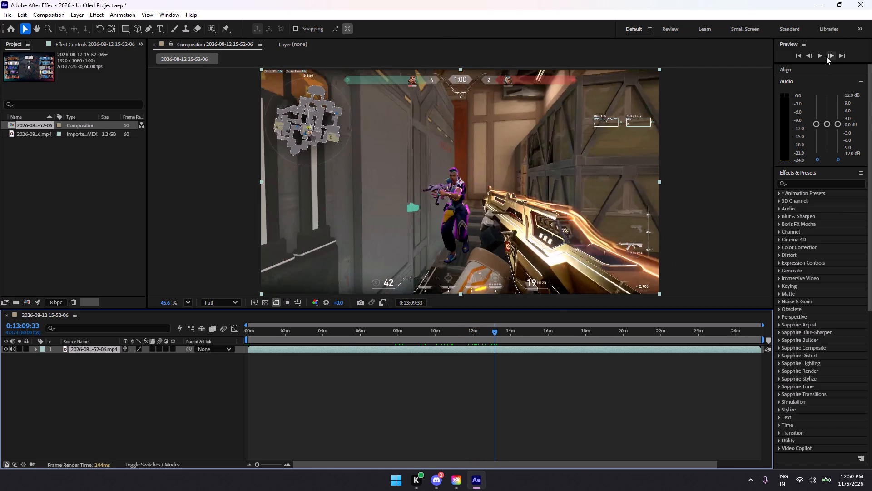
Advance frame by frame past the clutch kill to set the current time to 0:13:10:10.
triple_click(830, 56)
triple_click(830, 56)
triple_click(830, 56)
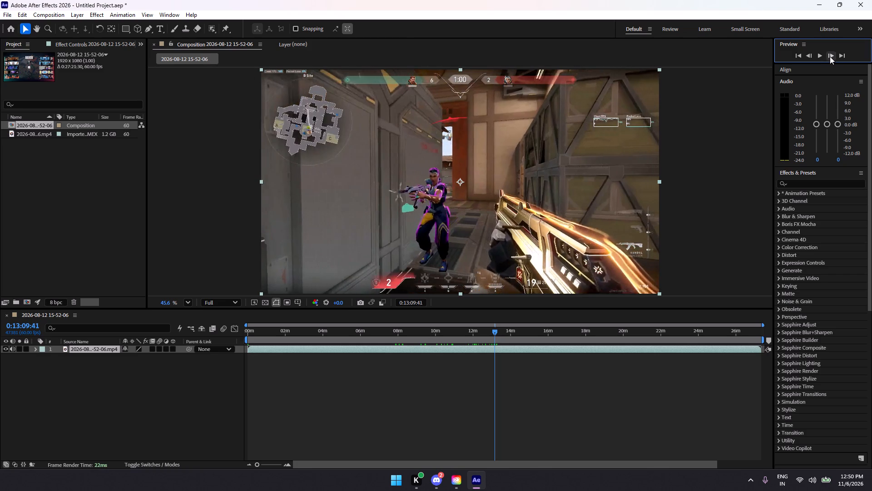
triple_click(830, 56)
triple_click(830, 56)
triple_click(830, 56)
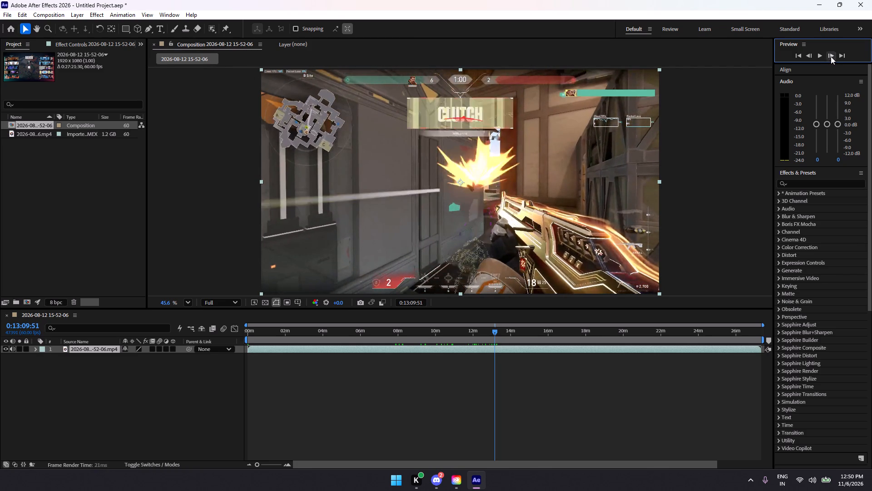
click(831, 56)
click(831, 56)
click(831, 56)
click(831, 56)
triple_click(831, 56)
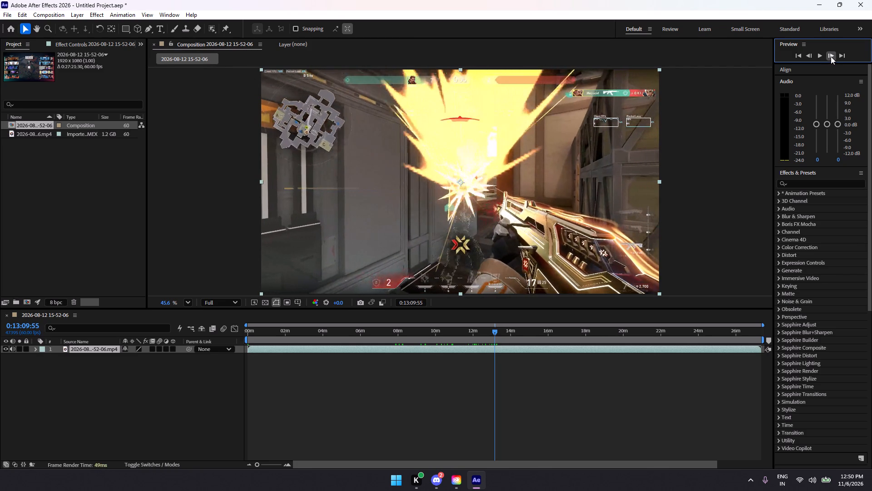
click(831, 56)
click(831, 56)
triple_click(831, 56)
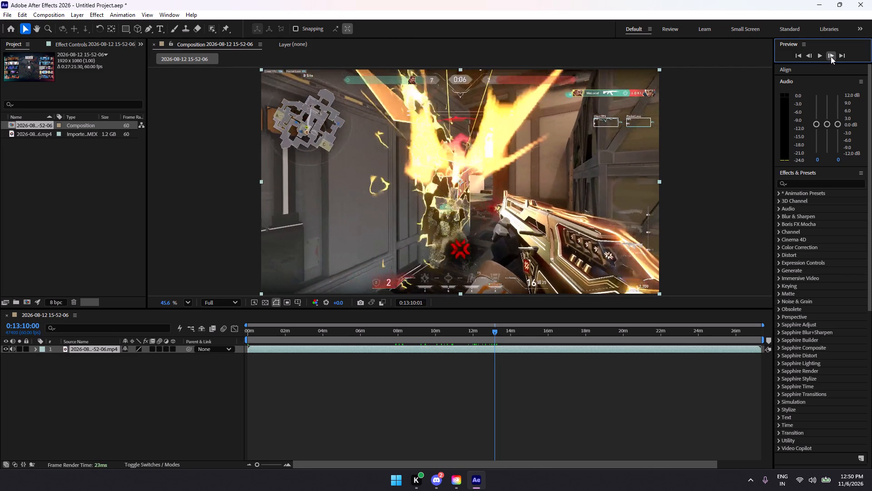
click(831, 56)
click(831, 56)
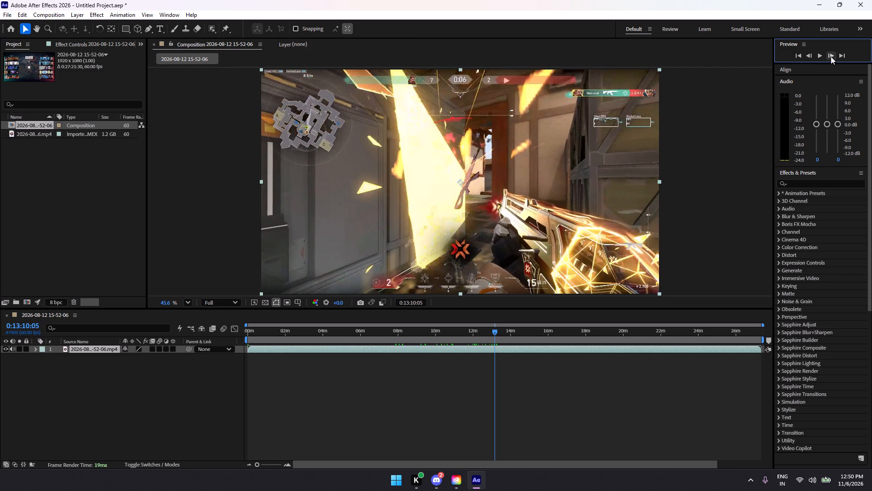
click(831, 56)
click(831, 56)
click(831, 56)
click(831, 56)
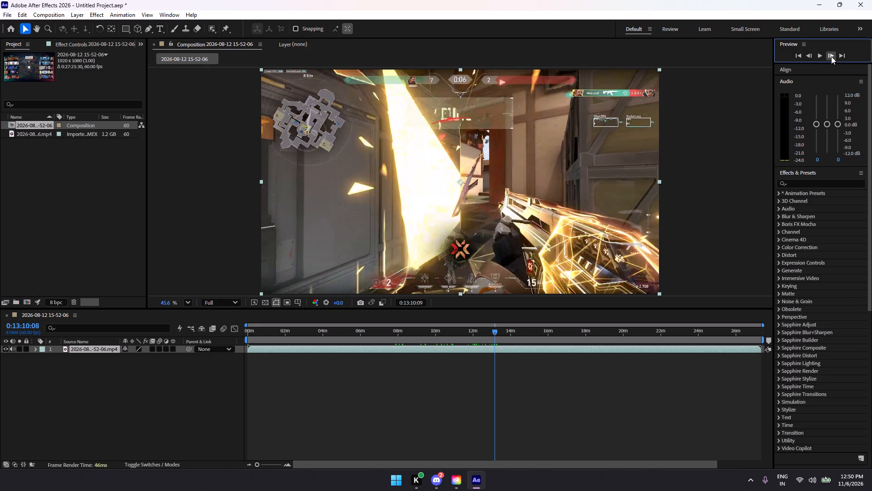
click(831, 56)
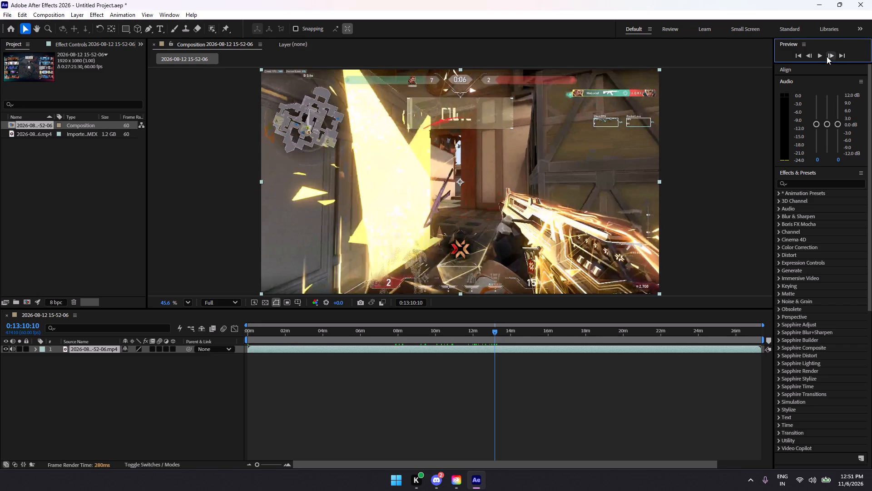
click(807, 56)
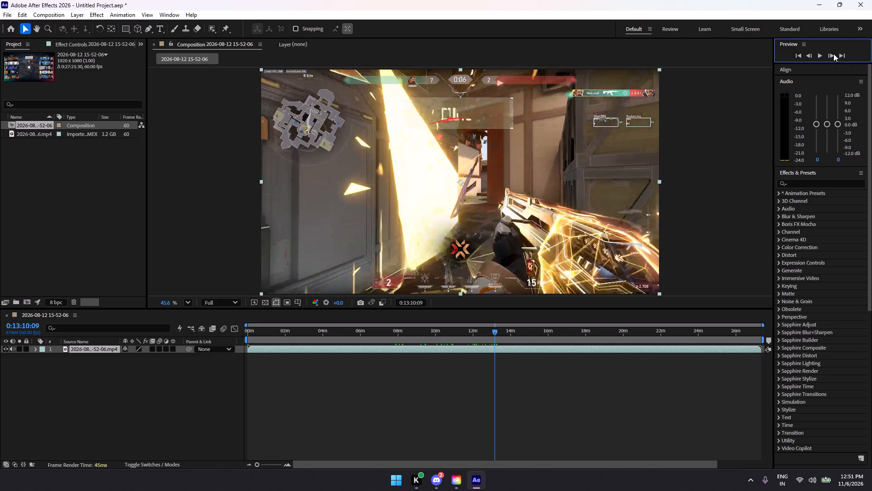
click(833, 54)
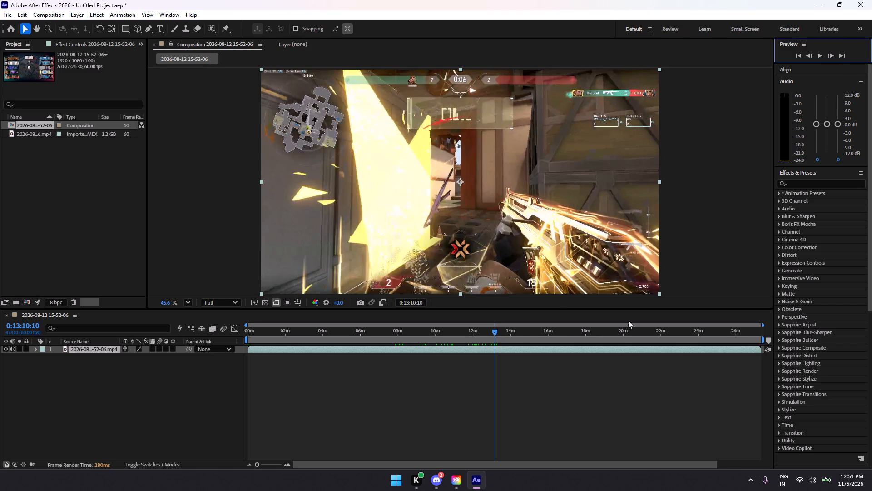
Set the start of the work area just before the playhead, at about 13 minutes.
drag(246, 338, 463, 326)
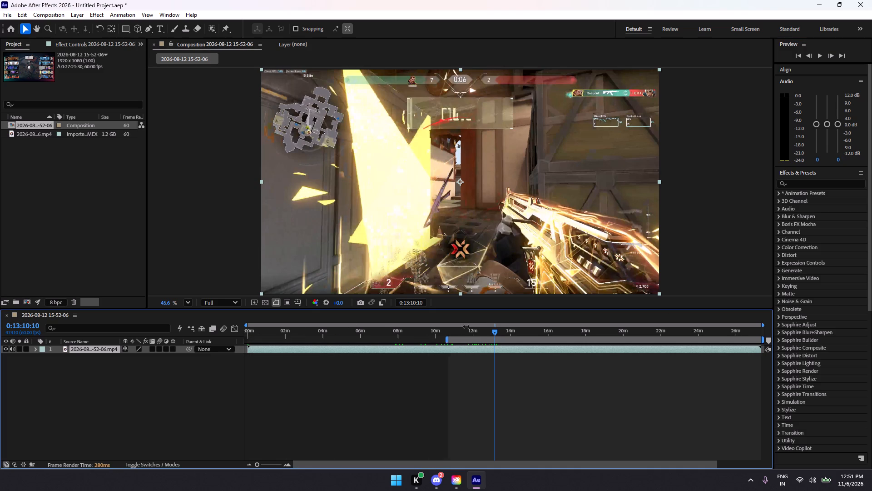
drag(463, 326, 491, 326)
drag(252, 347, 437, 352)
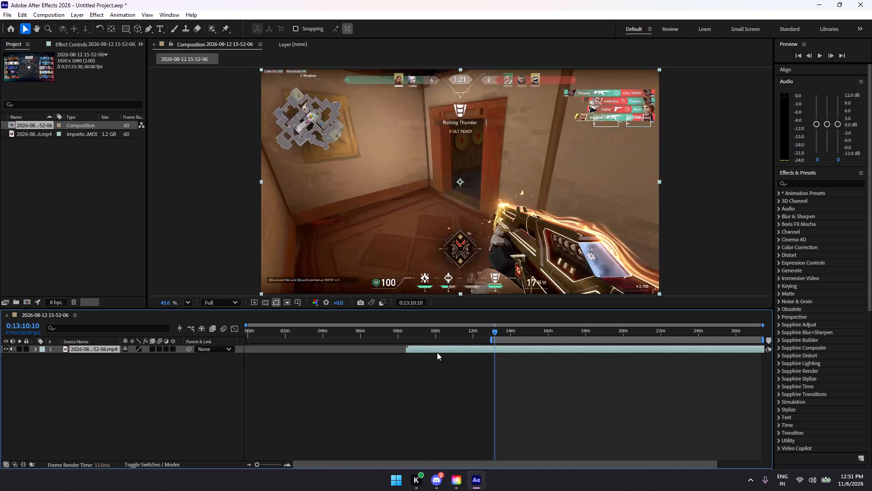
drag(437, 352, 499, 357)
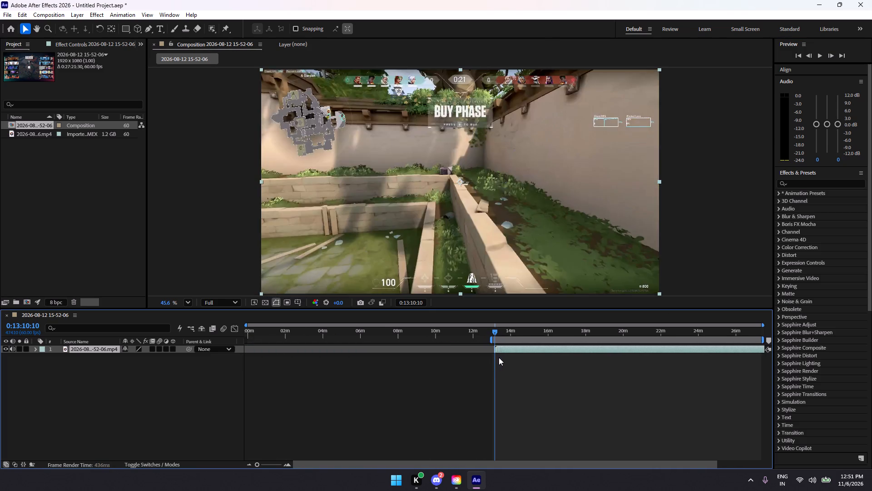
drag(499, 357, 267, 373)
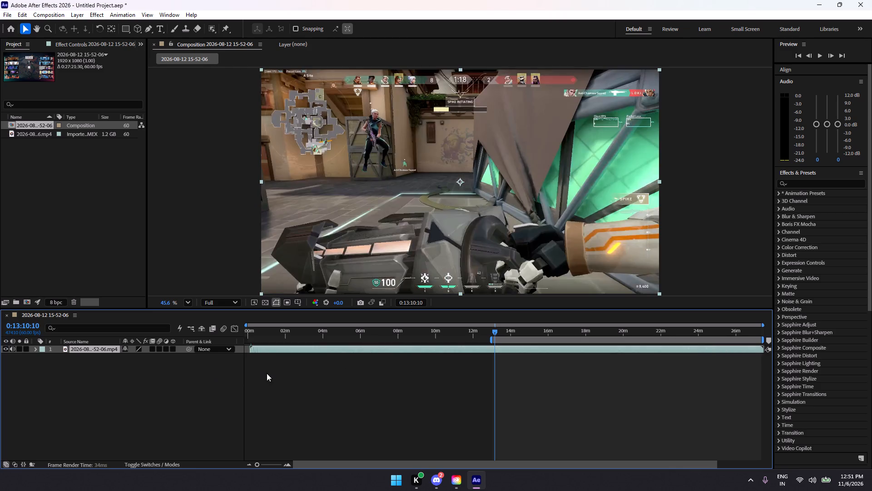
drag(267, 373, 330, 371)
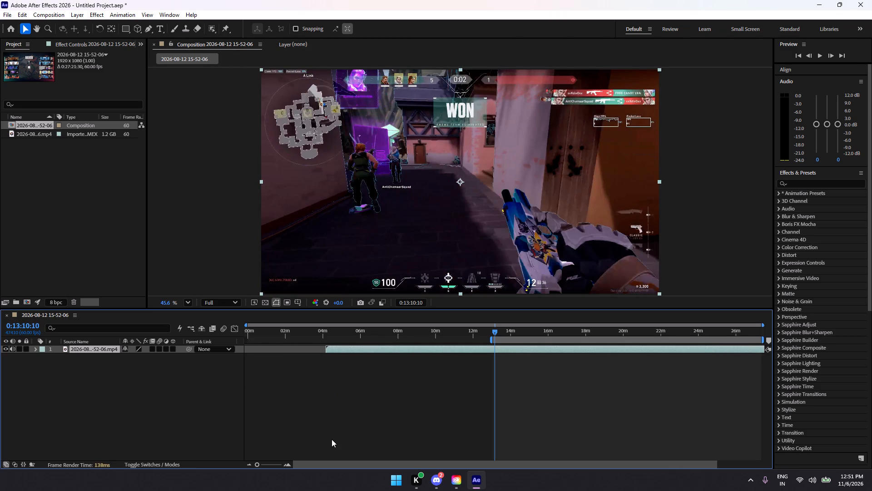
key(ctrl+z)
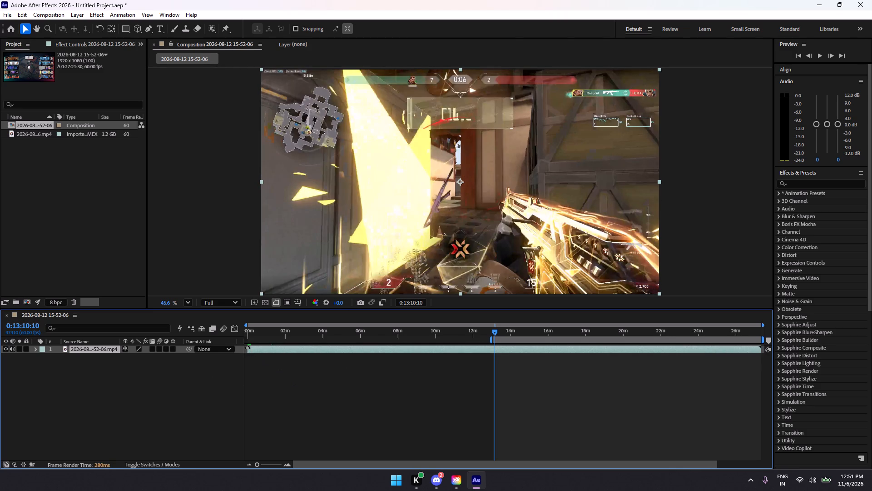
Trim the beginning of the footage layer to the playhead at 0:13:10:10.
drag(247, 348, 489, 368)
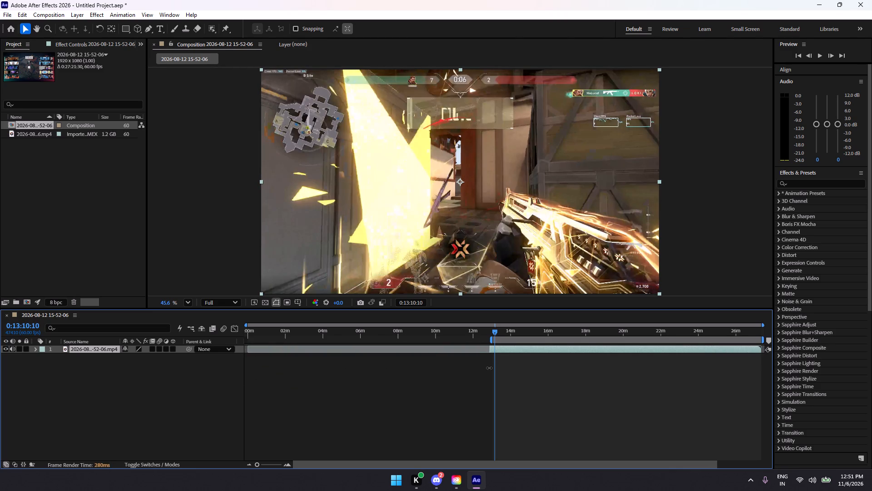
drag(489, 368, 493, 368)
drag(493, 368, 493, 368)
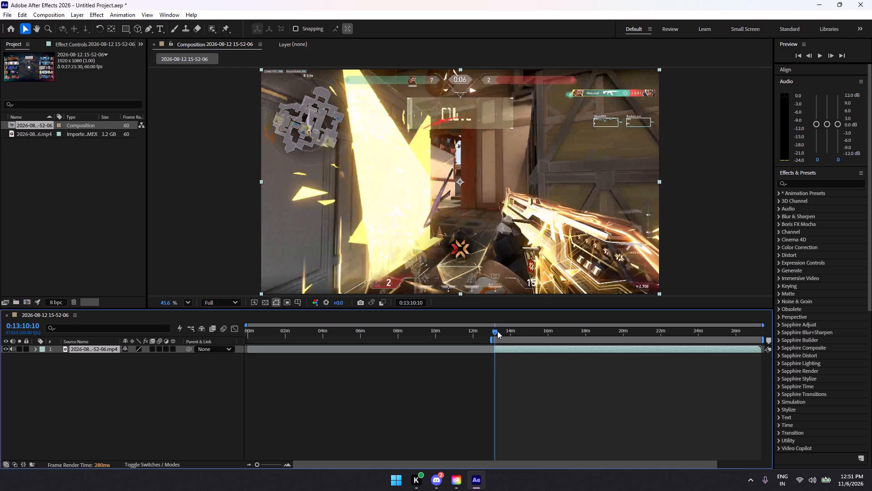
Move the playhead to 0:13:13:54 and advance frame by frame through the spike planting scene to 0:13:15:37.
click(496, 331)
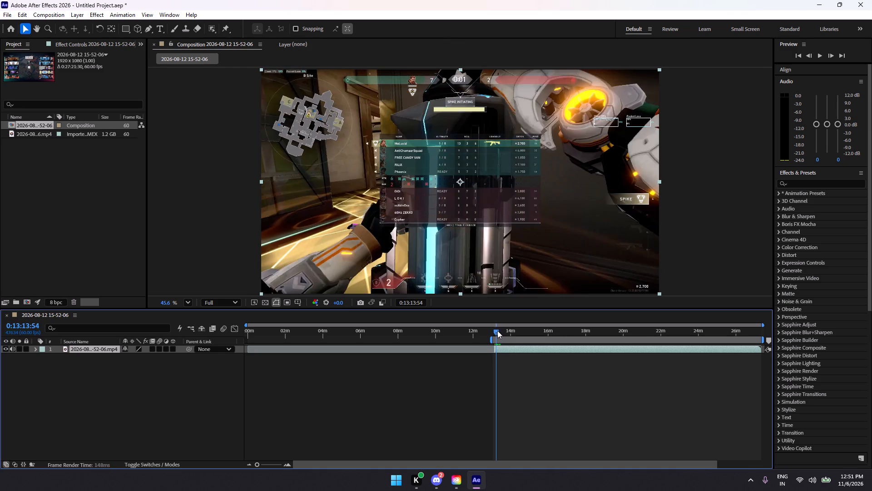
click(830, 58)
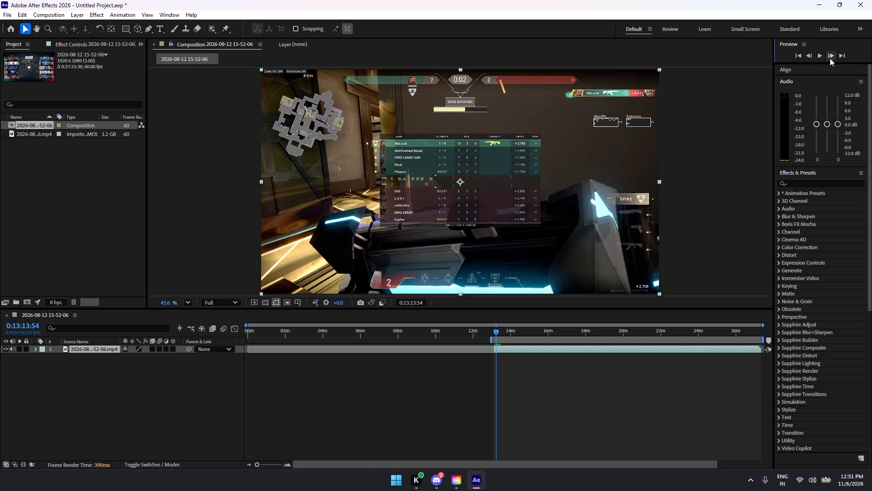
click(830, 58)
click(830, 58)
triple_click(830, 58)
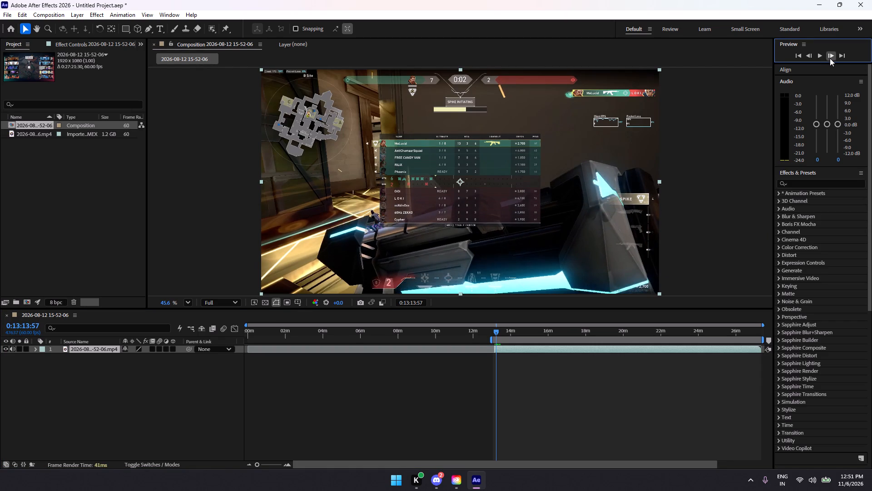
triple_click(830, 58)
triple_click(830, 58)
triple_click(830, 58)
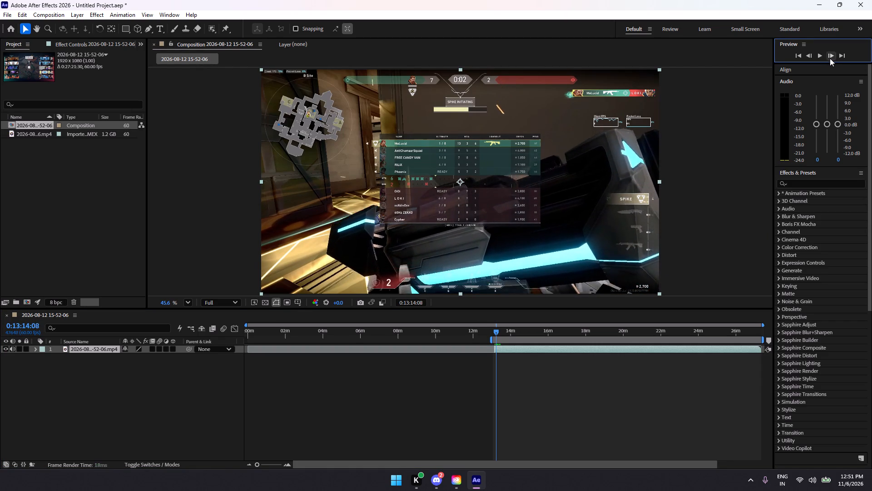
triple_click(830, 58)
triple_click(830, 58)
triple_click(830, 58)
triple_click(830, 58)
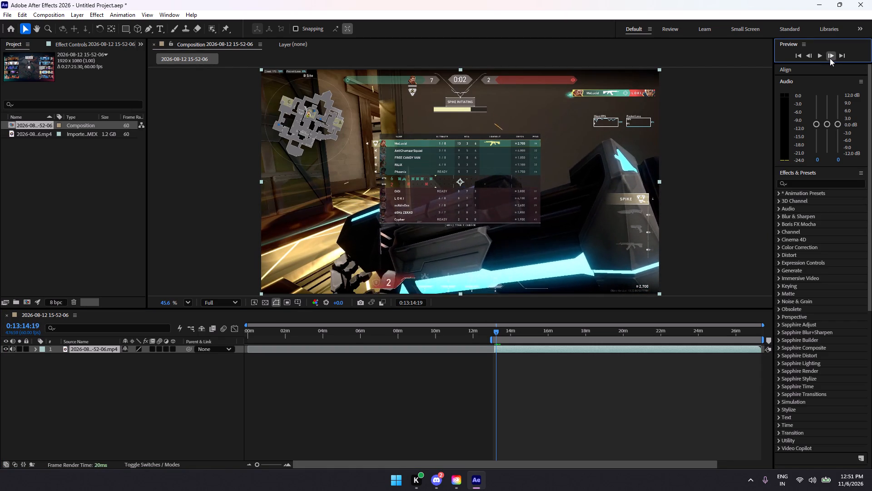
triple_click(830, 58)
triple_click(830, 58)
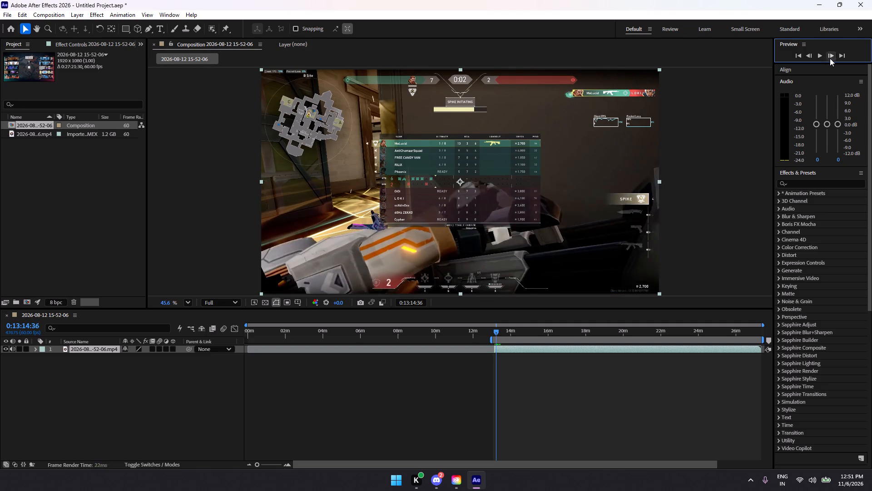
triple_click(830, 58)
triple_click(830, 58)
triple_click(830, 58)
triple_click(830, 58)
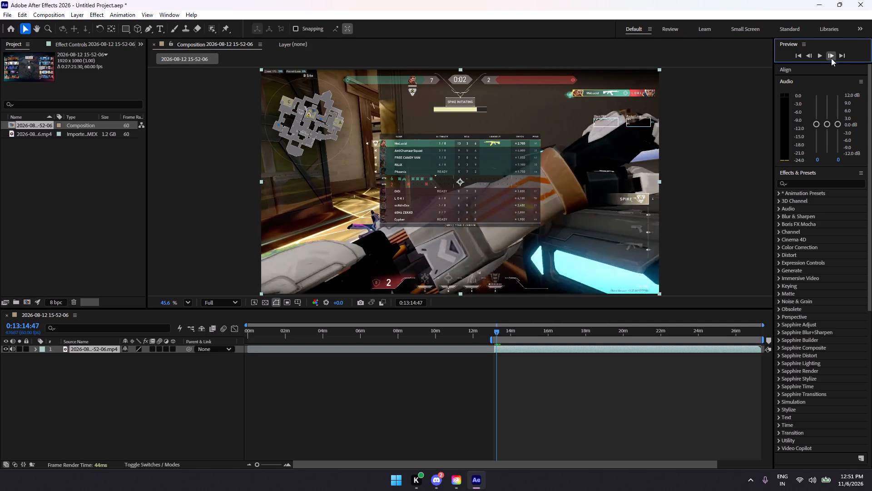
triple_click(831, 58)
triple_click(831, 58)
triple_click(831, 58)
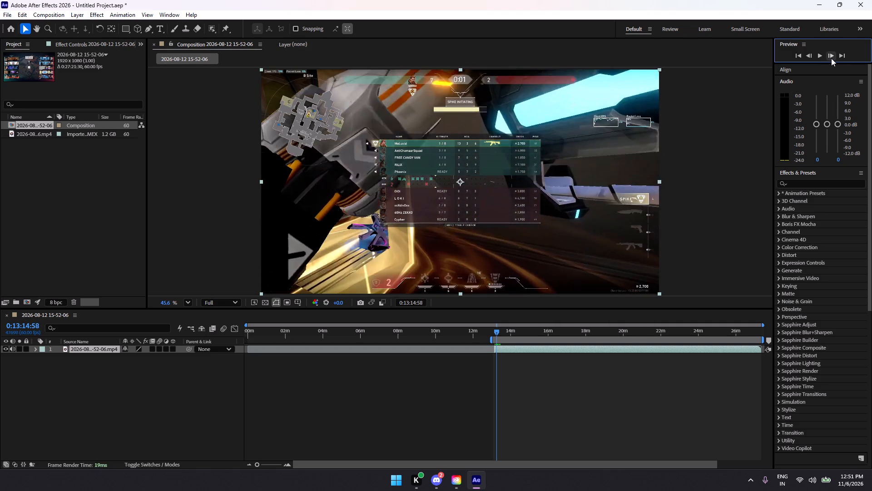
triple_click(831, 58)
triple_click(831, 58)
triple_click(831, 59)
triple_click(831, 59)
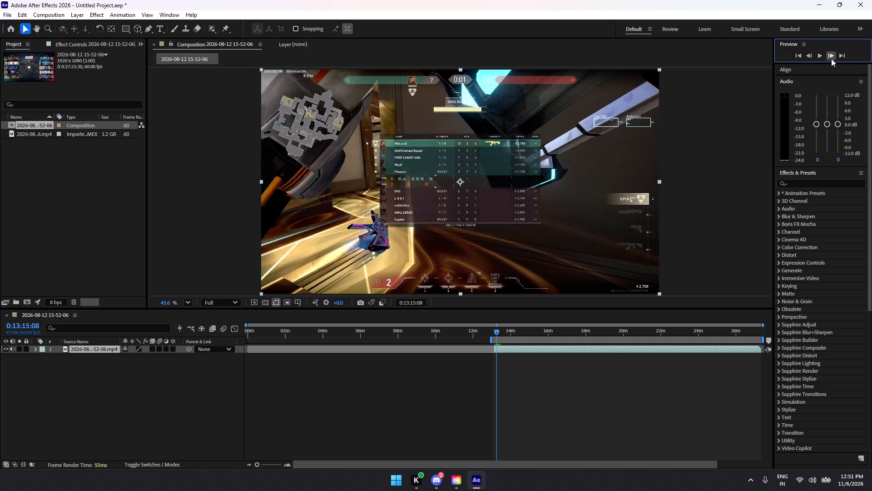
triple_click(831, 59)
triple_click(831, 59)
triple_click(831, 59)
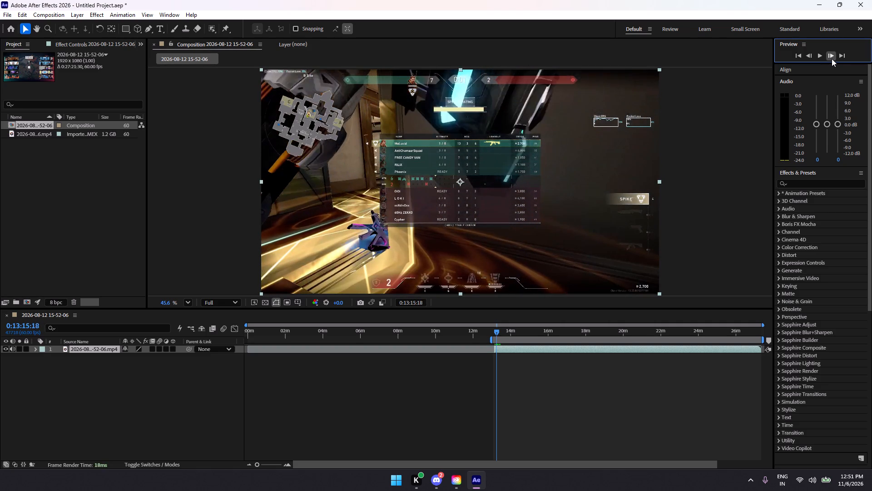
triple_click(832, 59)
triple_click(832, 59)
triple_click(832, 59)
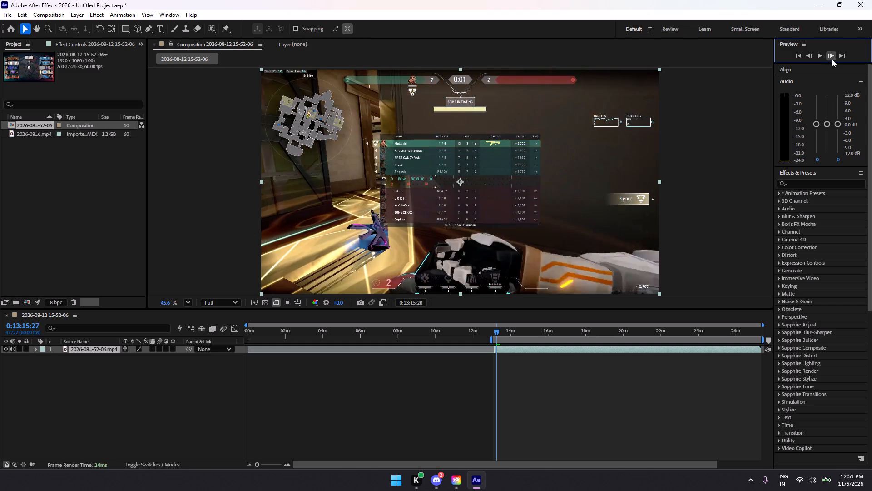
triple_click(832, 59)
triple_click(832, 59)
triple_click(832, 59)
triple_click(832, 59)
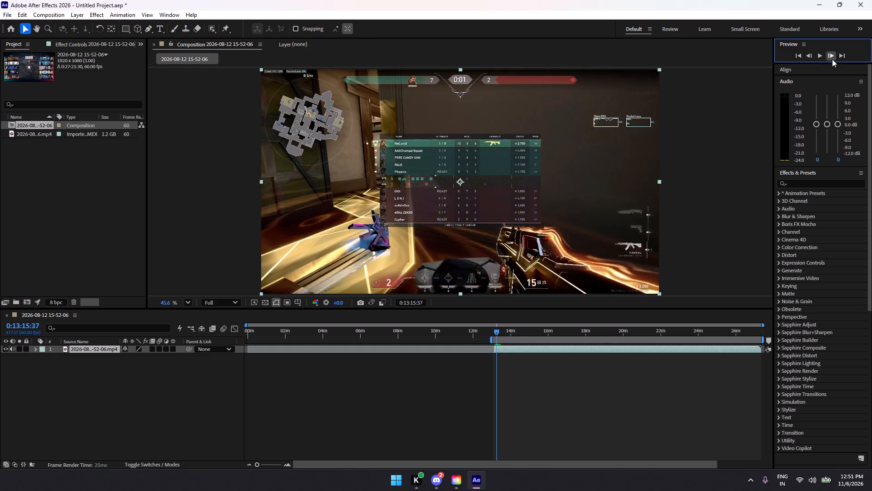
Advance frame by frame through the weapon swaps to the next round's buy phase at 0:13:17:14.
triple_click(832, 59)
triple_click(832, 59)
triple_click(832, 59)
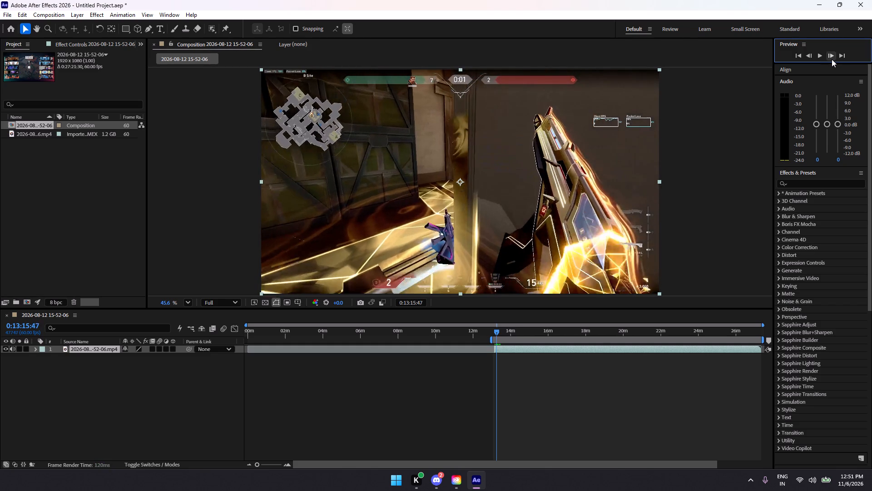
triple_click(832, 59)
triple_click(832, 59)
triple_click(832, 59)
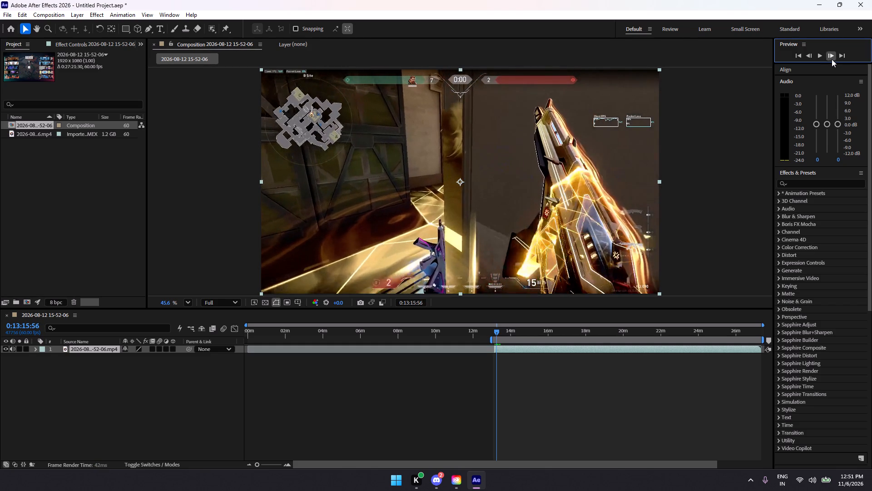
triple_click(832, 59)
triple_click(832, 59)
triple_click(832, 60)
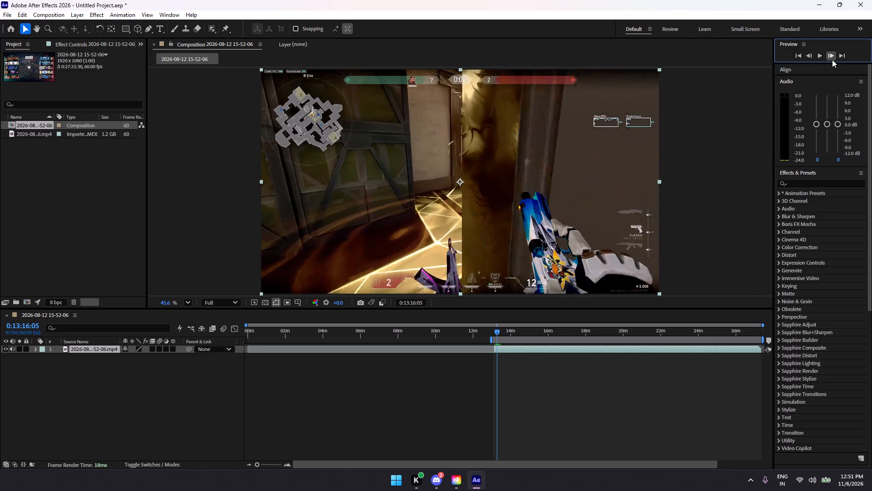
triple_click(832, 60)
triple_click(832, 60)
triple_click(832, 60)
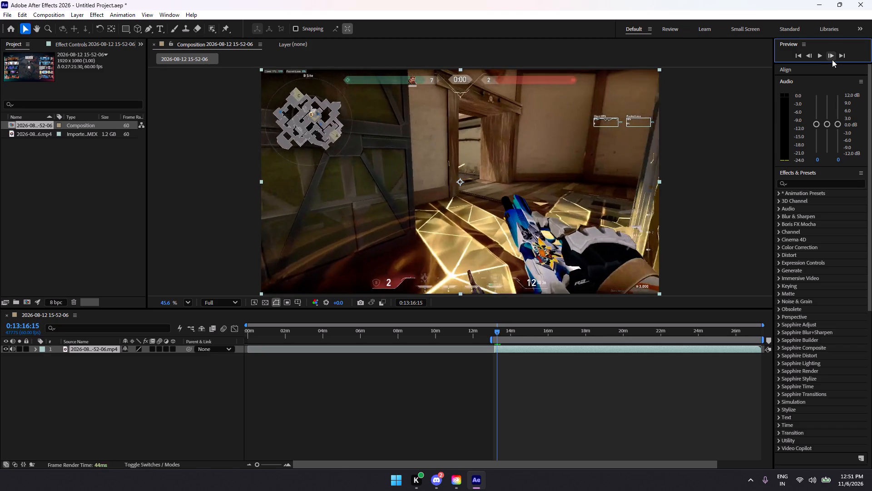
triple_click(832, 60)
triple_click(832, 60)
triple_click(832, 60)
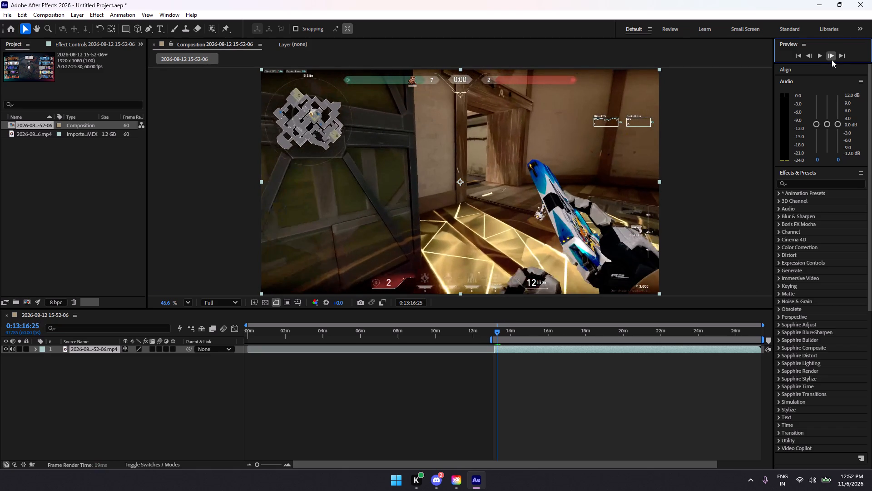
triple_click(832, 60)
triple_click(832, 60)
triple_click(832, 60)
triple_click(832, 60)
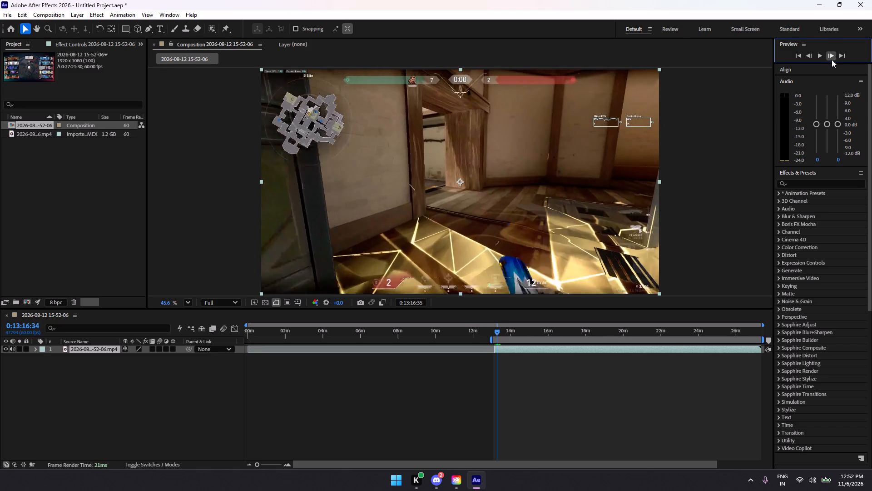
triple_click(832, 60)
triple_click(832, 60)
triple_click(832, 60)
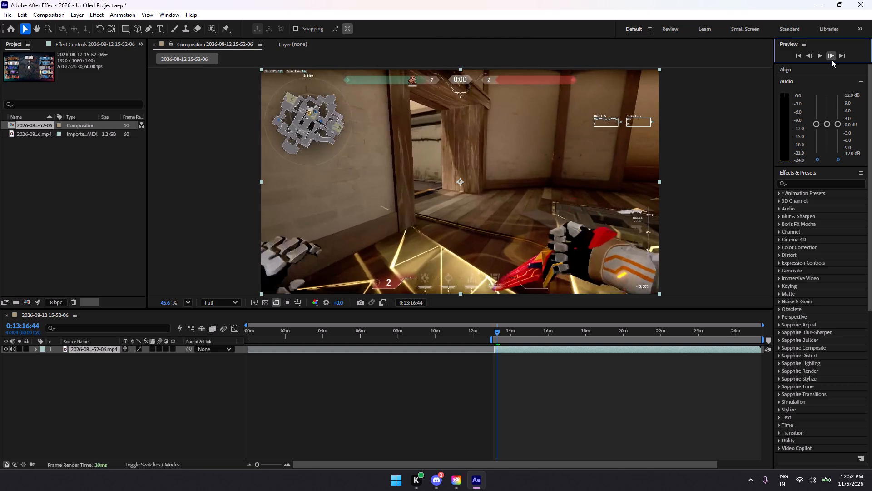
triple_click(832, 60)
triple_click(832, 60)
triple_click(832, 60)
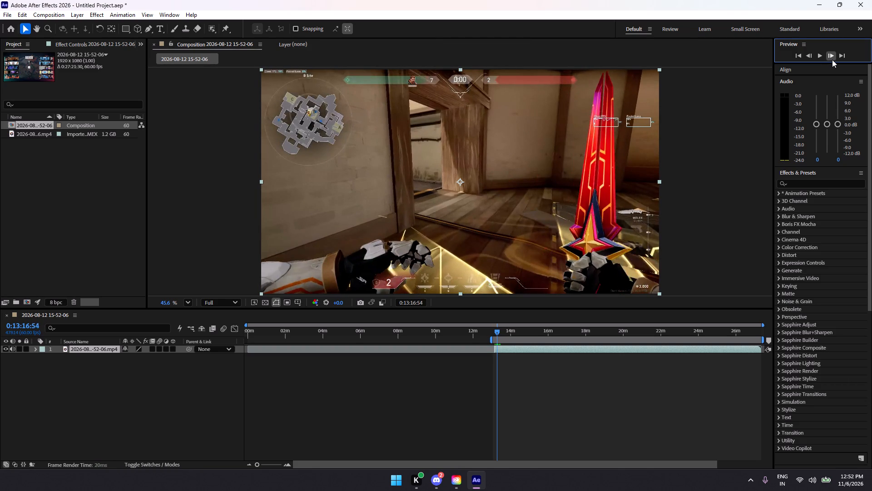
triple_click(832, 60)
triple_click(832, 60)
triple_click(832, 60)
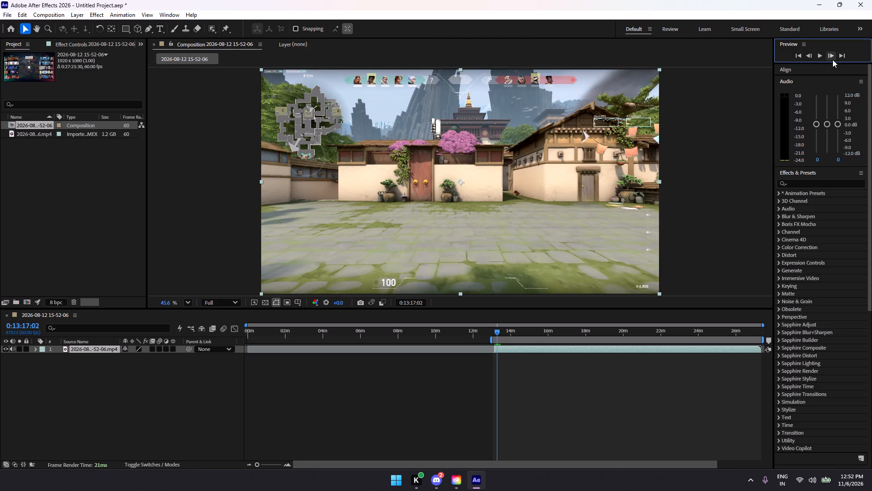
triple_click(832, 60)
triple_click(832, 60)
triple_click(832, 60)
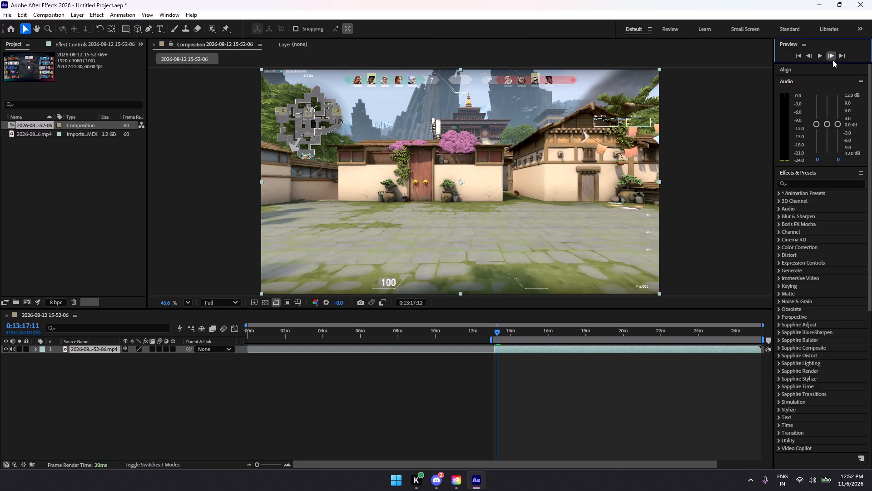
click(832, 60)
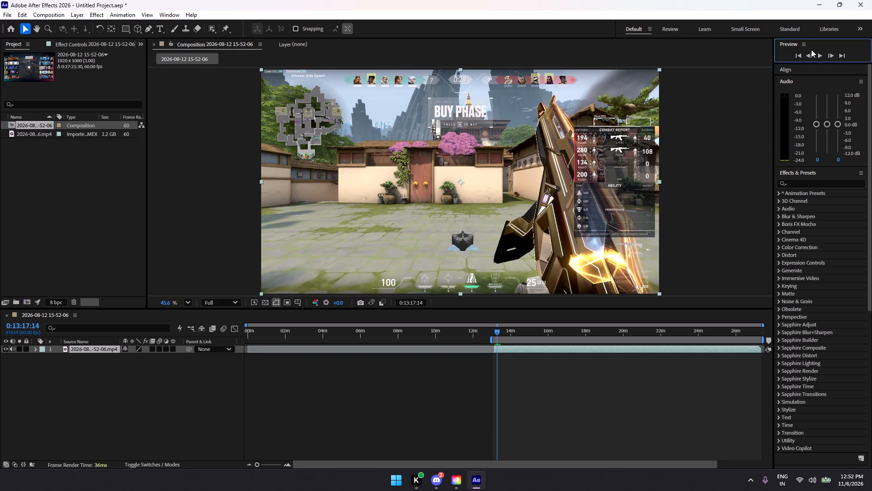
Go back frame by frame to 0:13:16:53, where the red sword is held upright before the round change.
double_click(808, 57)
triple_click(808, 60)
triple_click(808, 60)
triple_click(808, 60)
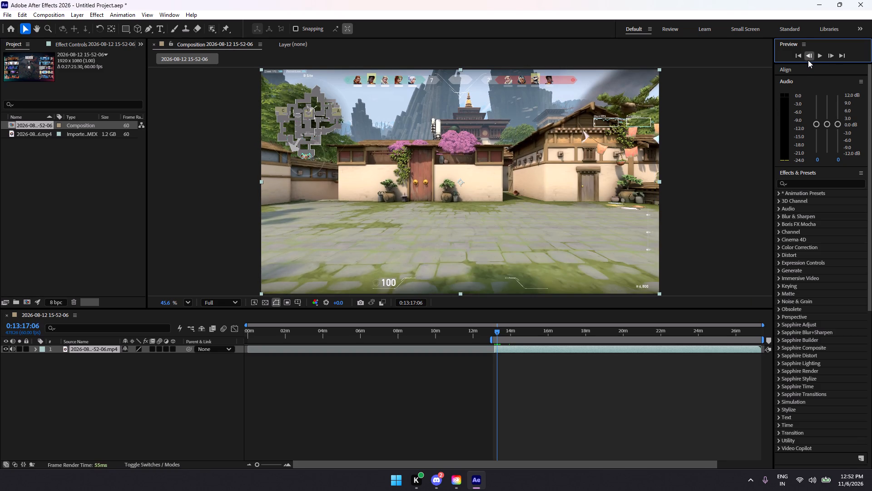
triple_click(808, 60)
triple_click(808, 60)
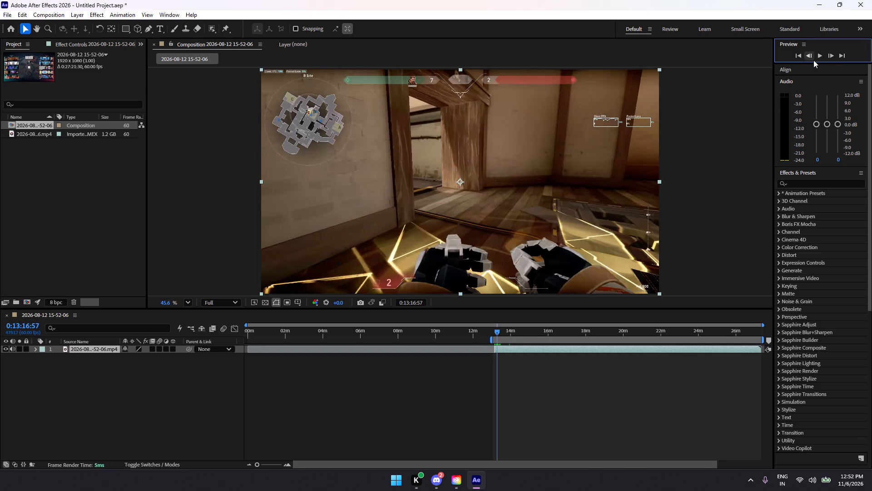
double_click(832, 57)
click(832, 57)
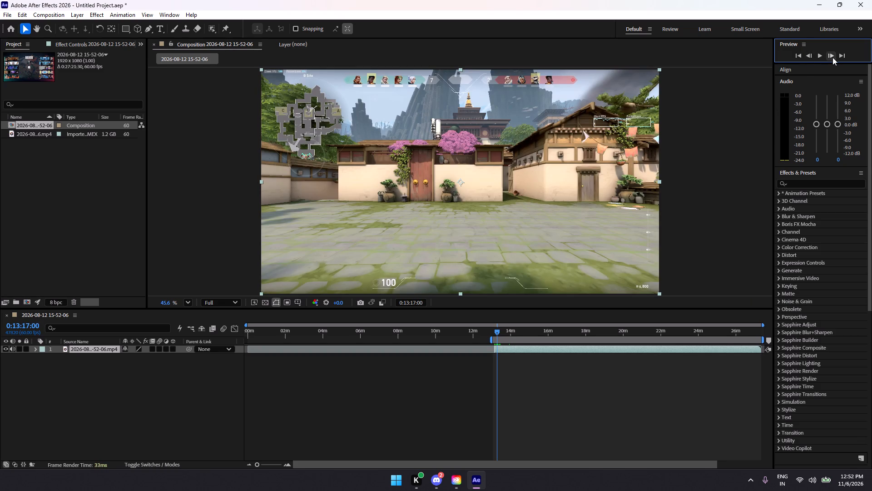
click(811, 56)
click(811, 56)
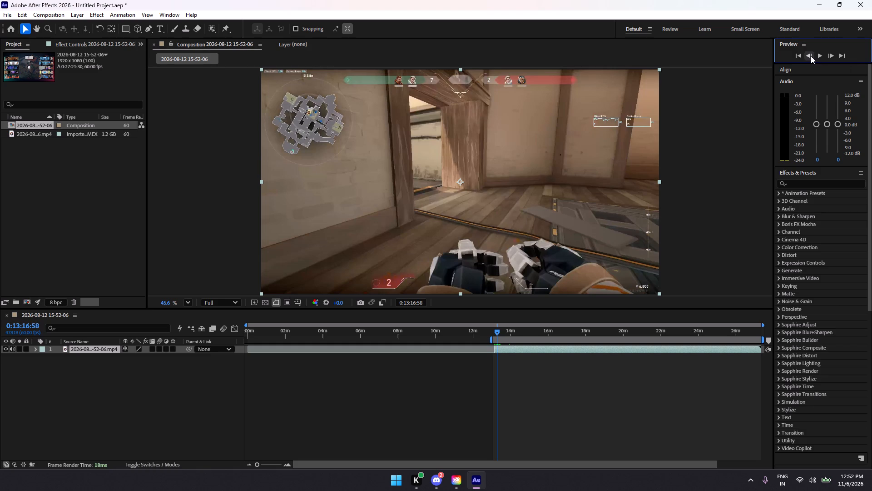
click(811, 56)
click(811, 56)
click(811, 56)
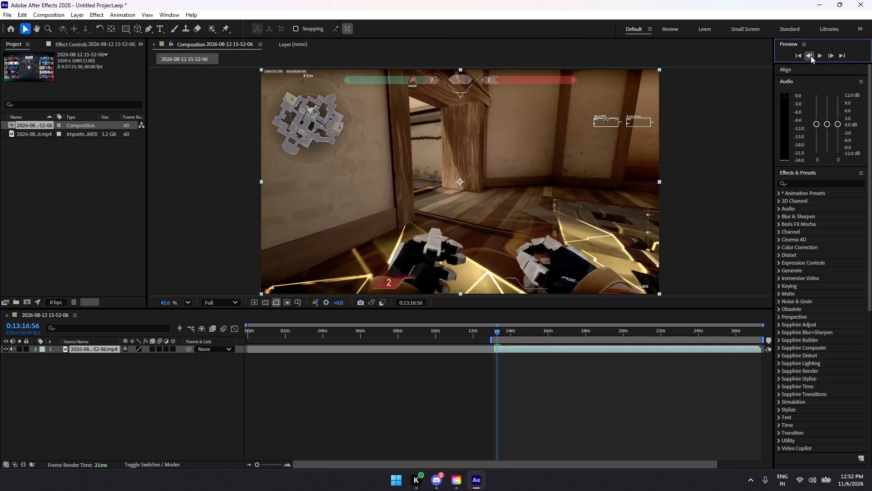
click(811, 56)
click(811, 56)
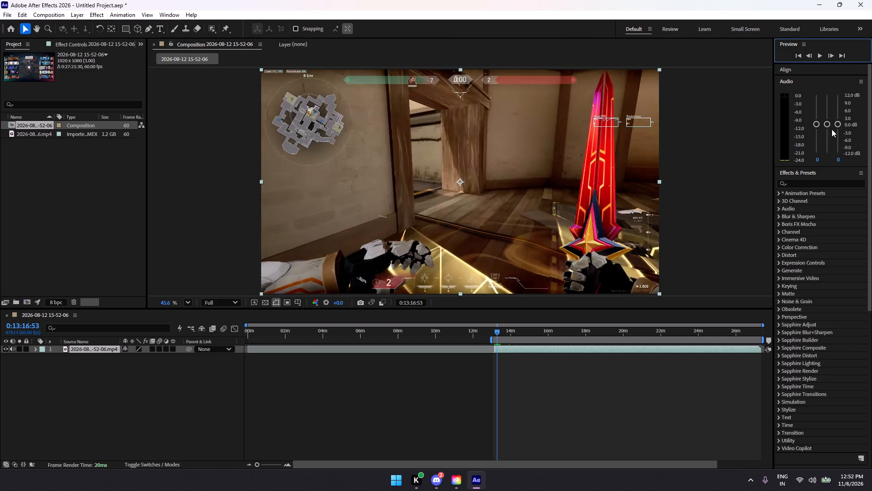
Trim the end of the footage layer to the playhead at 0:13:16:53.
drag(760, 348, 499, 377)
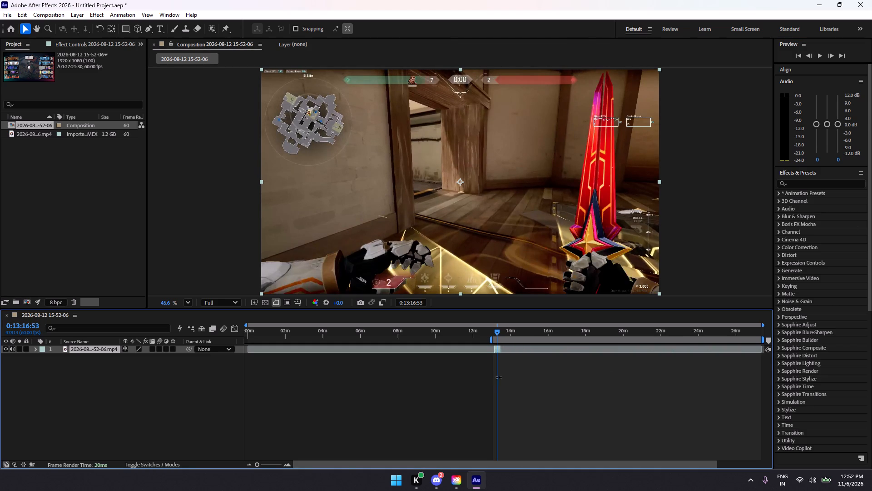
drag(499, 377, 496, 377)
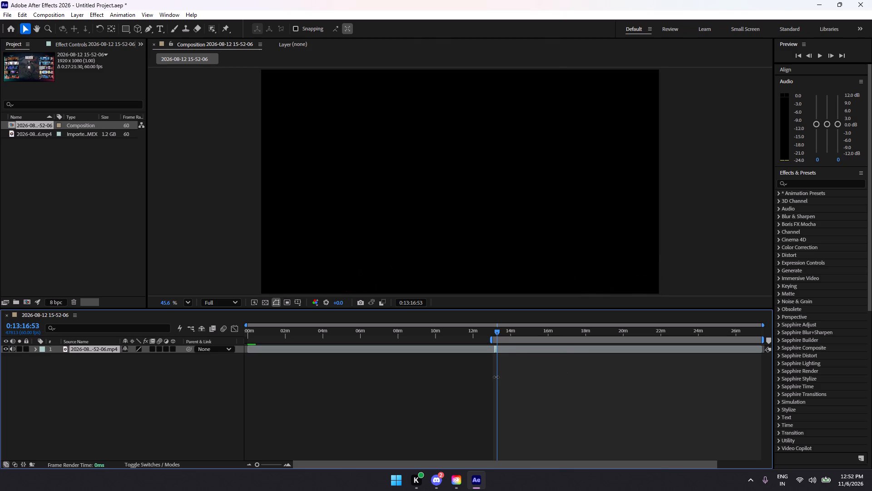
drag(496, 377, 496, 377)
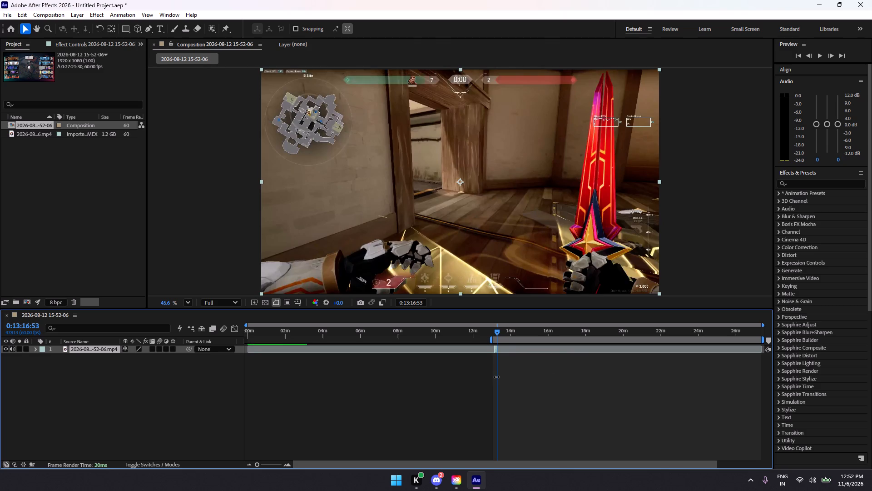
drag(496, 377, 497, 377)
Set the end of the work area just past the trimmed clip, at about 14 minutes.
drag(764, 340, 500, 354)
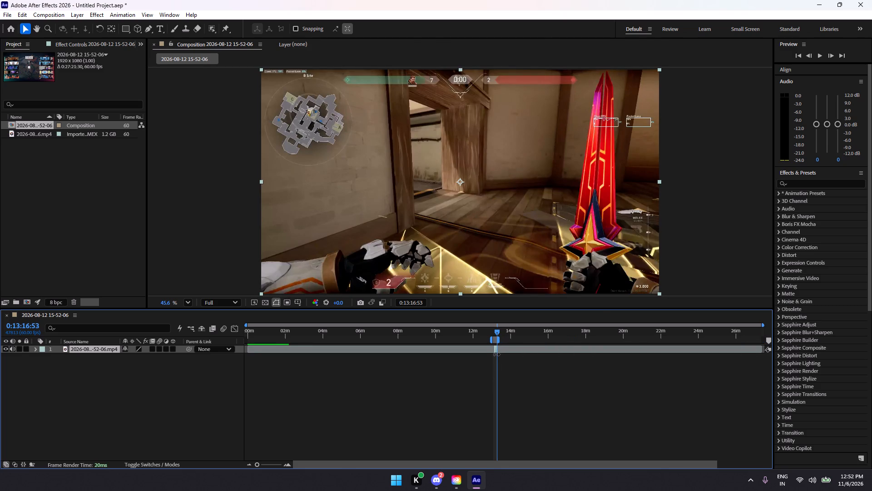
drag(500, 354, 511, 353)
Tighten the work area around the trimmed clip, running from about 0:13:08 to about 0:13:20.
drag(511, 353, 505, 353)
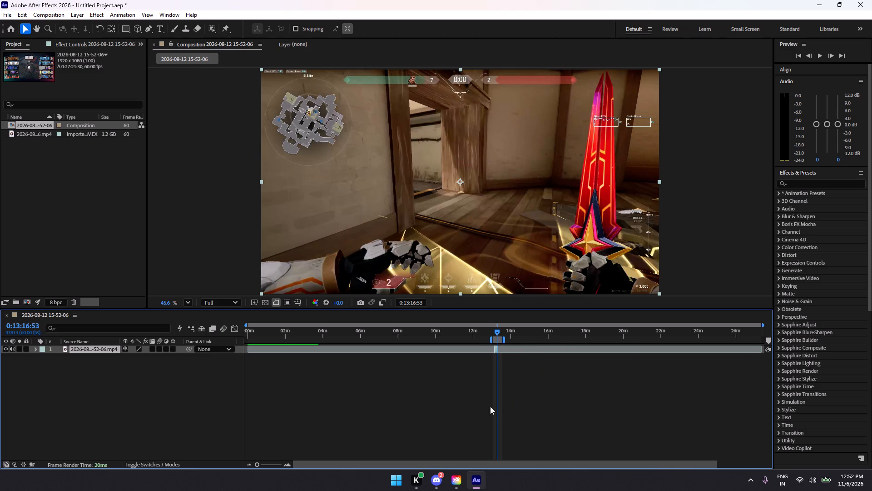
drag(258, 465, 266, 465)
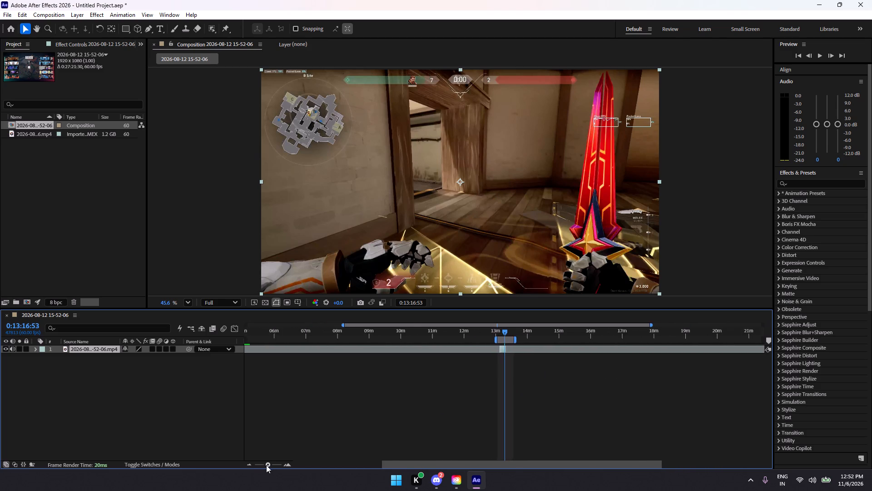
drag(266, 465, 278, 467)
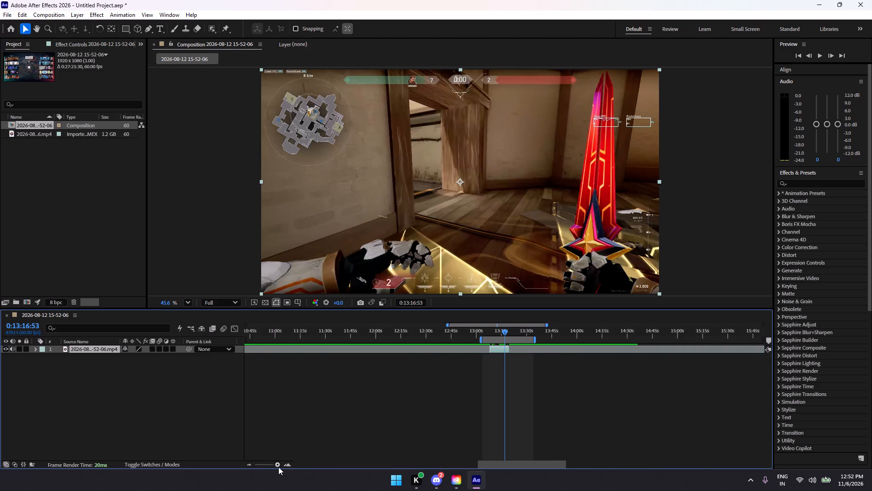
drag(278, 467, 281, 467)
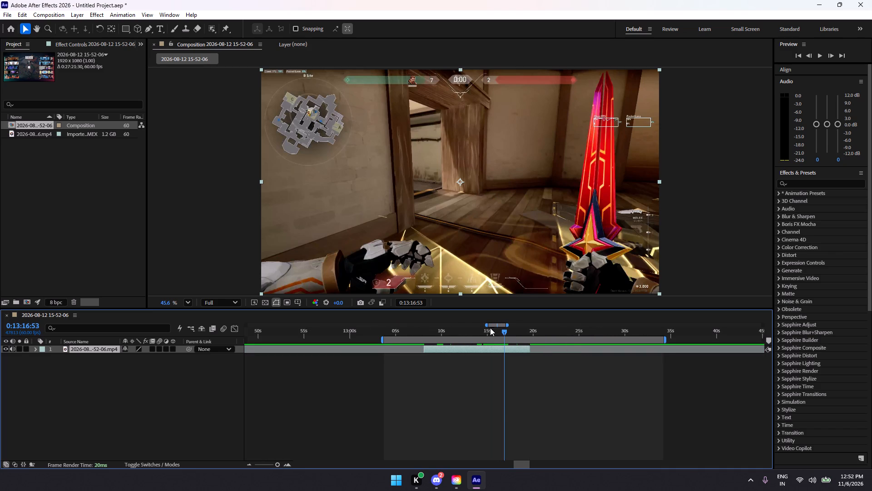
drag(384, 337, 423, 338)
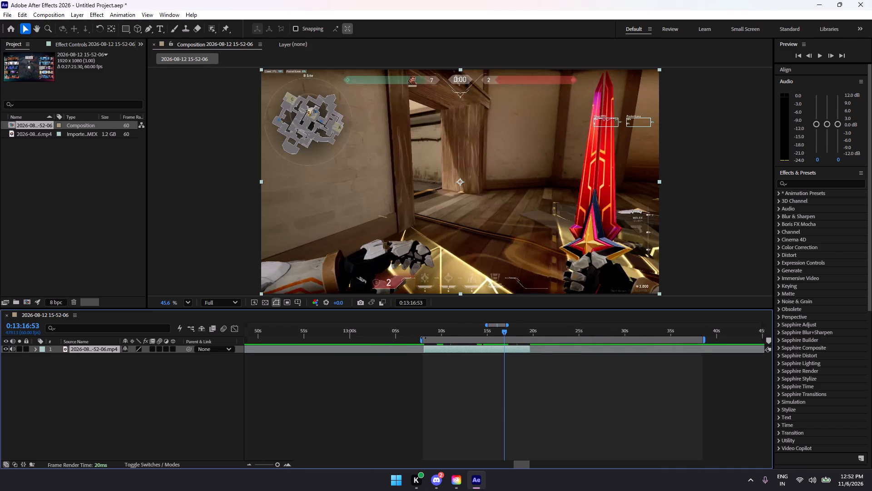
drag(423, 338, 423, 341)
drag(706, 340, 664, 342)
drag(664, 342, 534, 353)
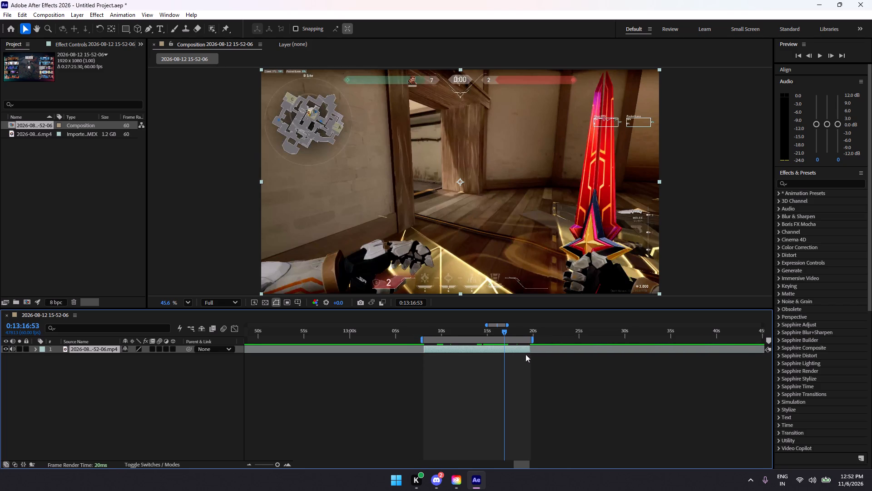
Find the frame at 0:13:10:10, during the yellow burst after the kill, and trim the footage layer's start to about there.
click(486, 325)
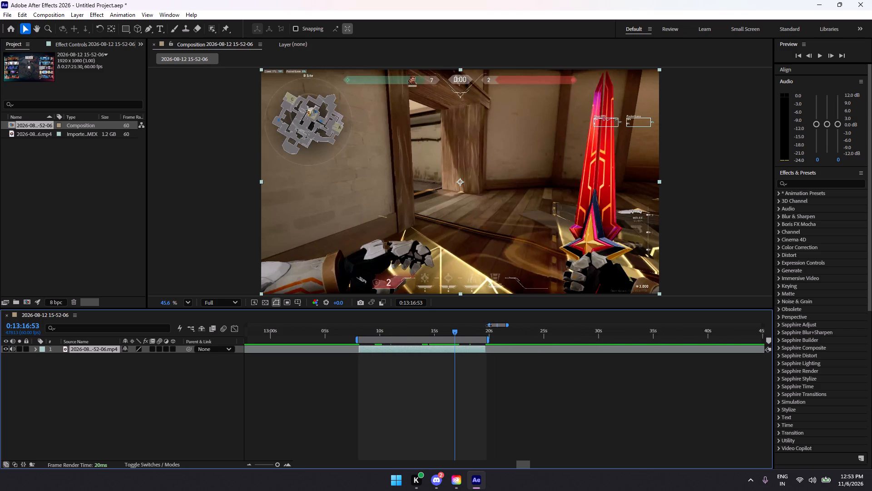
drag(446, 330, 359, 338)
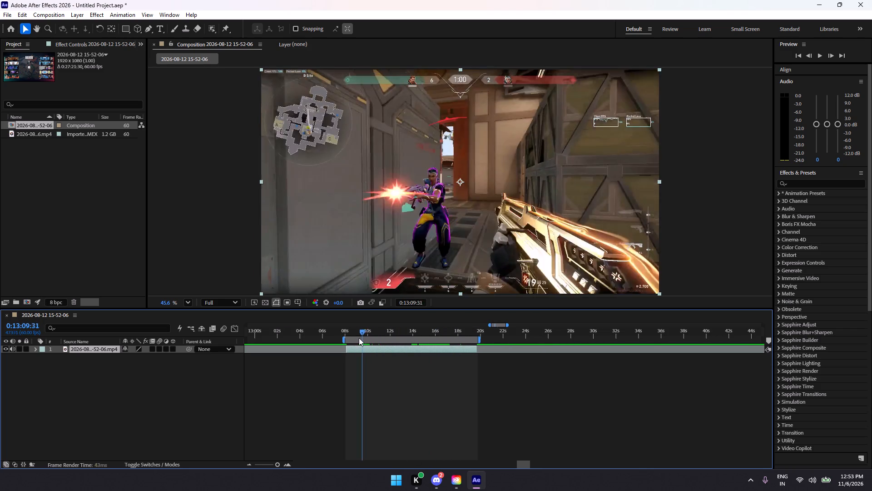
drag(359, 338, 362, 338)
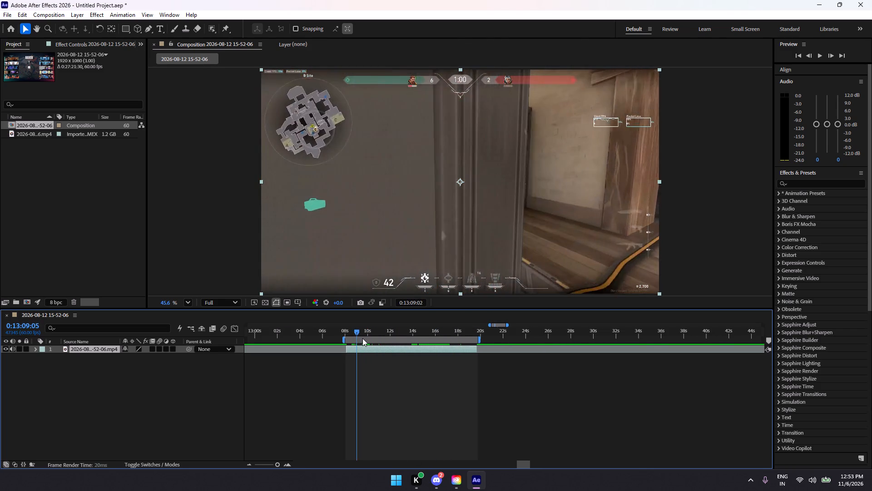
drag(362, 338, 365, 338)
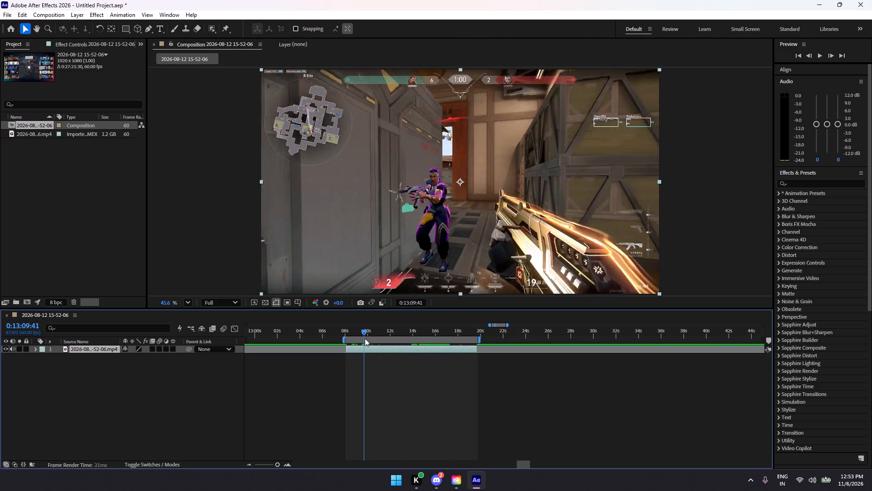
drag(365, 338, 367, 338)
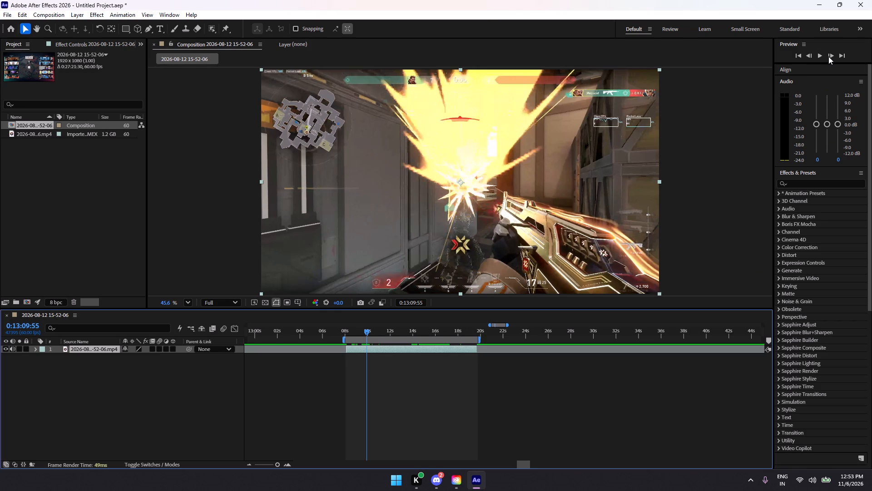
triple_click(831, 56)
triple_click(831, 57)
triple_click(831, 57)
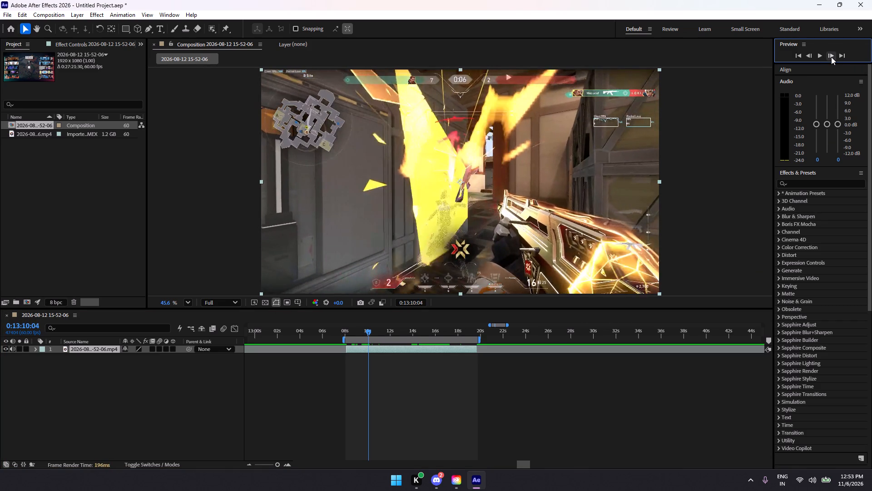
double_click(831, 57)
click(831, 57)
click(831, 57)
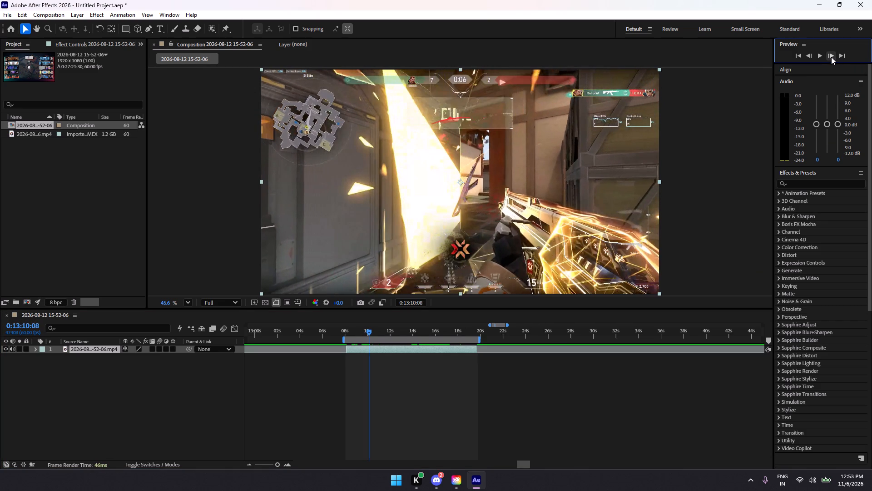
click(831, 57)
click(831, 57)
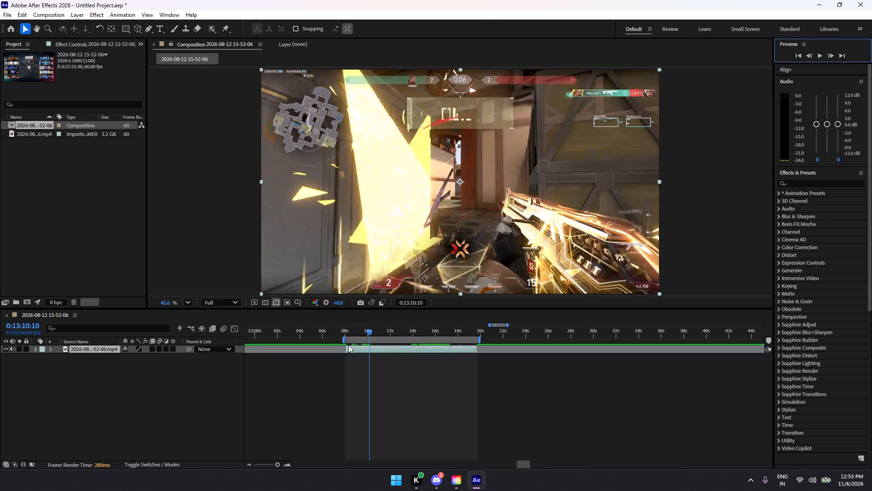
drag(345, 349, 367, 352)
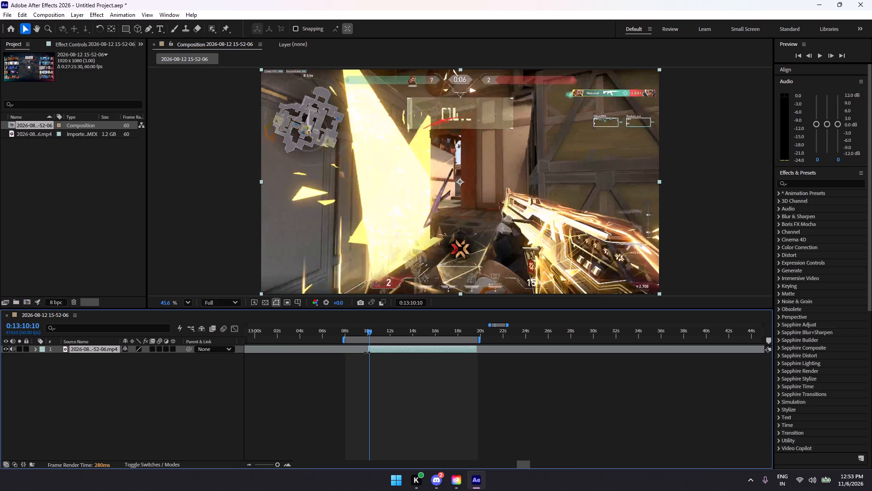
drag(367, 352, 367, 352)
Set the start of the work area to the clip's new beginning, at about 0:13:10.
drag(345, 337, 356, 338)
drag(356, 338, 367, 338)
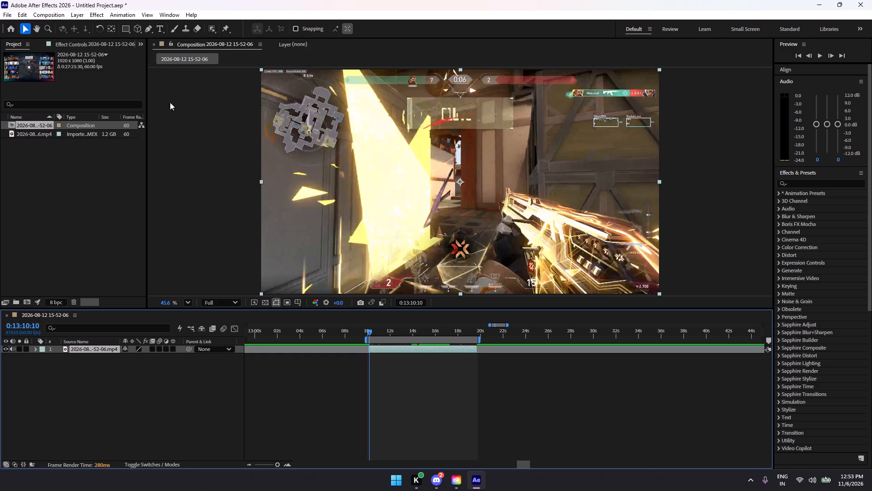
Activate the Roto Brush tool and open the footage layer in its own Layer view.
click(213, 29)
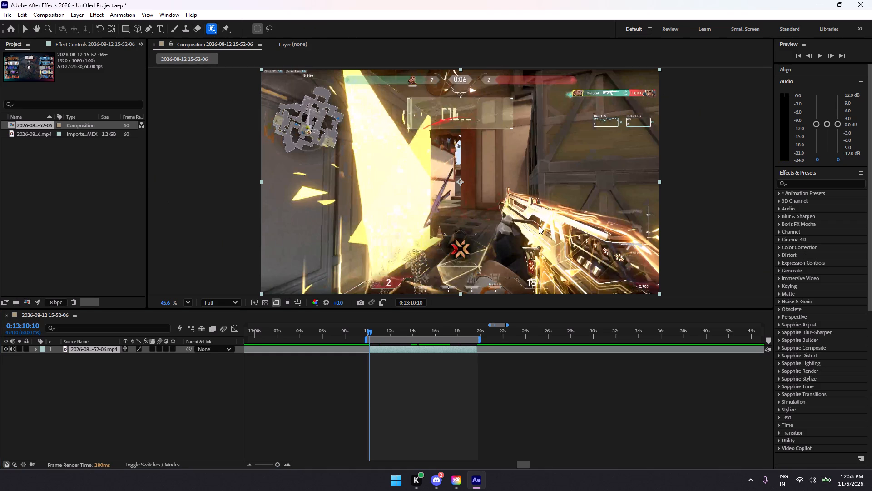
double_click(539, 226)
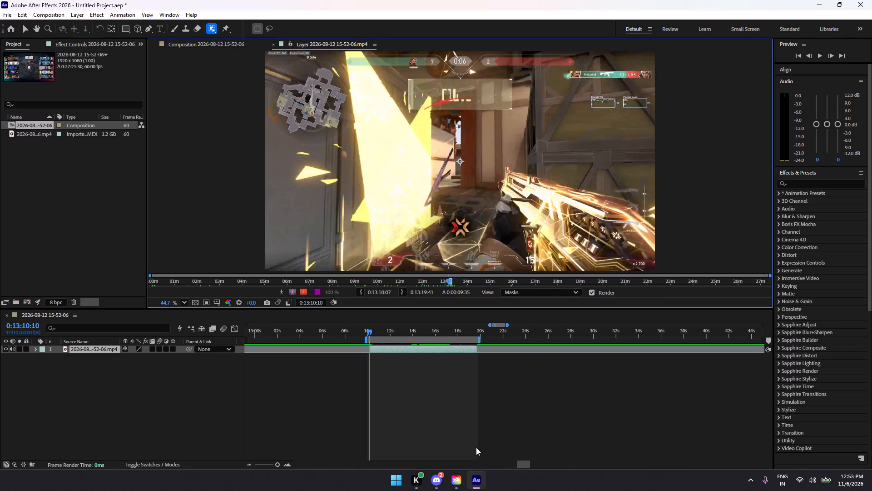
Open Windows Task Manager on the list of running processes.
click(747, 476)
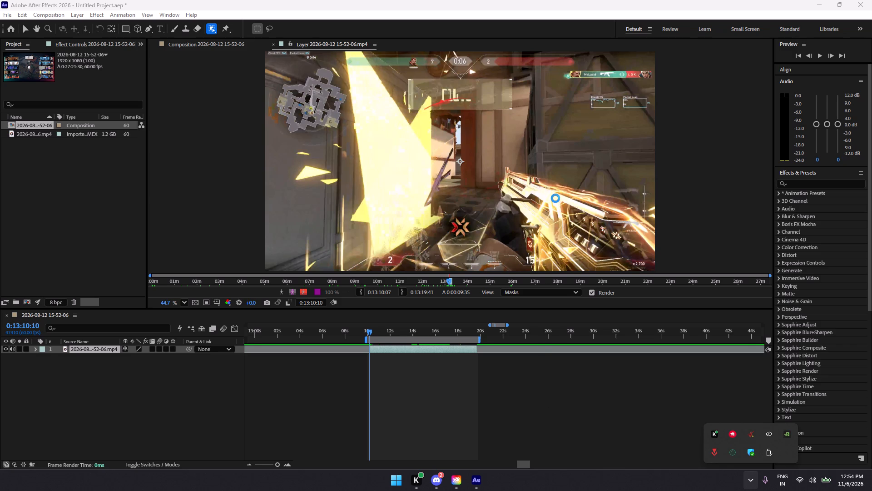
click(740, 482)
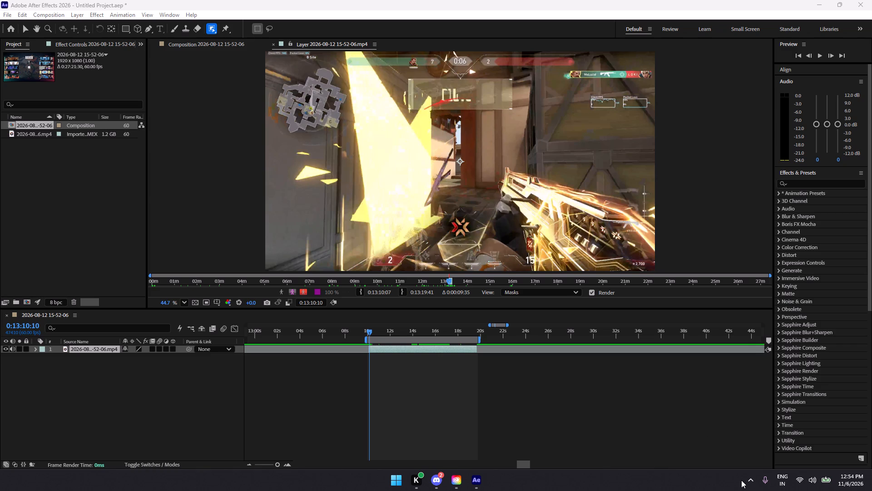
key(ctrl+shift+Escape)
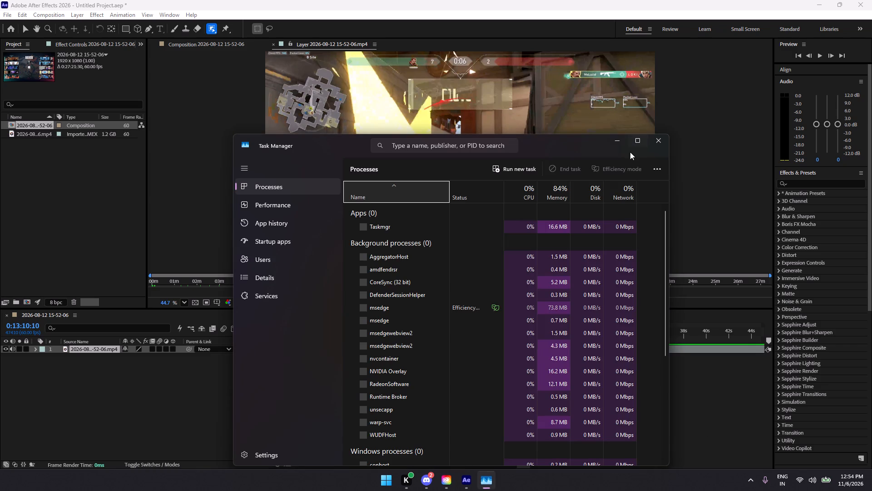
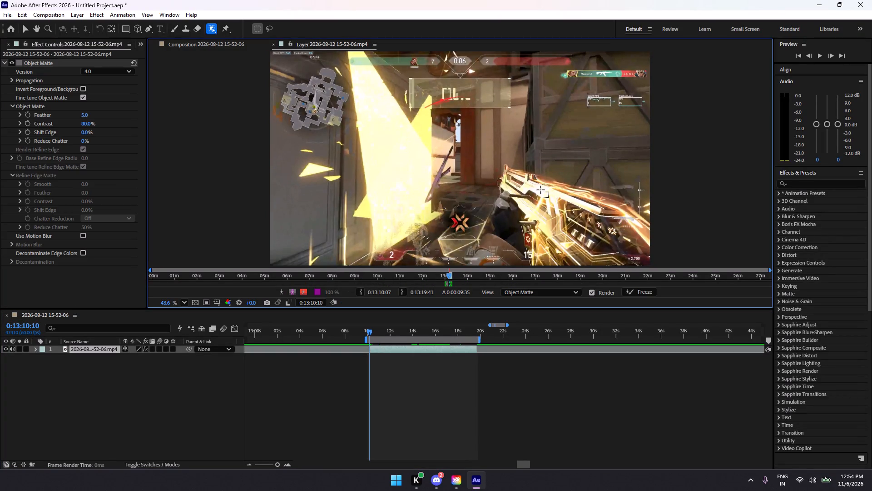
Add the glowing golden weapon, from its muzzle to the frame edge, to the Roto Brush matte at 0:13:10:10.
drag(508, 178, 587, 265)
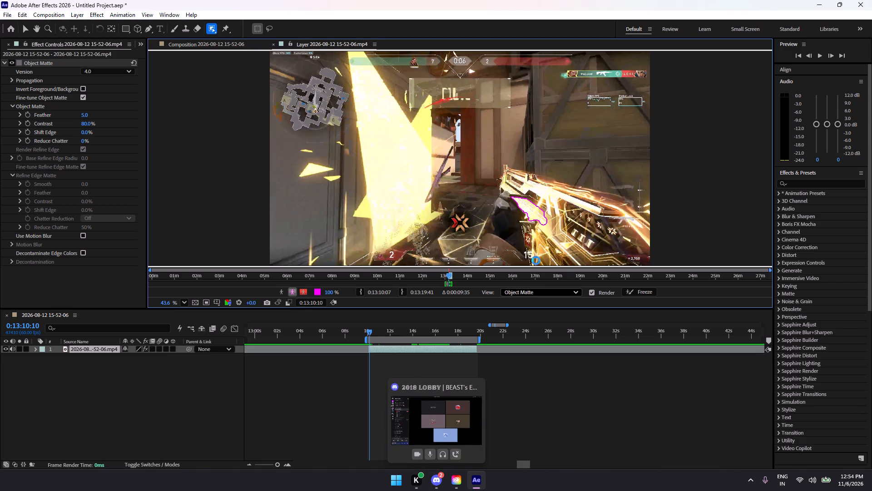
click(509, 170)
drag(509, 170, 624, 234)
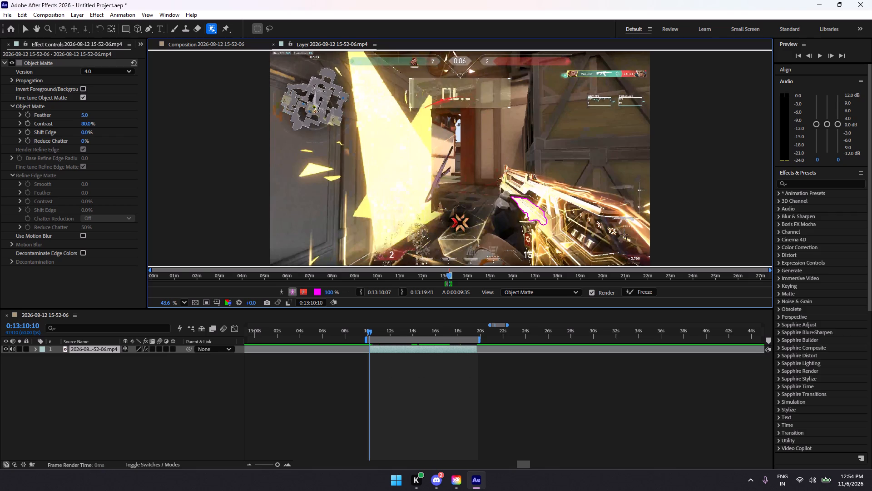
drag(515, 186, 505, 229)
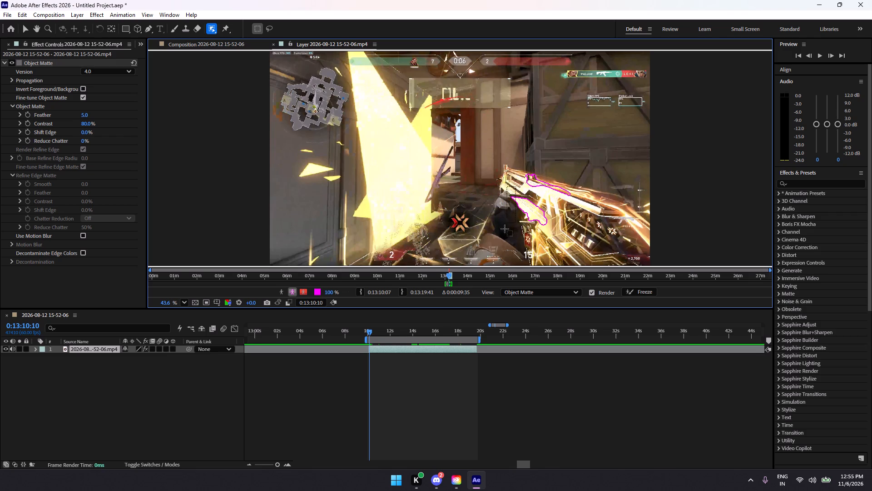
drag(505, 229, 481, 262)
drag(505, 164, 641, 257)
Extend the matte over the forearm beneath the weapon, beside the ammo counter.
drag(601, 219, 530, 244)
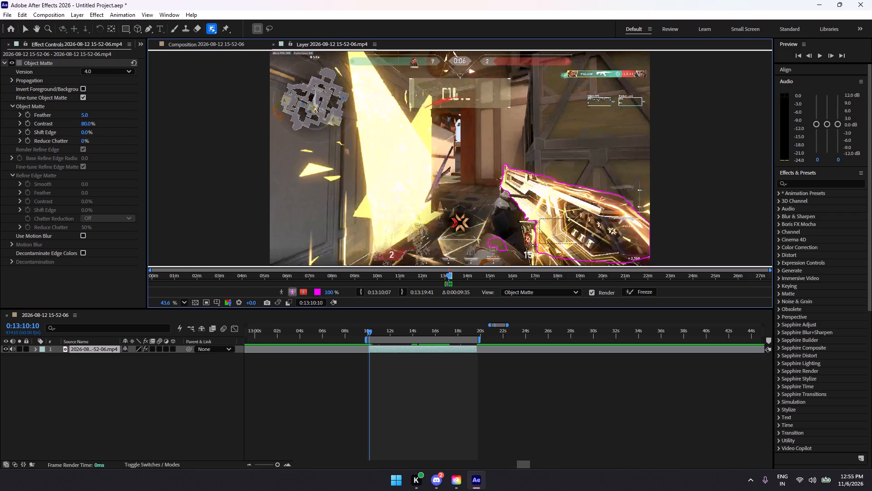
drag(530, 244, 480, 252)
drag(537, 196, 471, 265)
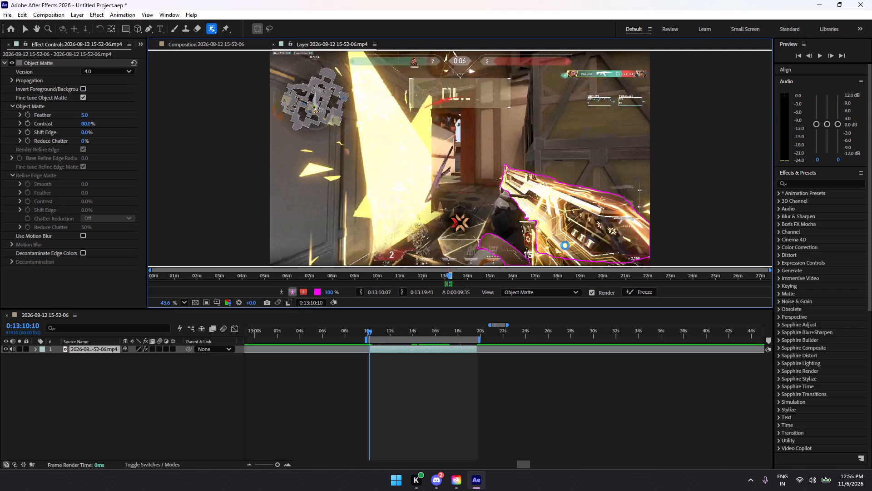
drag(555, 202, 486, 251)
drag(538, 188, 482, 245)
drag(524, 191, 520, 226)
drag(520, 226, 499, 261)
Expand the forearm selection upward into the dark gloved hand supporting the weapon.
drag(531, 201, 497, 250)
drag(529, 192, 501, 241)
drag(501, 241, 499, 247)
drag(523, 193, 499, 247)
drag(518, 197, 487, 245)
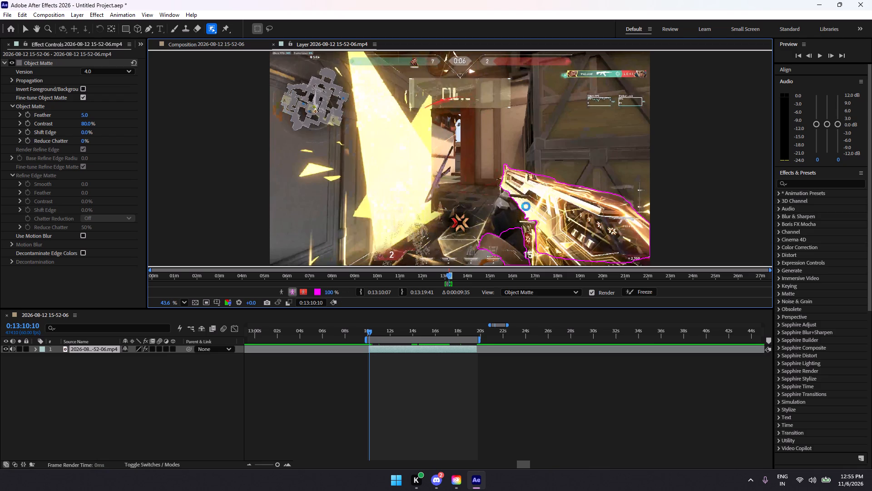
drag(512, 198, 490, 249)
drag(516, 188, 505, 225)
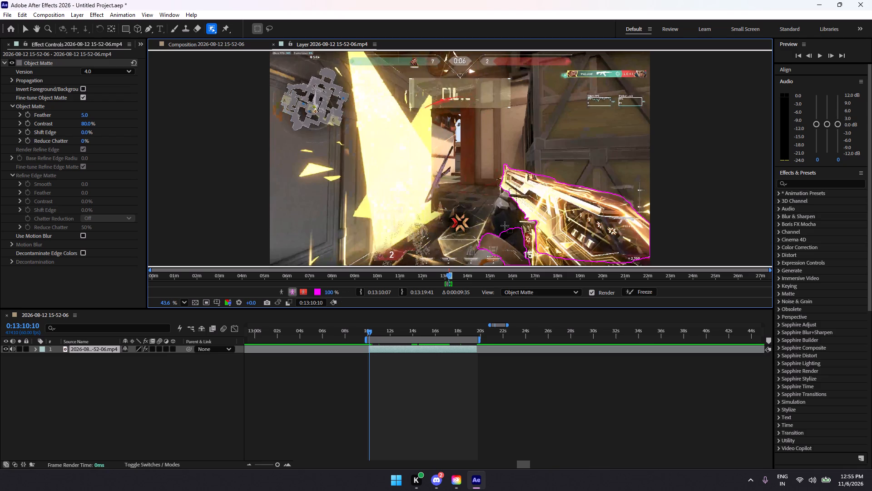
drag(505, 225, 497, 241)
drag(533, 192, 485, 260)
Try to add the weapon's magazine and lower edge around the ammo counter to the matte.
drag(579, 252, 518, 267)
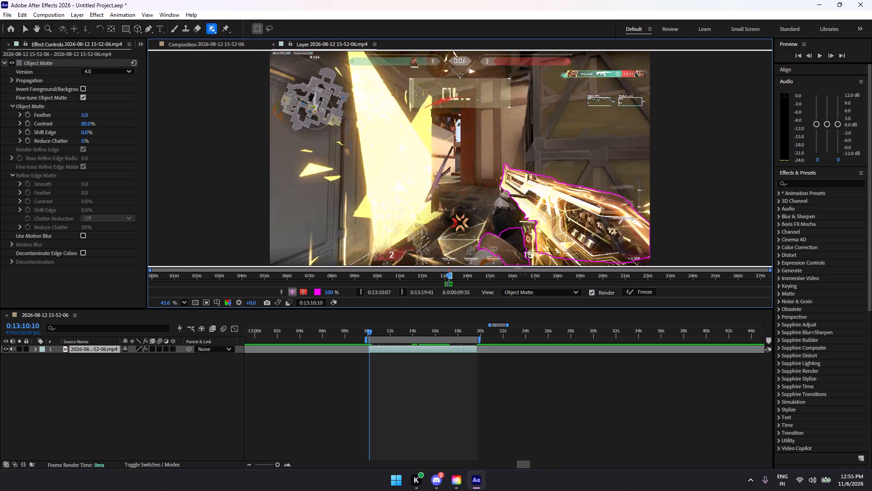
drag(518, 267, 518, 267)
drag(556, 251, 660, 264)
drag(568, 246, 515, 259)
click(515, 259)
drag(578, 243, 547, 257)
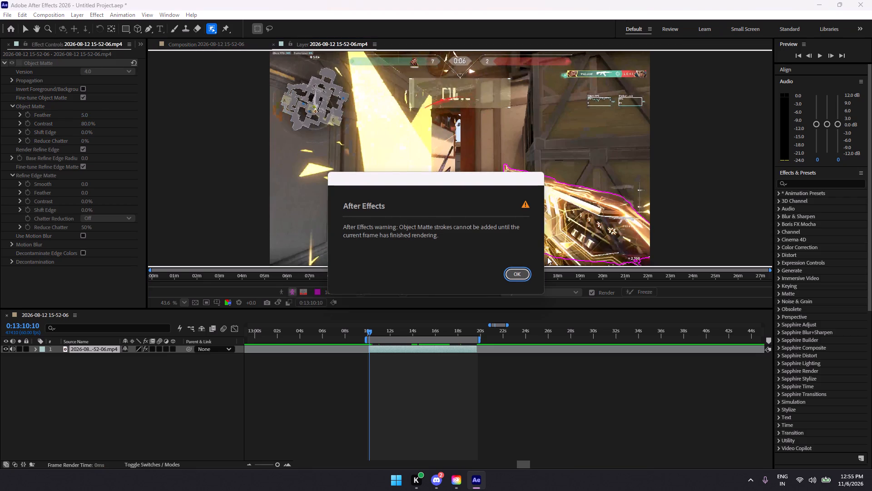
drag(547, 257, 545, 258)
click(516, 269)
drag(558, 241, 525, 261)
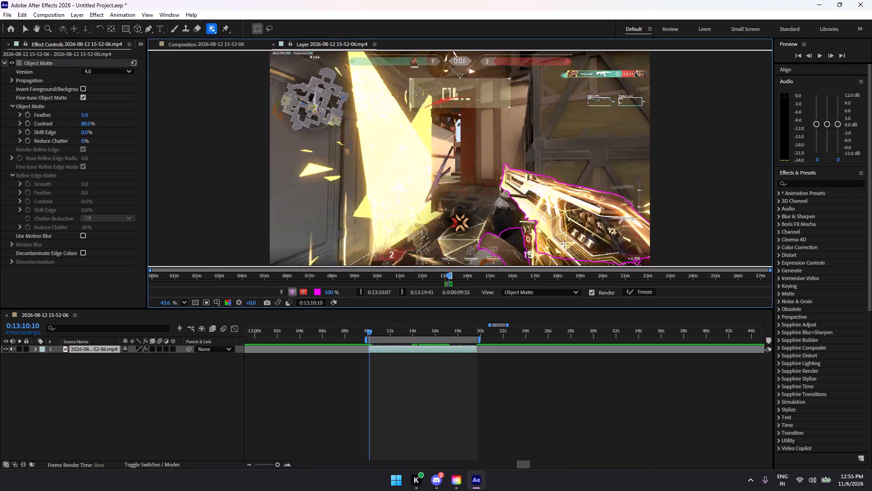
drag(565, 244, 514, 265)
drag(555, 243, 514, 263)
drag(557, 244, 517, 255)
drag(564, 236, 502, 257)
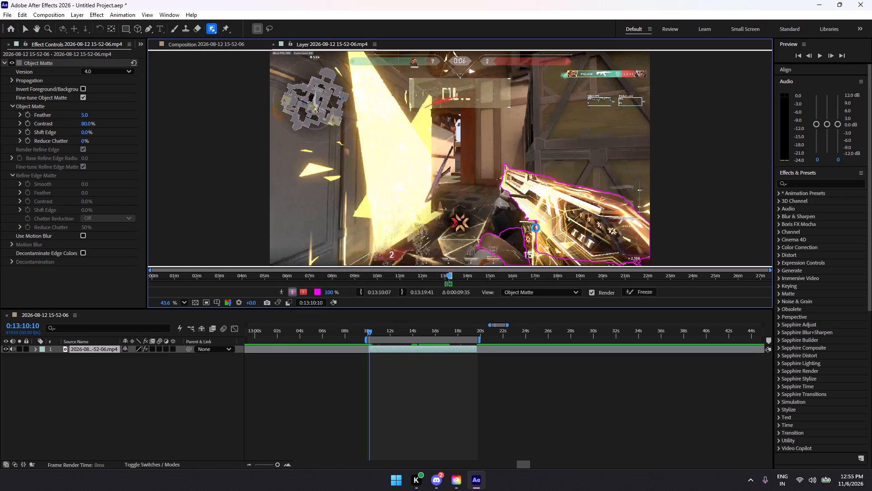
Try to fill the gap between the weapon and the forearm by adding the gloved hand to the matte.
drag(539, 225, 507, 240)
drag(552, 215, 512, 242)
drag(543, 210, 500, 239)
drag(536, 210, 495, 245)
drag(537, 200, 504, 251)
drag(504, 251, 505, 248)
drag(520, 204, 486, 247)
drag(530, 202, 500, 260)
drag(544, 216, 509, 259)
drag(548, 210, 531, 232)
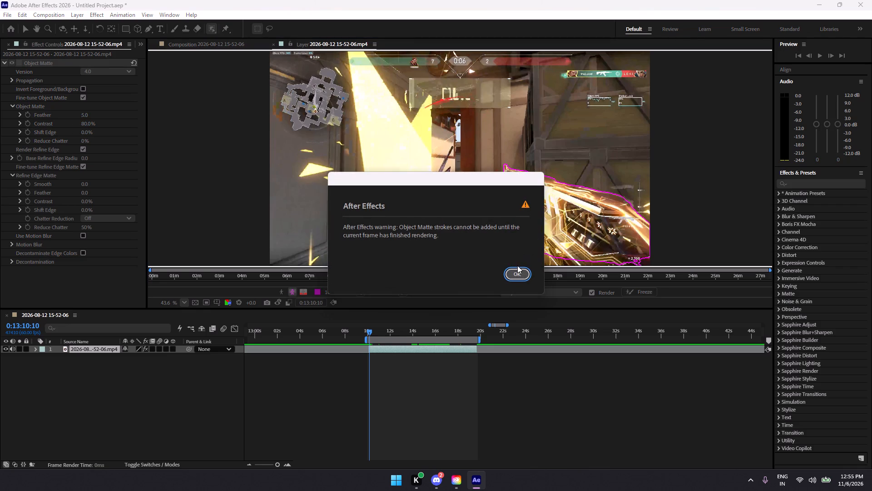
click(517, 266)
click(519, 269)
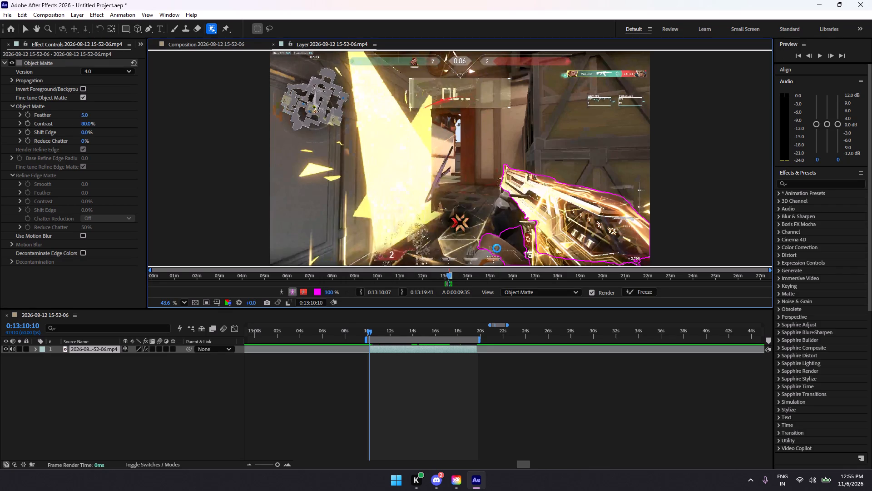
Add the grey and dark parts of the glove under the barrel to the matte, working in a magnified view.
drag(509, 186, 501, 215)
drag(501, 215, 484, 244)
scroll(510, 227, up, 6)
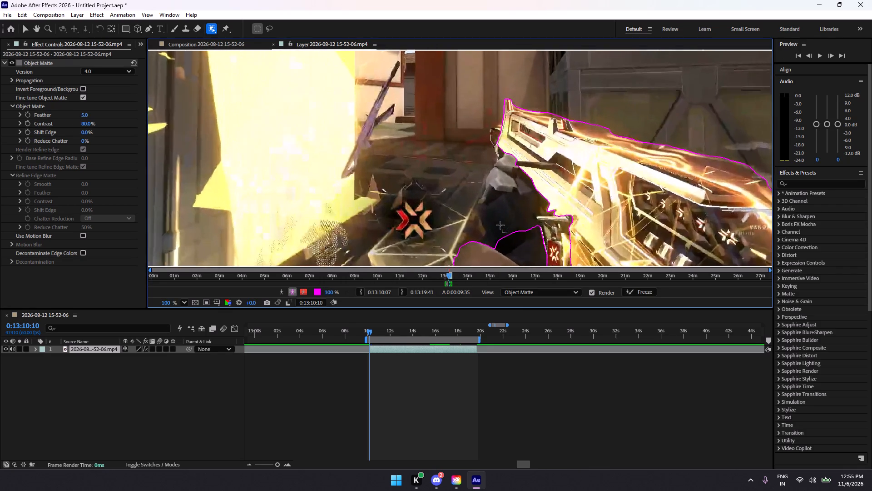
scroll(500, 225, up, 2)
drag(521, 130, 477, 193)
Include the small protruding part beside the weapon's muzzle in the matte.
drag(532, 90, 497, 109)
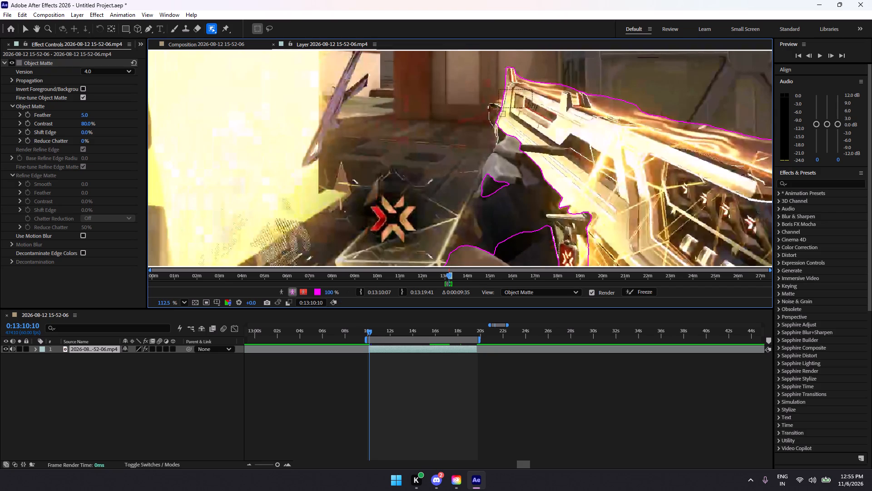
drag(497, 109, 488, 123)
drag(525, 100, 490, 115)
drag(490, 115, 490, 116)
drag(531, 113, 484, 104)
drag(524, 119, 486, 104)
drag(519, 125, 490, 107)
drag(510, 108, 488, 101)
drag(488, 101, 489, 101)
Add the grey fingertip directly beneath the front of the barrel to the matte.
drag(504, 120, 493, 160)
drag(537, 144, 494, 160)
drag(526, 124, 495, 153)
drag(527, 137, 502, 151)
drag(509, 115, 488, 151)
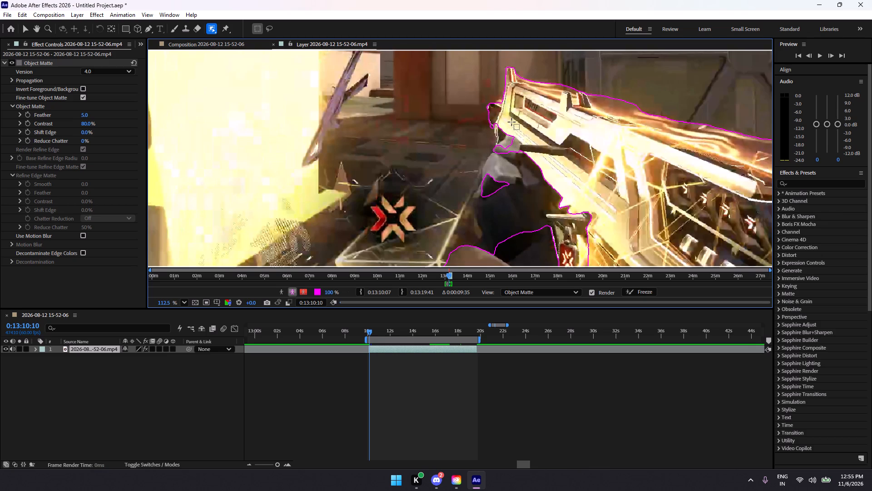
drag(509, 123, 499, 155)
drag(497, 126, 498, 157)
drag(504, 127, 489, 150)
drag(514, 132, 495, 158)
drag(508, 134, 492, 156)
drag(514, 134, 496, 158)
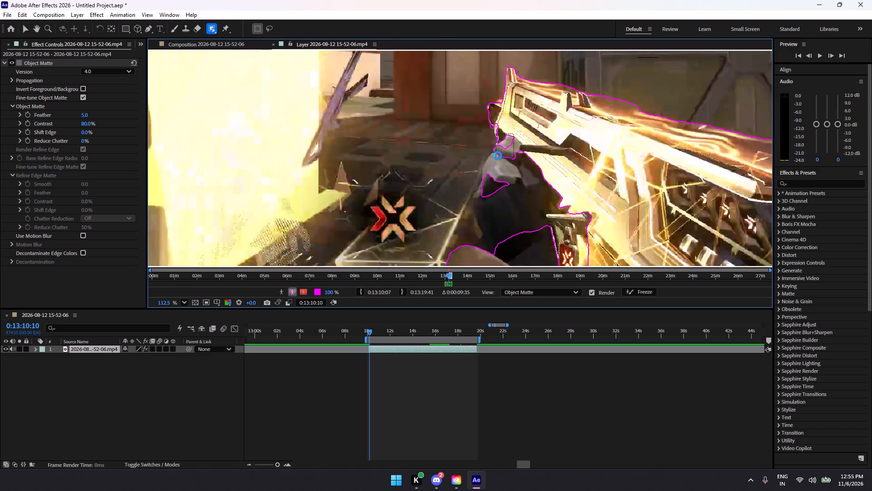
drag(519, 133, 496, 155)
drag(512, 142, 491, 160)
drag(505, 134, 495, 149)
Refine the matte along the narrow front edge between the muzzle's protruding part and the grey fingertip.
drag(511, 119, 495, 130)
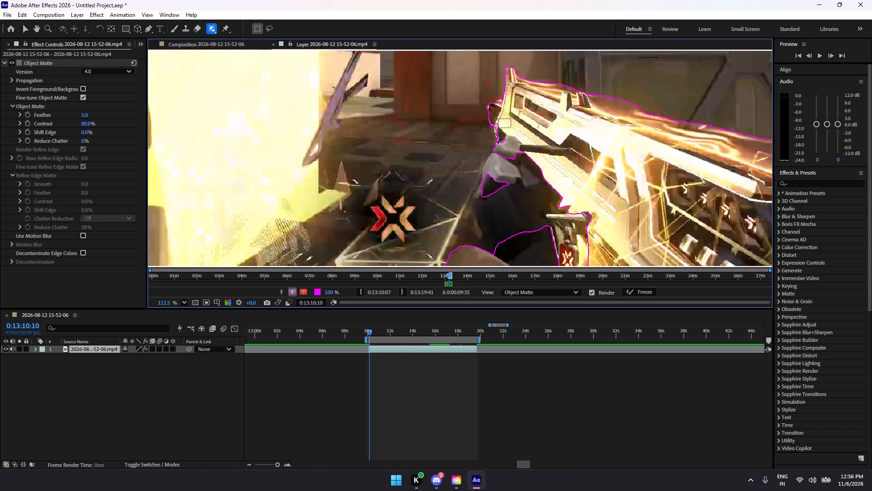
drag(495, 130, 491, 142)
drag(502, 125, 494, 141)
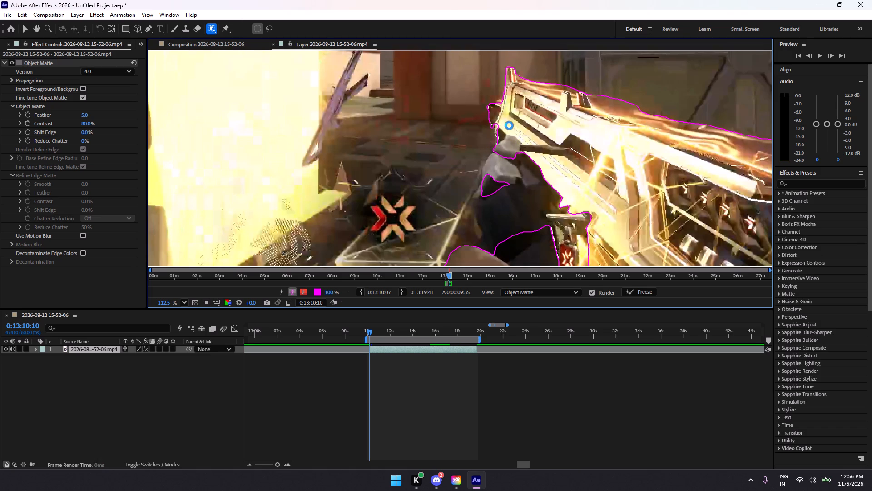
drag(507, 125, 490, 139)
drag(505, 124, 486, 145)
drag(503, 119, 494, 140)
drag(499, 126, 493, 135)
drag(502, 120, 492, 132)
drag(500, 126, 492, 136)
drag(501, 122, 491, 136)
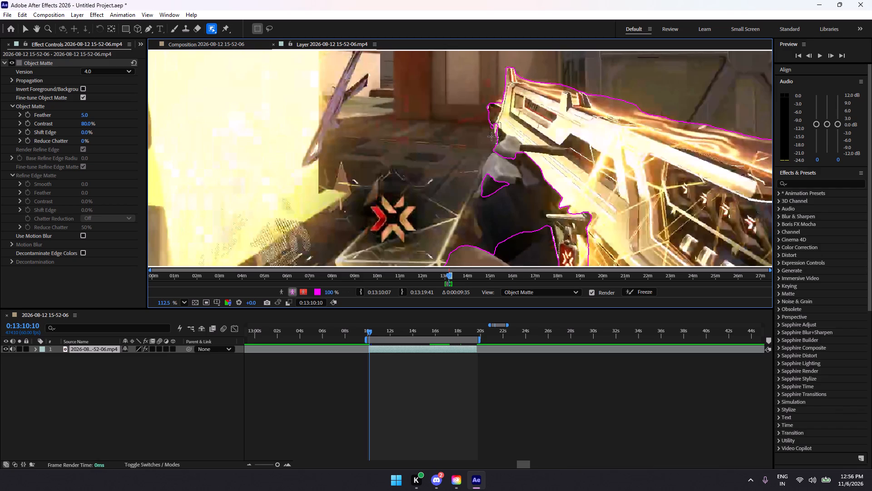
drag(491, 136, 493, 136)
drag(501, 124, 490, 132)
drag(513, 120, 485, 141)
drag(505, 121, 489, 128)
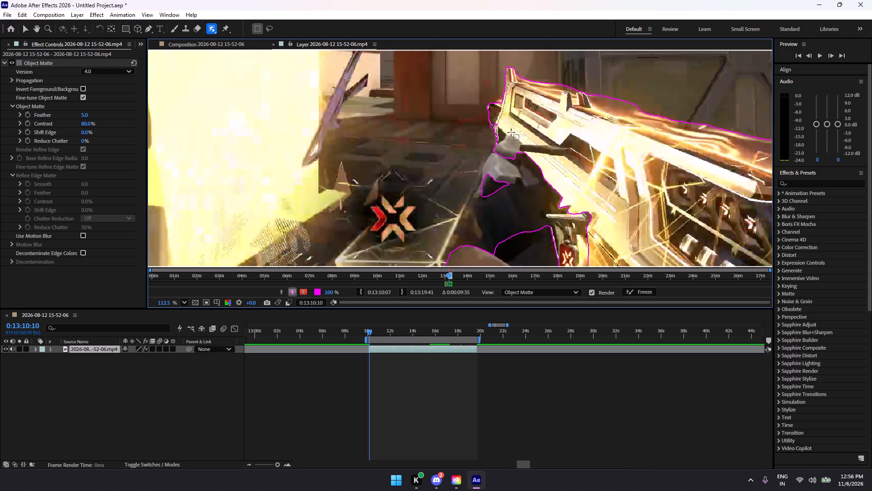
drag(505, 126, 489, 120)
drag(503, 119, 491, 128)
drag(509, 119, 489, 136)
drag(502, 121, 486, 132)
click(513, 276)
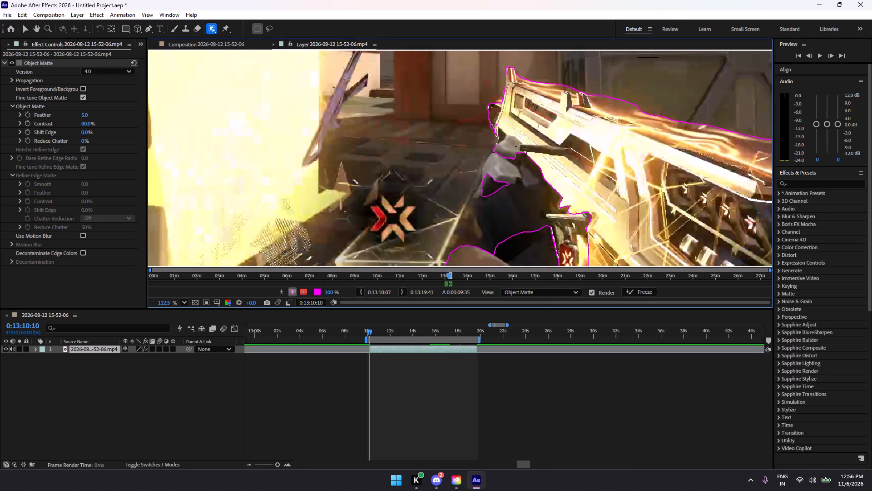
Extend the matte over the grey glove section and the dark hand below the fingertip.
drag(527, 147, 483, 200)
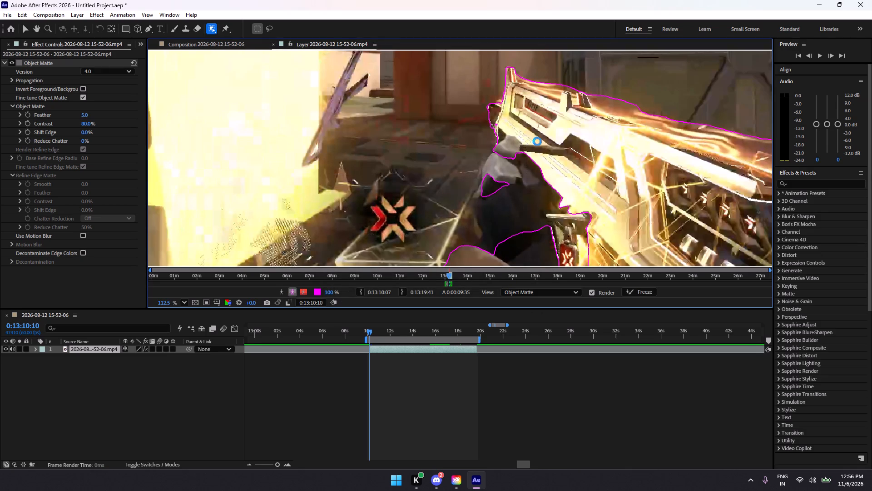
drag(537, 141, 505, 196)
drag(578, 162, 500, 223)
drag(575, 191, 515, 249)
Add the thin horizontal bar at the top of the weapon's magazine, beside the gloved hand, to the matte.
drag(601, 215, 540, 232)
drag(595, 215, 526, 215)
drag(592, 214, 547, 234)
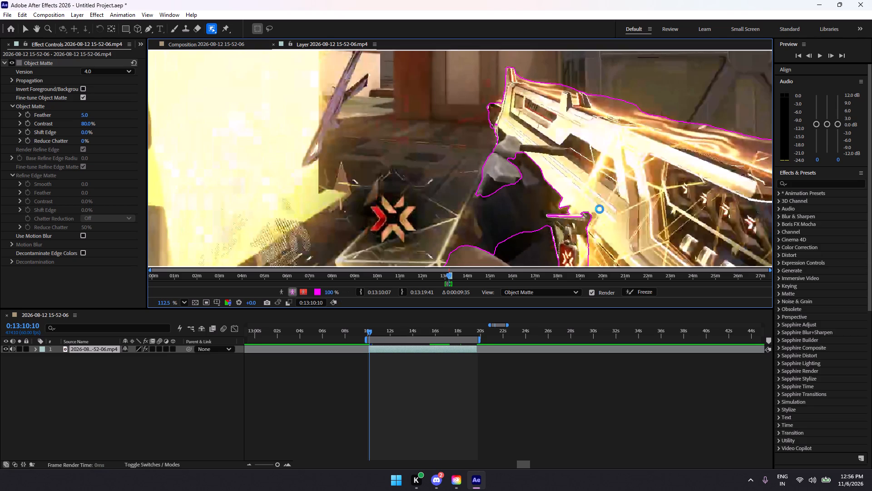
drag(586, 210, 534, 249)
drag(590, 208, 530, 246)
drag(580, 211, 535, 245)
drag(573, 216, 545, 248)
Extend the matte over the weapon's magazine with the red emblem, directly below the thin horizontal bar.
drag(578, 246, 544, 261)
drag(585, 243, 548, 259)
drag(584, 246, 553, 259)
drag(580, 226, 560, 262)
drag(589, 227, 545, 256)
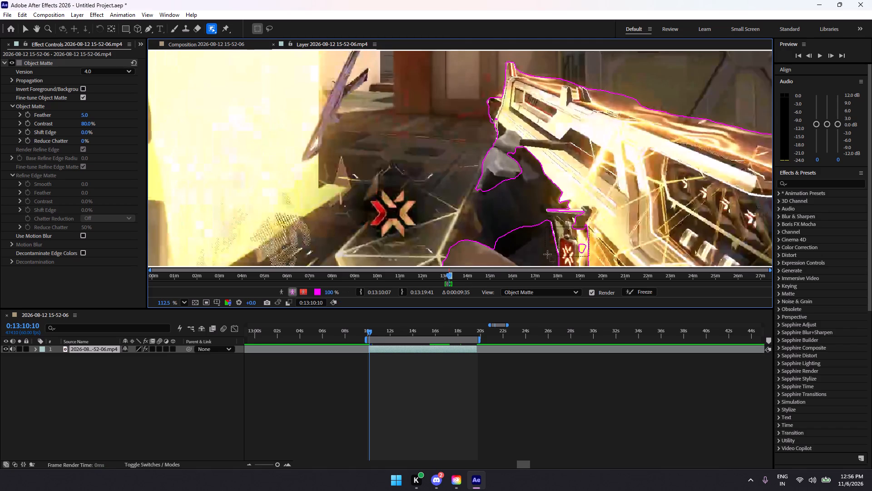
drag(593, 223, 570, 241)
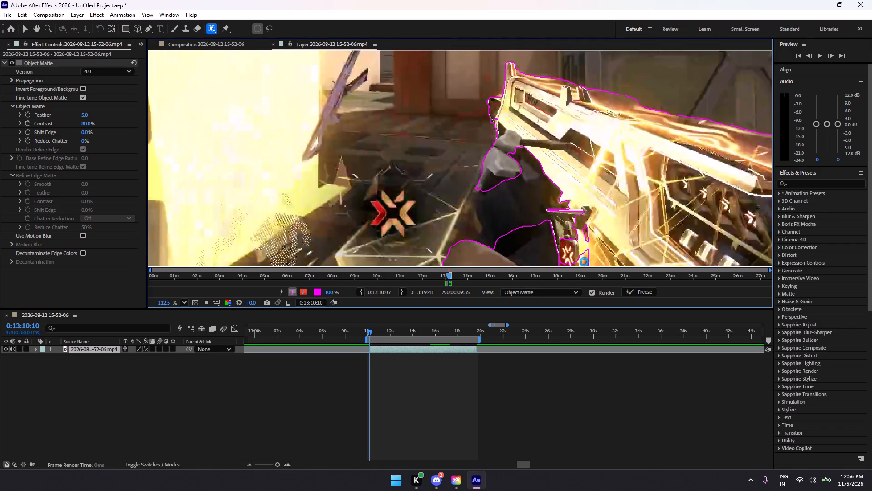
drag(576, 219, 545, 243)
drag(570, 207, 543, 232)
drag(603, 225, 565, 240)
drag(570, 200, 530, 232)
Extend the matte over the dark gloved hand between the grey glove section, the forearm and the magazine.
drag(497, 180, 476, 235)
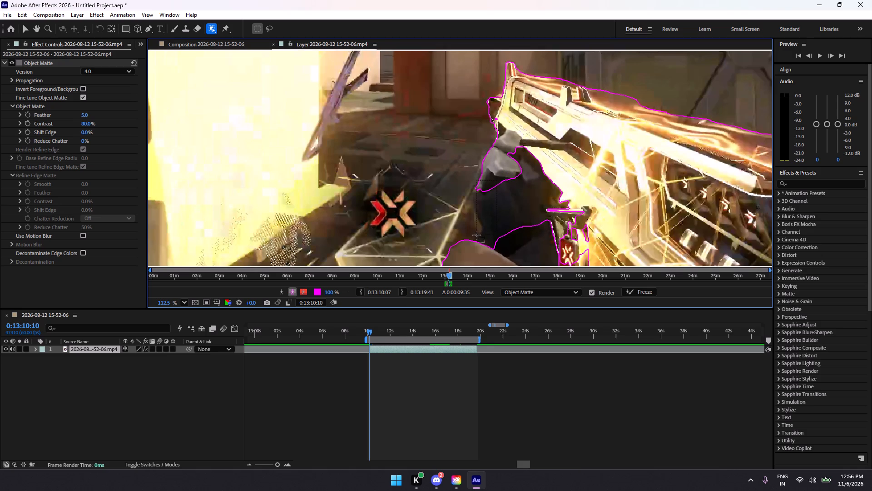
drag(539, 237, 503, 173)
drag(550, 166, 502, 192)
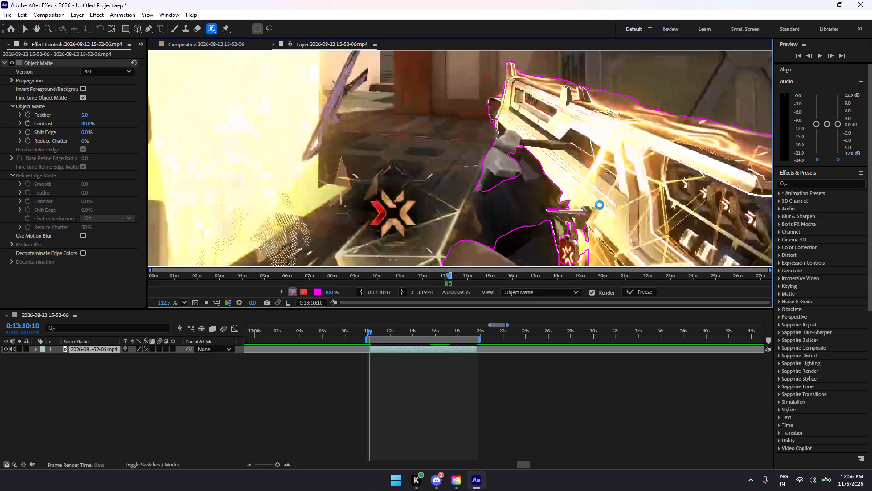
drag(537, 146, 502, 160)
drag(501, 256, 484, 179)
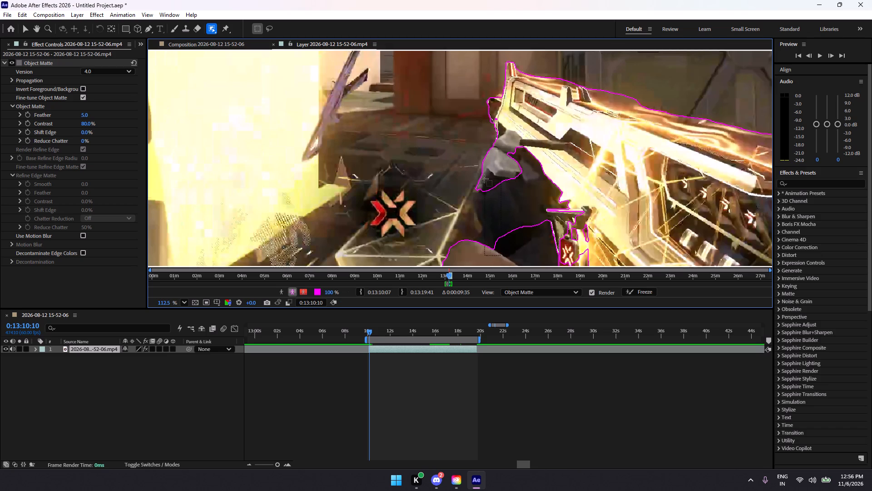
drag(484, 179, 479, 178)
drag(606, 221, 511, 230)
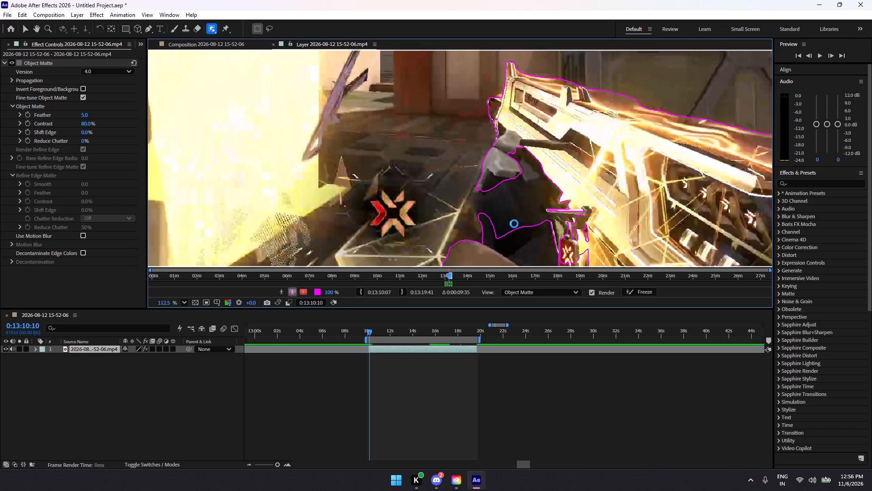
drag(505, 173, 476, 216)
drag(512, 175, 467, 228)
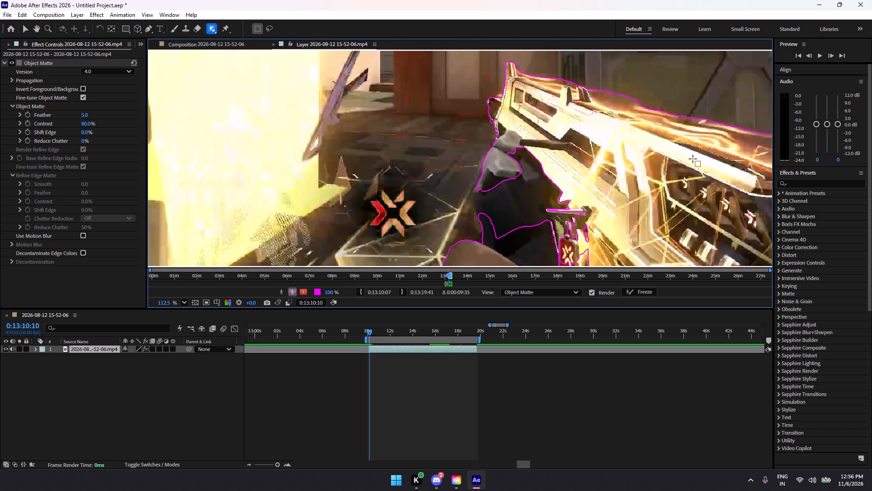
drag(575, 190, 534, 259)
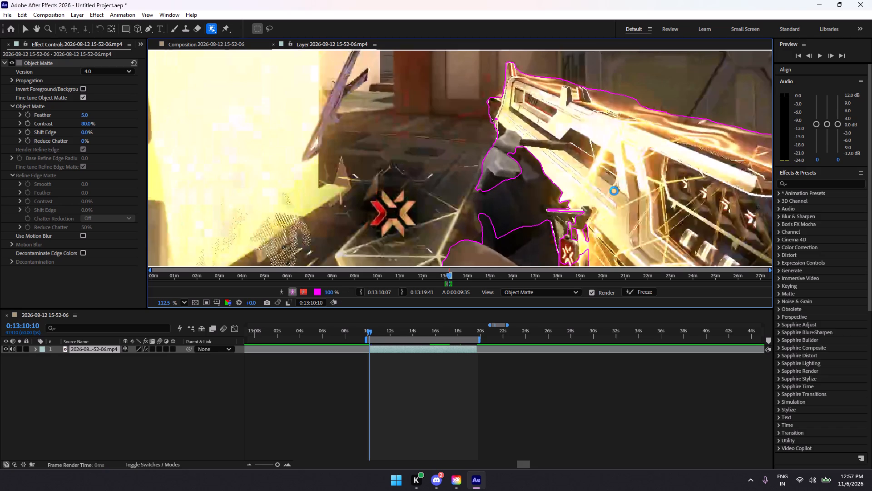
Add the lower end of the magazine and the weapon's underside around the ammo counter to the matte.
scroll(614, 191, down, 3)
drag(601, 243, 542, 254)
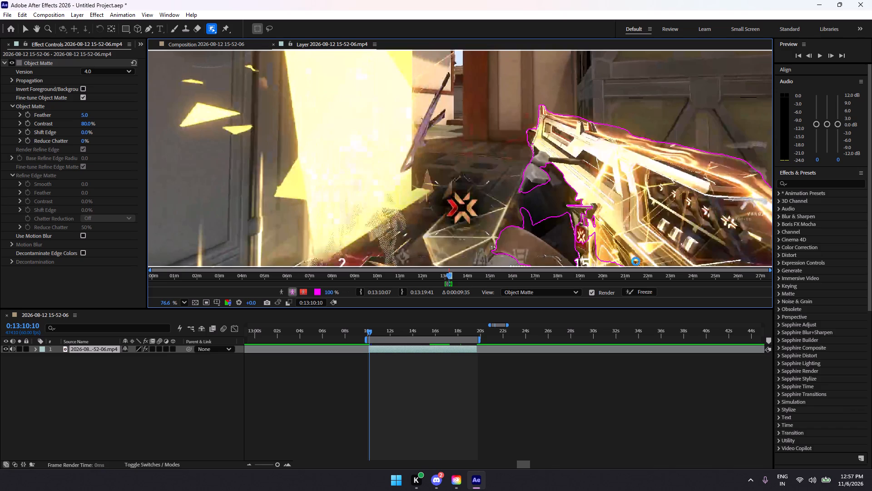
drag(626, 242, 547, 251)
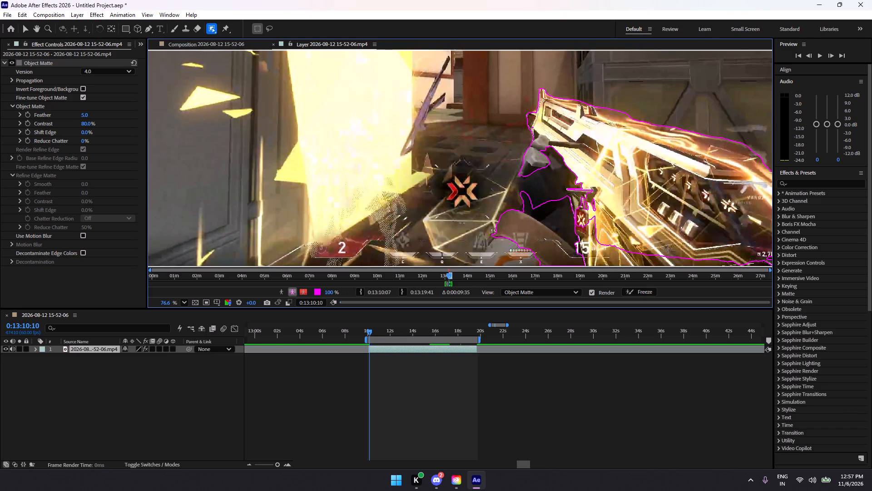
drag(658, 244, 552, 263)
drag(645, 241, 557, 256)
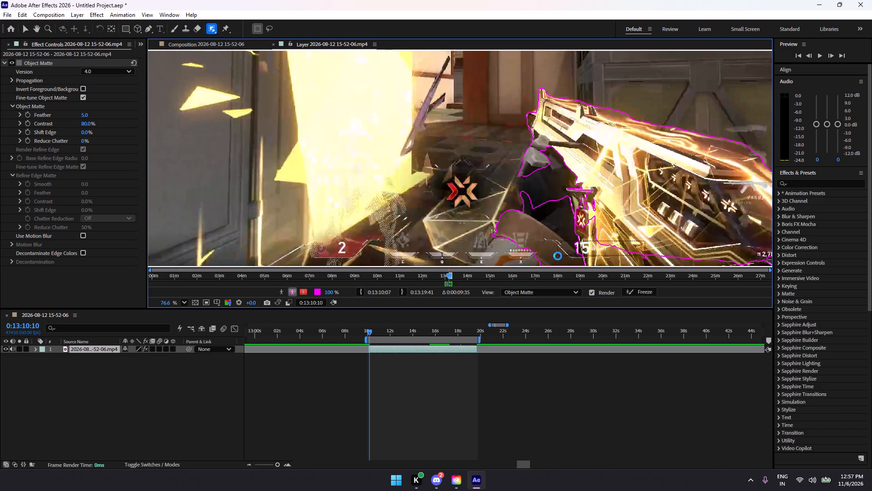
drag(654, 248, 560, 265)
drag(664, 251, 562, 264)
drag(654, 252, 575, 260)
drag(655, 251, 559, 261)
drag(622, 242, 560, 257)
Refine the matte over the magazine around the red emblem, up to the thin horizontal bar.
drag(620, 211, 566, 225)
drag(602, 217, 565, 234)
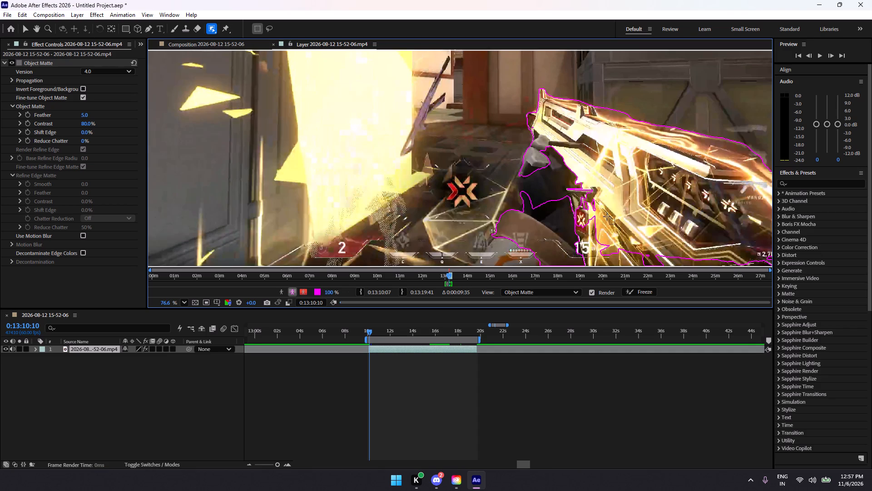
drag(604, 215, 558, 245)
drag(602, 190, 562, 215)
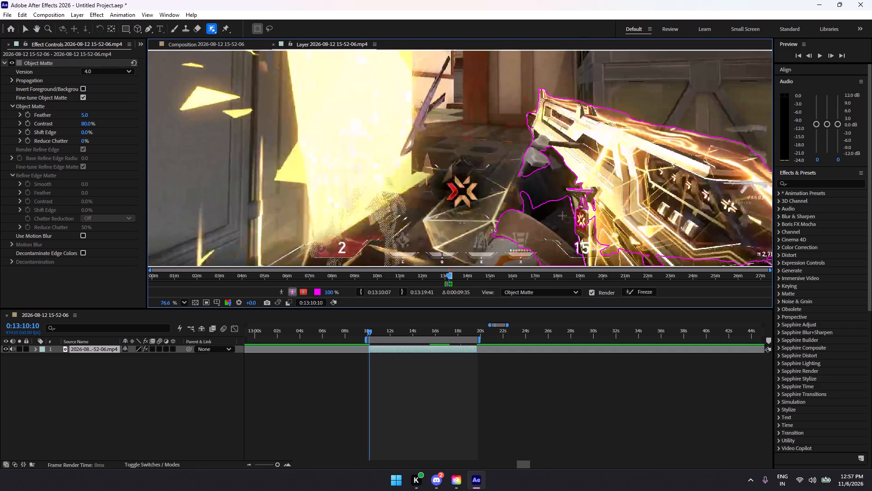
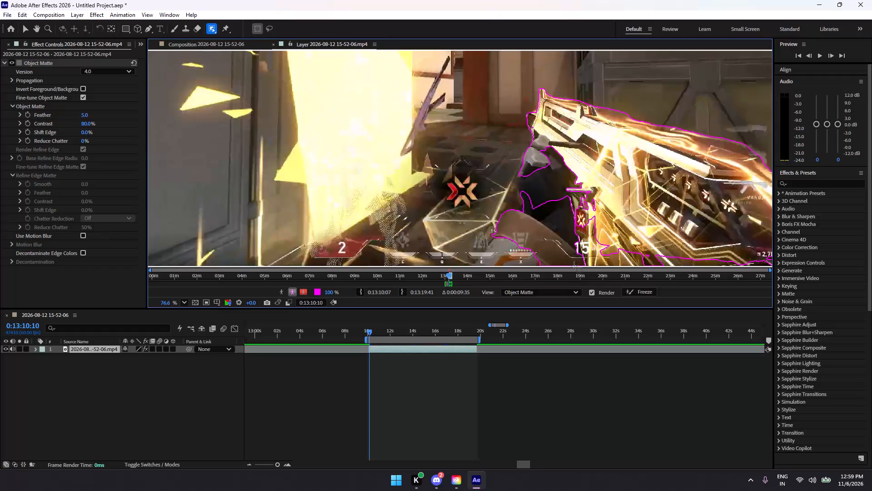
Extend the matte across the magazine's lower end and the gap around the ammo counter, towards the forearm.
drag(605, 226, 547, 242)
drag(608, 241, 563, 259)
drag(608, 245, 567, 251)
drag(567, 251, 556, 253)
drag(605, 250, 565, 240)
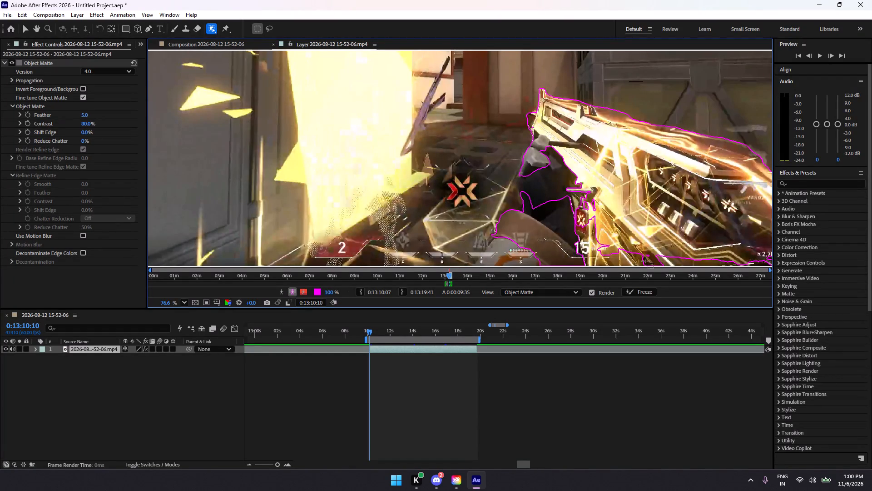
drag(643, 254, 559, 261)
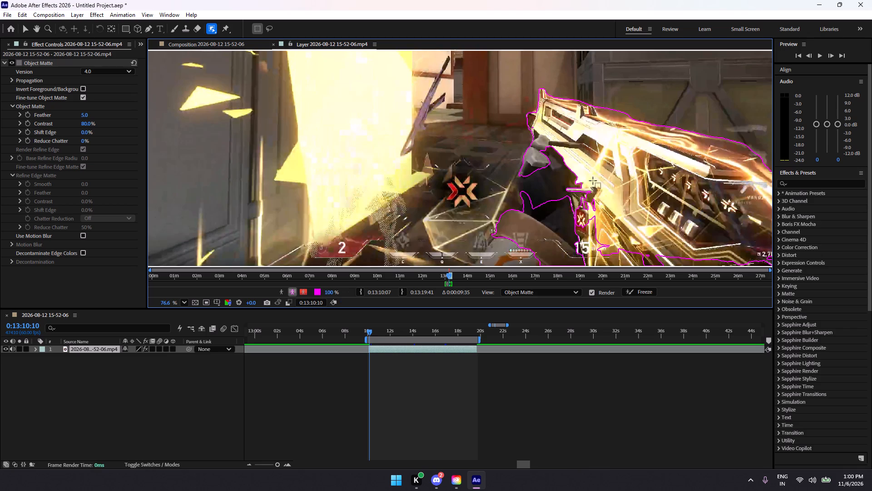
Extend the matte over the dark gloved hand, from the grey glove section to the top of the forearm.
drag(535, 163, 556, 211)
drag(530, 168, 520, 202)
drag(527, 169, 521, 198)
drag(521, 198, 520, 206)
drag(520, 177, 525, 192)
drag(525, 192, 528, 194)
drag(536, 181, 515, 193)
drag(556, 178, 530, 195)
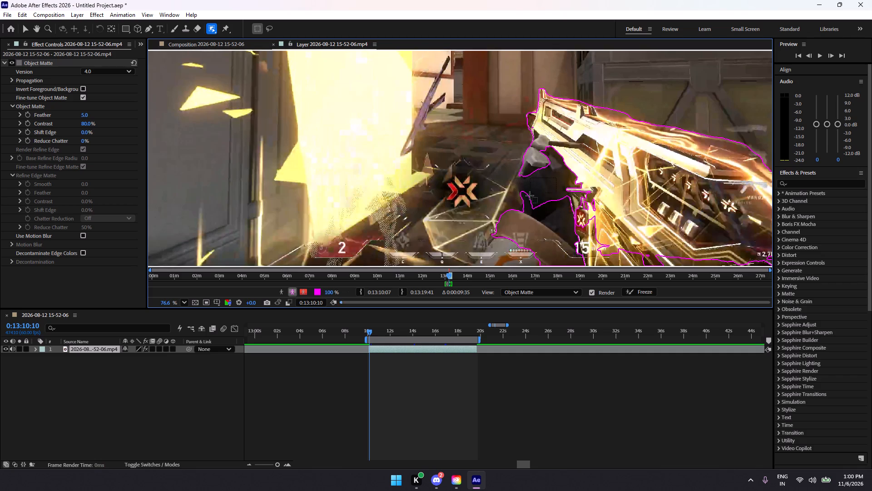
drag(530, 195, 530, 195)
drag(560, 176, 532, 198)
click(519, 270)
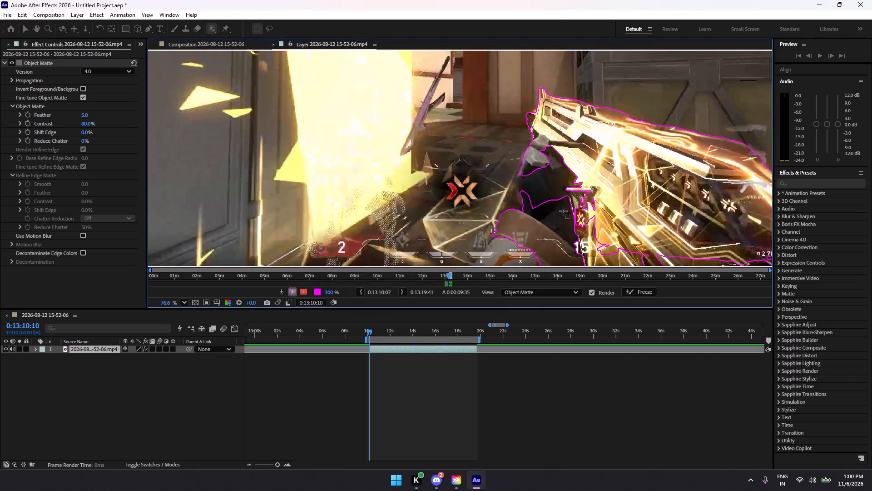
Extend the matte across the magazine from the thin horizontal bar past the red emblem to the ammo counter.
drag(579, 189, 565, 198)
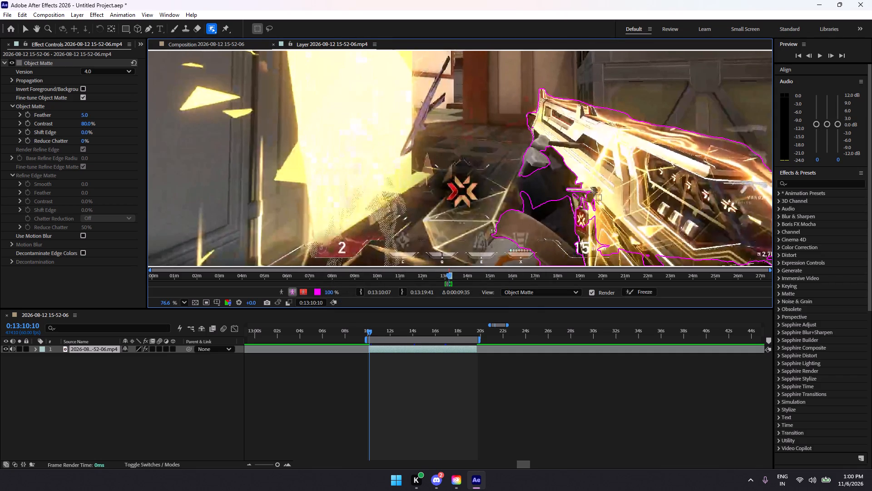
drag(593, 192, 566, 204)
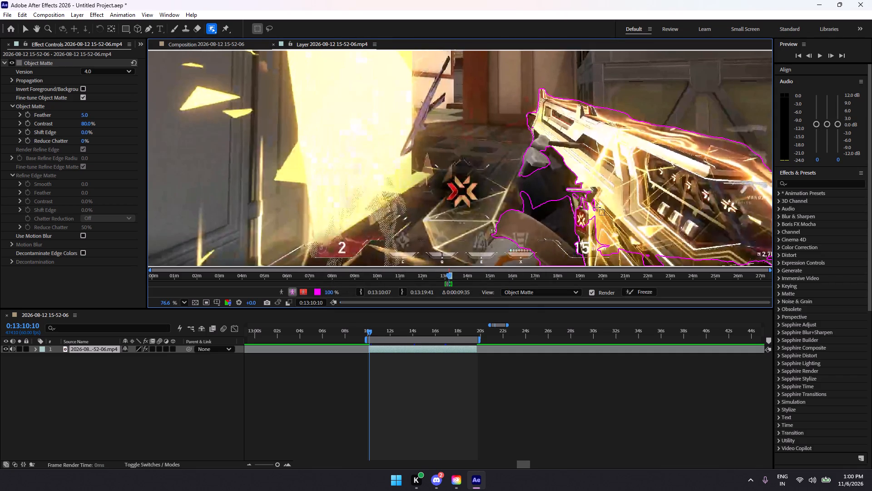
drag(593, 200, 567, 214)
drag(598, 205, 563, 220)
drag(595, 224, 561, 238)
drag(605, 243, 562, 256)
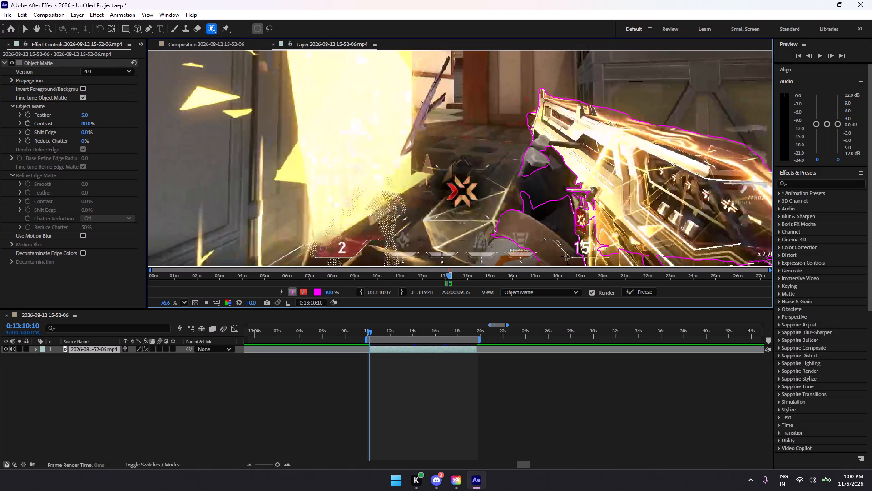
drag(616, 249, 577, 264)
Refine the matte on the magazine's lower end, immediately above and beside the ammo counter.
drag(600, 248, 586, 258)
drag(602, 249, 601, 249)
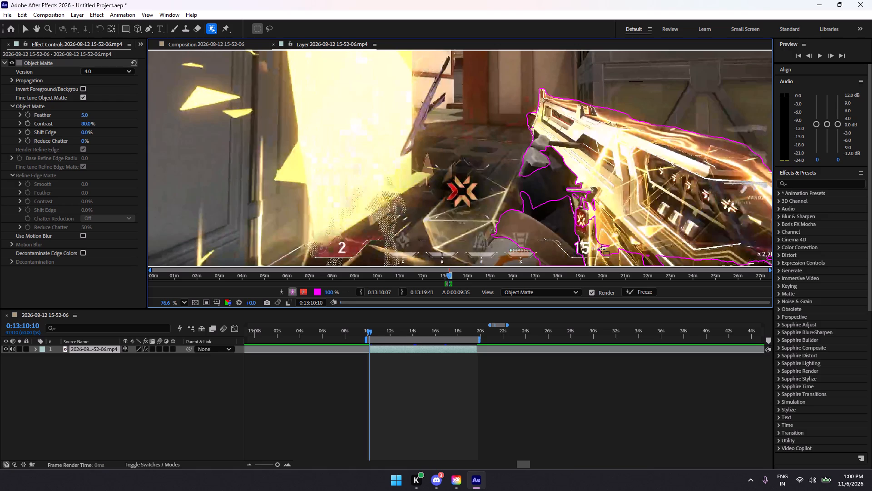
drag(601, 249, 586, 256)
drag(599, 235, 584, 251)
drag(607, 238, 603, 241)
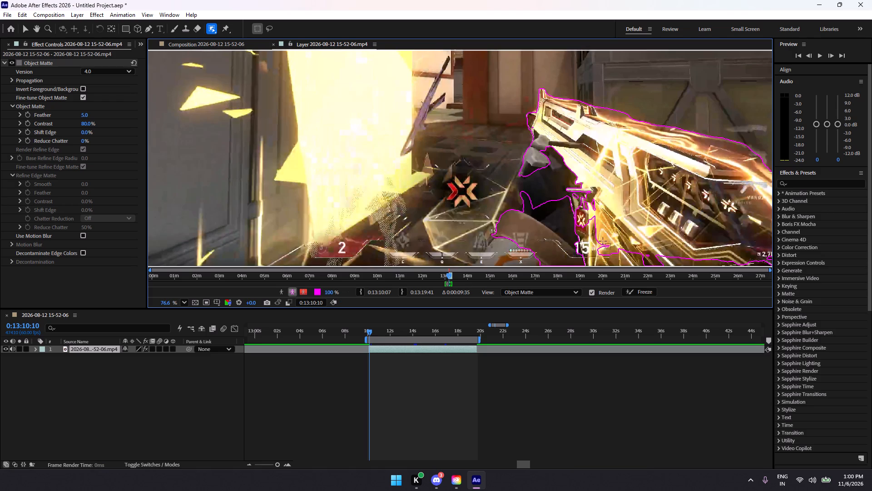
drag(603, 241, 592, 249)
Extend the matte along the weapon's underside and across the ammo counter to the magazine's lower end.
drag(639, 253, 613, 263)
drag(646, 250, 624, 261)
drag(644, 256, 612, 262)
drag(636, 256, 575, 264)
drag(618, 251, 581, 261)
drag(602, 254, 574, 266)
drag(601, 249, 575, 261)
drag(597, 235, 570, 246)
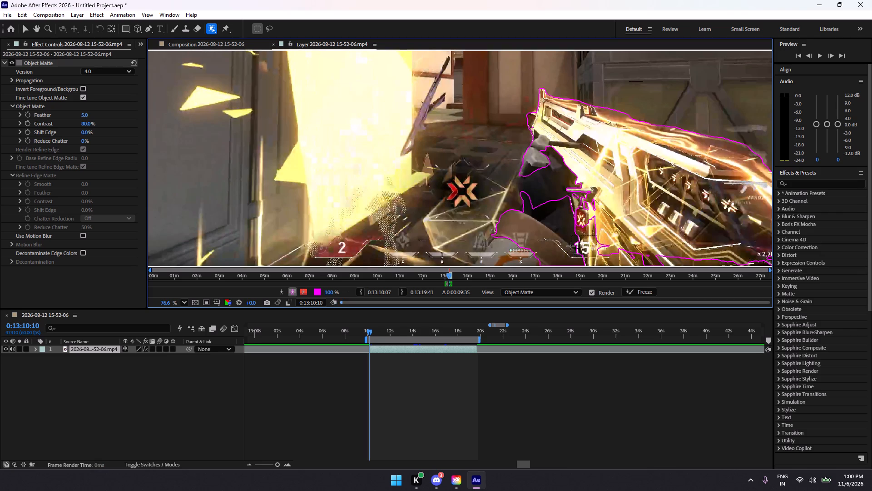
drag(570, 246, 570, 246)
Add strokes at the forearm's outer edge and over the dark gloved hand up to the thin horizontal bar.
drag(482, 247, 486, 245)
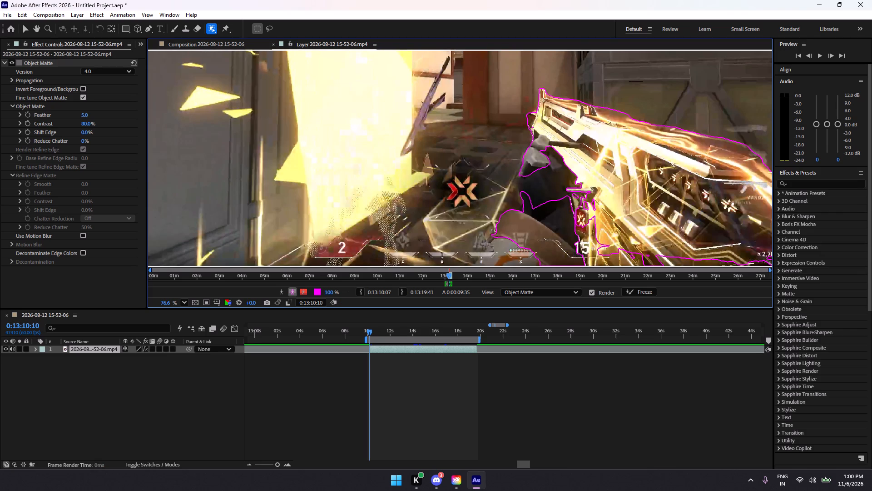
click(482, 243)
drag(527, 172, 530, 210)
drag(530, 210, 530, 210)
drag(552, 172, 531, 180)
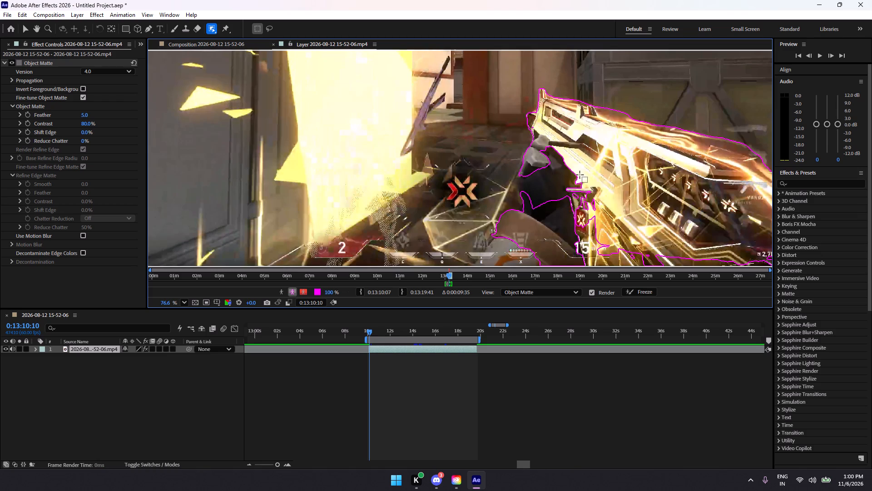
drag(580, 175, 540, 190)
drag(585, 182, 518, 209)
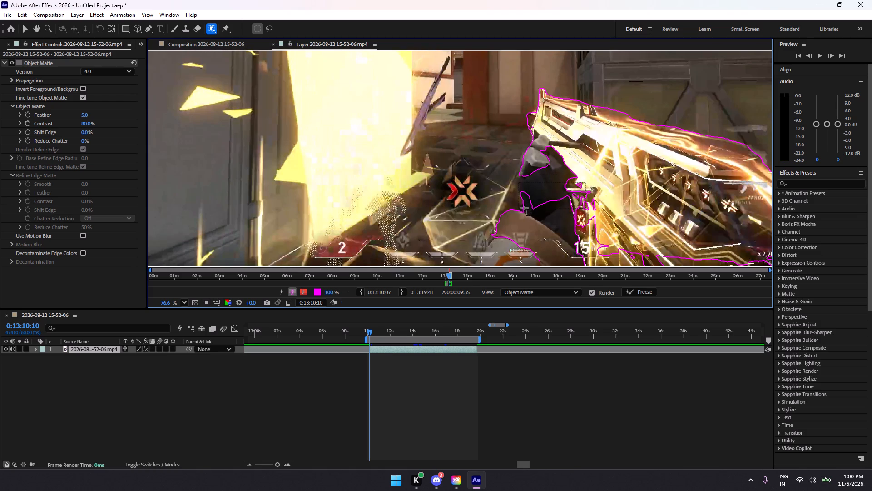
Join the weapon body, magazine and dark gloved hand in the matte with strokes across the red emblem area.
drag(597, 183, 556, 204)
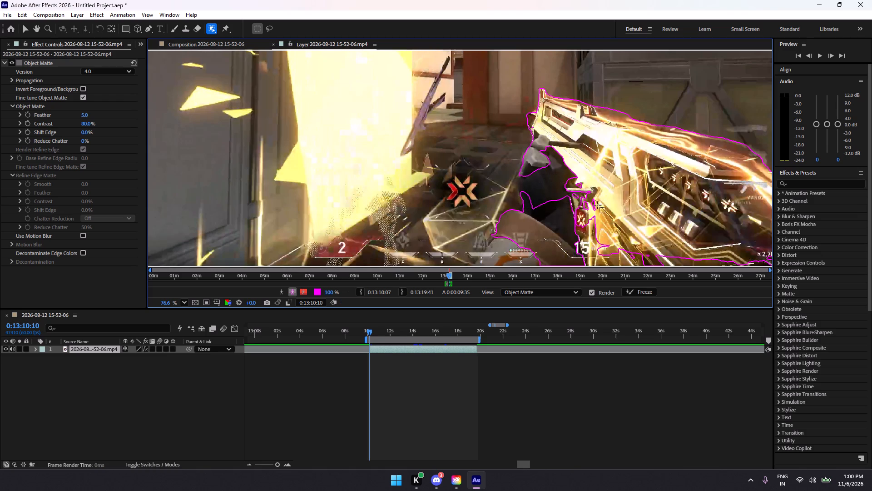
drag(607, 174, 561, 201)
drag(609, 198, 546, 215)
drag(612, 180, 536, 216)
drag(625, 216, 542, 243)
Extend the matte over the dark gloved hand below the grey glove section, from the thin bar to the forearm.
drag(585, 171, 514, 205)
drag(537, 164, 529, 214)
drag(557, 180, 520, 199)
drag(569, 182, 537, 197)
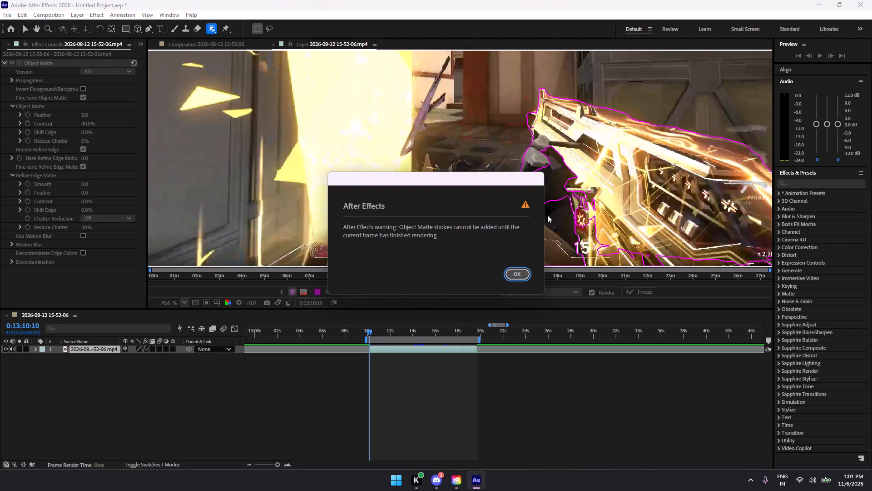
click(515, 267)
click(516, 274)
Add matte strokes from the weapon's underside across the ammo counter to the magazine's lower end.
drag(633, 250, 586, 266)
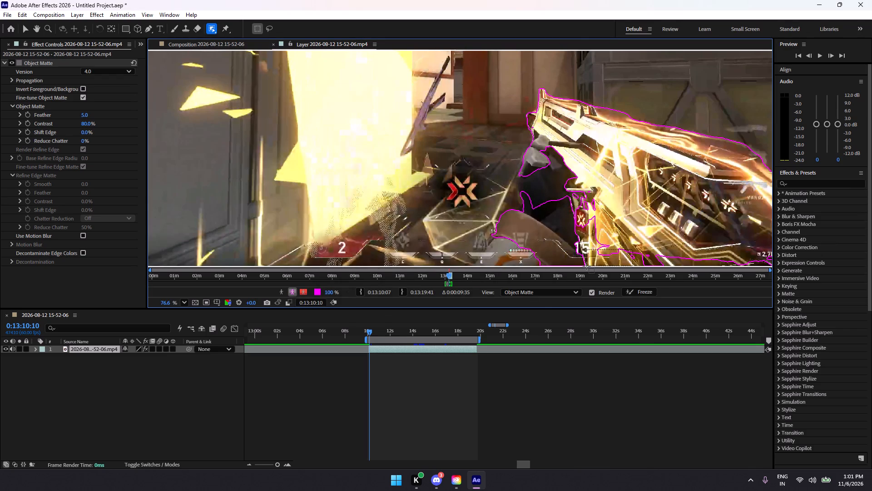
drag(633, 247, 604, 259)
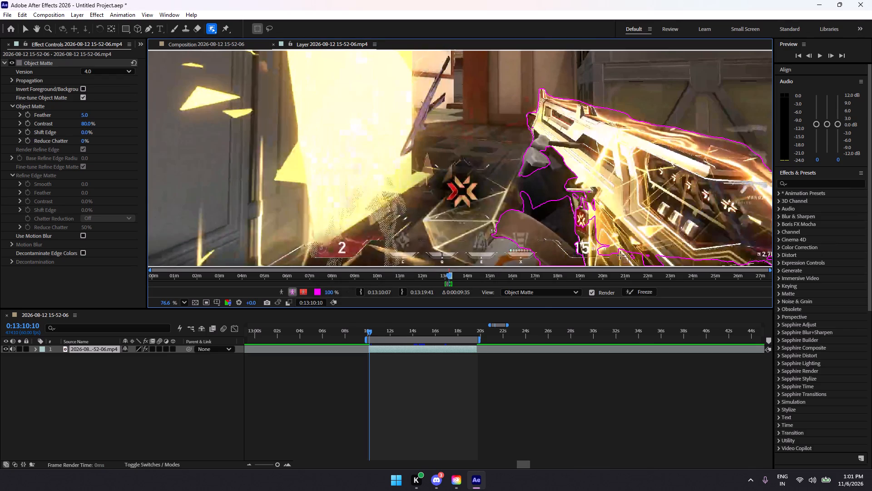
drag(638, 256, 590, 260)
drag(618, 260, 580, 255)
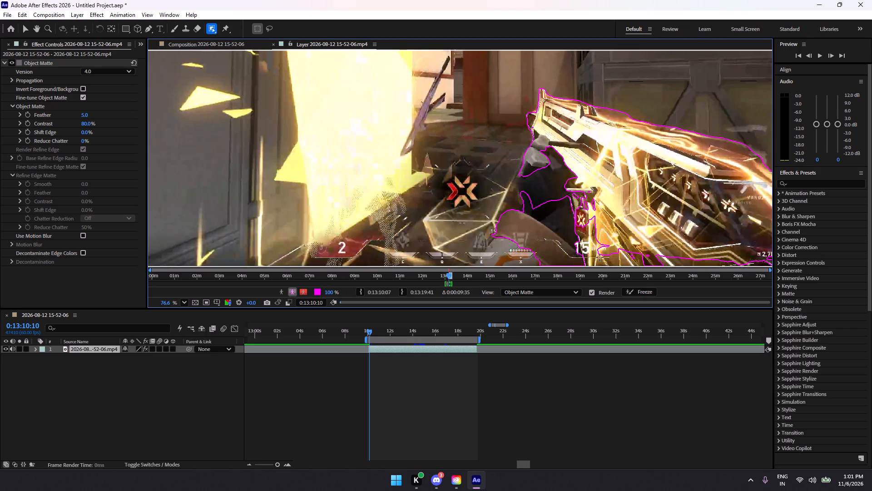
drag(585, 253, 604, 263)
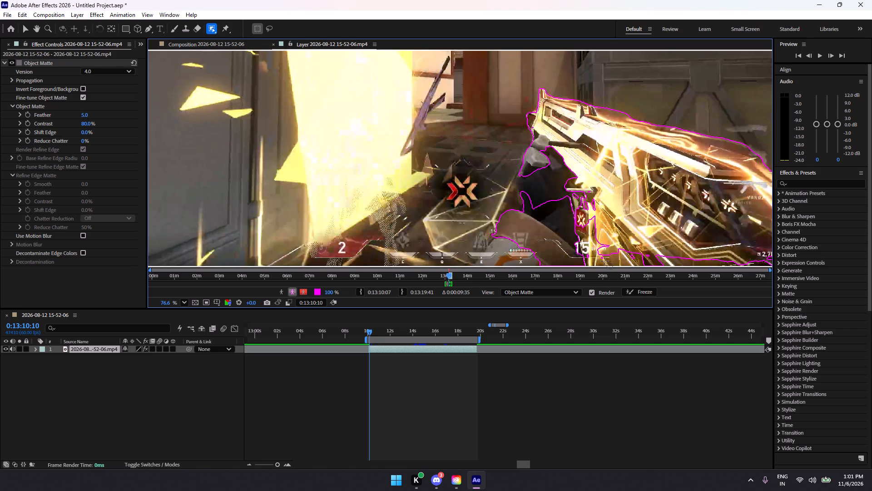
drag(604, 261, 578, 255)
drag(608, 260, 585, 251)
drag(609, 261, 575, 242)
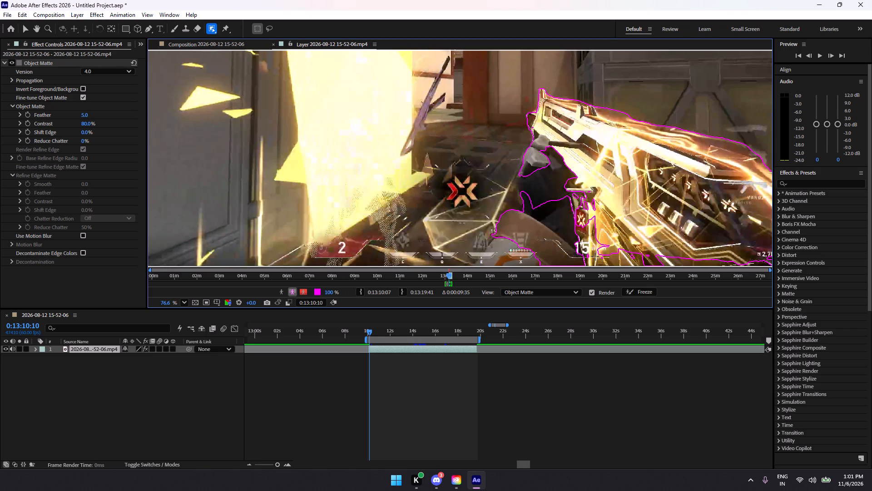
drag(611, 237, 578, 259)
drag(613, 254, 573, 260)
drag(605, 259, 574, 262)
drag(604, 256, 571, 259)
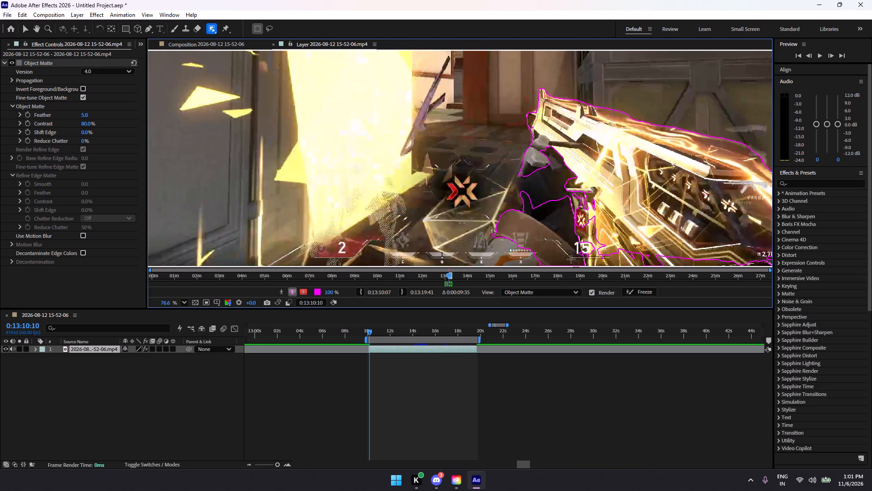
drag(571, 259, 570, 259)
Add matte strokes just below the ammo counter to bridge the magazine's lower end and the weapon's underside.
drag(580, 256, 606, 267)
drag(606, 267, 615, 262)
drag(638, 257, 583, 260)
drag(579, 251, 601, 265)
drag(601, 265, 606, 261)
drag(646, 255, 603, 259)
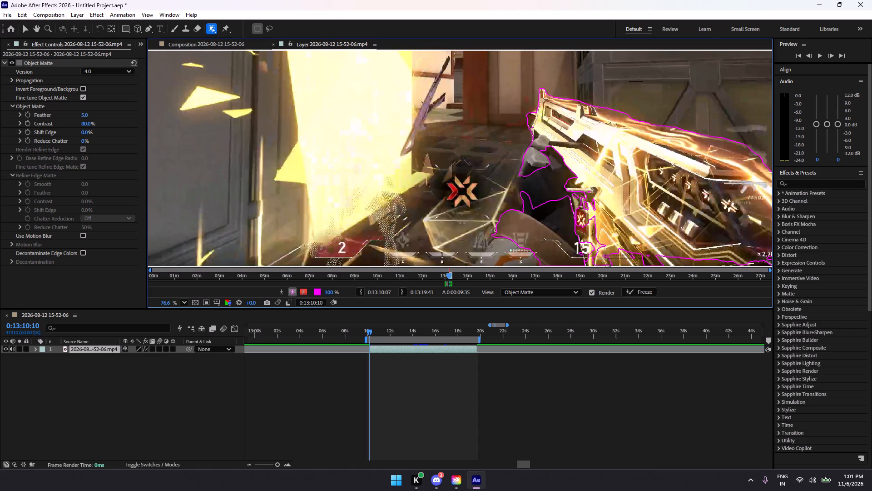
drag(603, 259, 595, 261)
drag(580, 254, 609, 257)
drag(609, 257, 610, 257)
Extend the matte over the magazine just above the ammo counter, from the weapon body to the forearm's inner edge.
drag(580, 234, 597, 240)
drag(597, 240, 614, 253)
drag(597, 247, 566, 256)
drag(599, 232, 565, 240)
drag(594, 238, 567, 238)
drag(567, 238, 569, 232)
drag(601, 237, 561, 242)
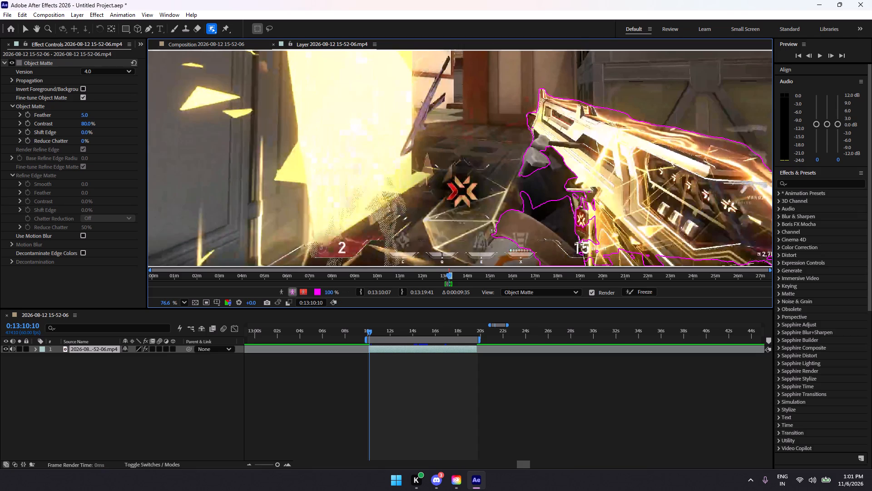
drag(612, 238, 561, 258)
Add long matte strokes along the weapon's lower edge, beneath the ammo counter and onto the forearm.
drag(634, 254, 600, 259)
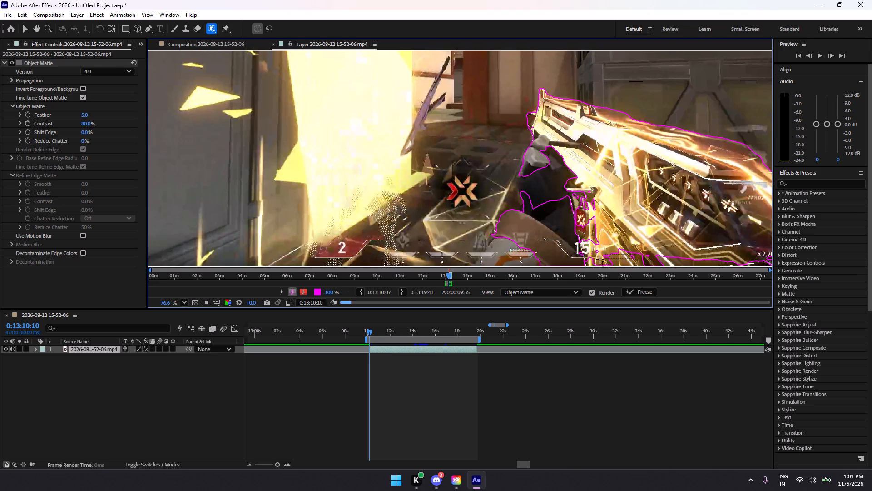
drag(600, 259, 567, 263)
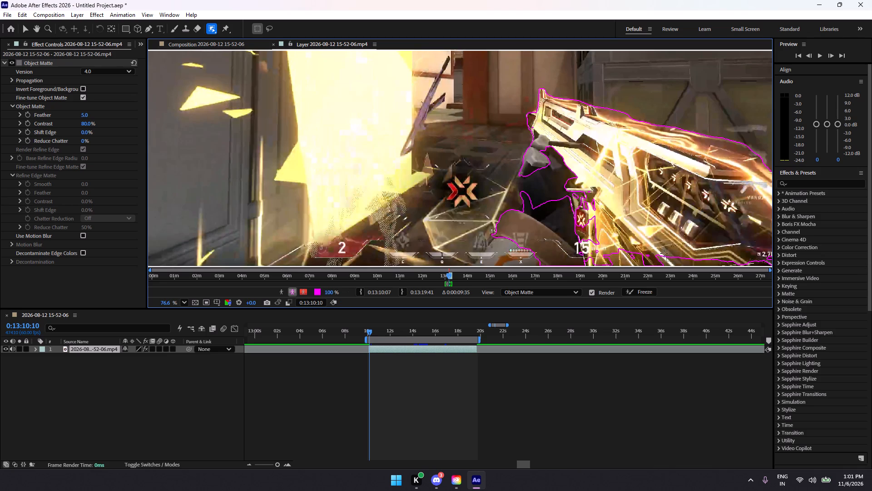
drag(705, 256, 556, 265)
drag(556, 265, 552, 261)
drag(632, 242, 595, 259)
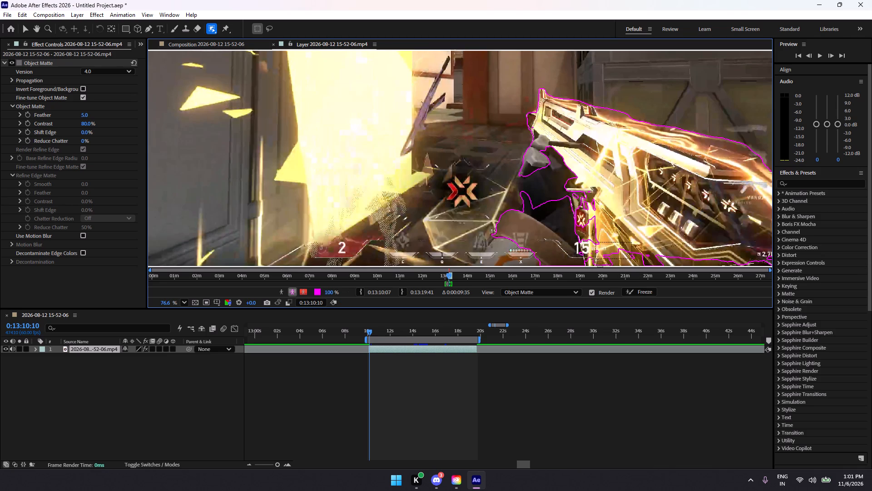
drag(595, 259, 580, 265)
Add matte strokes from the weapon body across the red emblem and thin horizontal bar onto the dark gloved hand.
drag(609, 232, 580, 244)
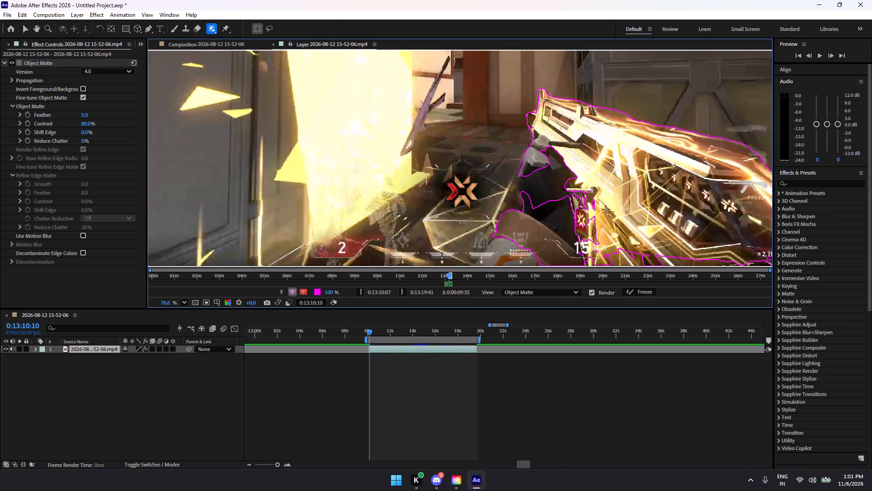
drag(606, 209, 559, 230)
drag(619, 197, 569, 223)
drag(601, 187, 556, 207)
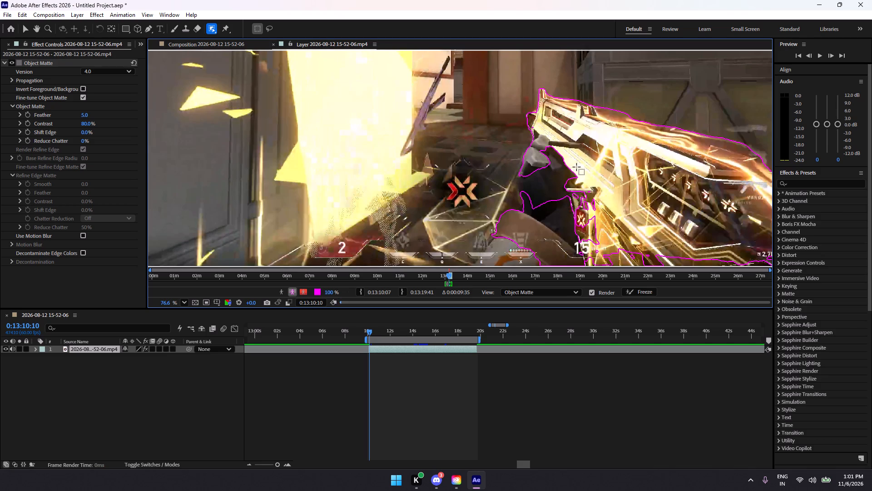
drag(574, 167, 527, 212)
drag(597, 188, 575, 191)
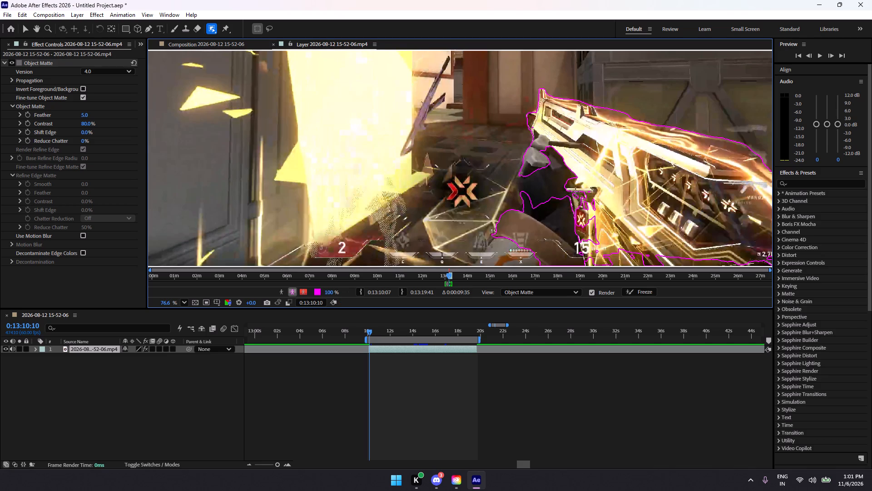
drag(575, 191, 512, 202)
Fill the dark gloved hand in the matte with diagonal strokes from the grey glove section down to the magazine.
drag(526, 161, 560, 216)
drag(560, 216, 562, 216)
drag(541, 165, 584, 214)
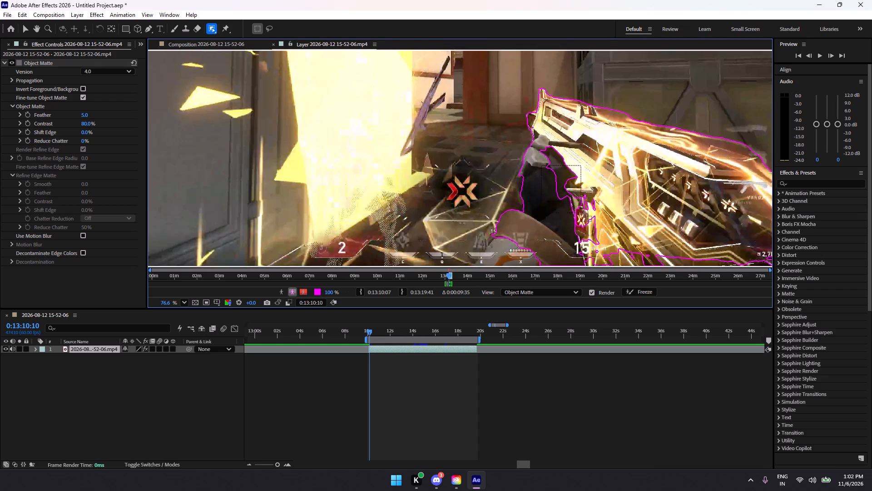
drag(584, 214, 590, 216)
Add matte selections over the gap between the grey glove section and the weapon body, reaching into the dark hand.
drag(570, 144, 539, 170)
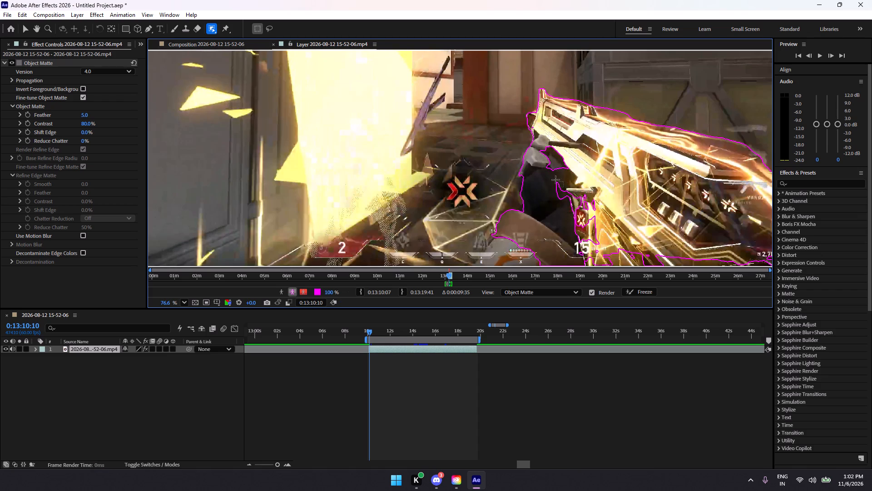
drag(576, 142, 535, 185)
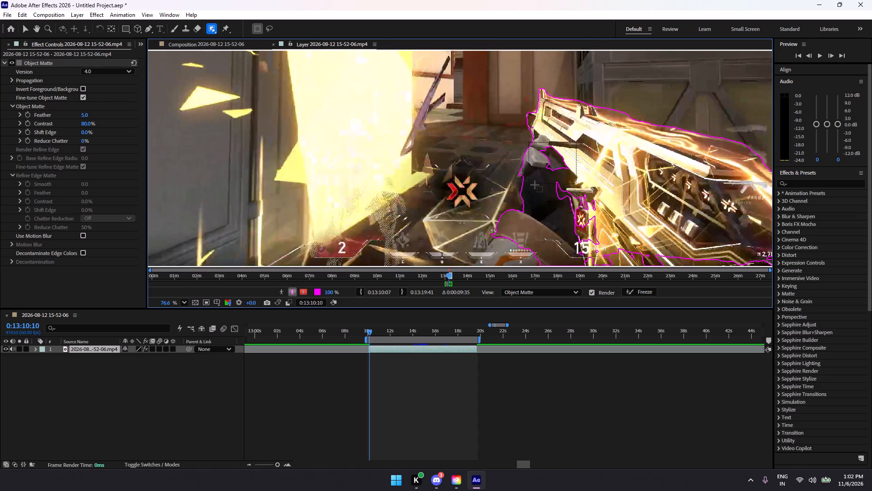
drag(535, 185, 537, 185)
drag(548, 148, 534, 164)
drag(534, 164, 534, 164)
drag(563, 149, 543, 169)
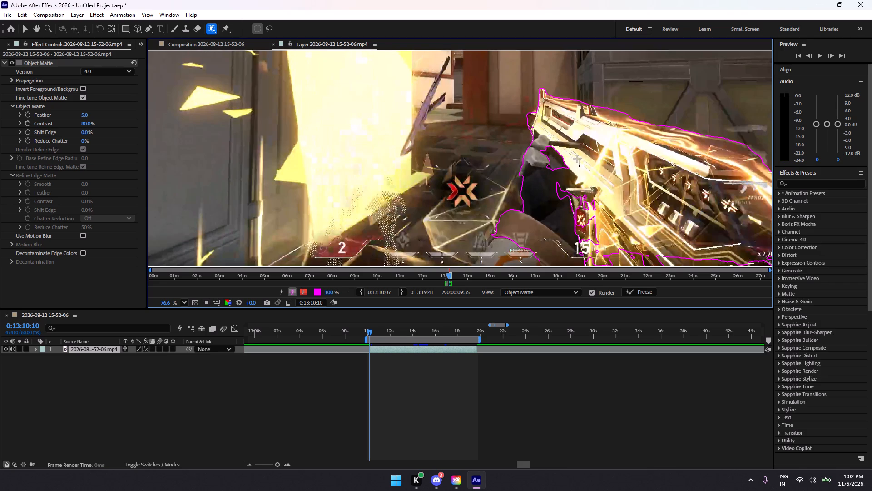
drag(571, 150, 543, 173)
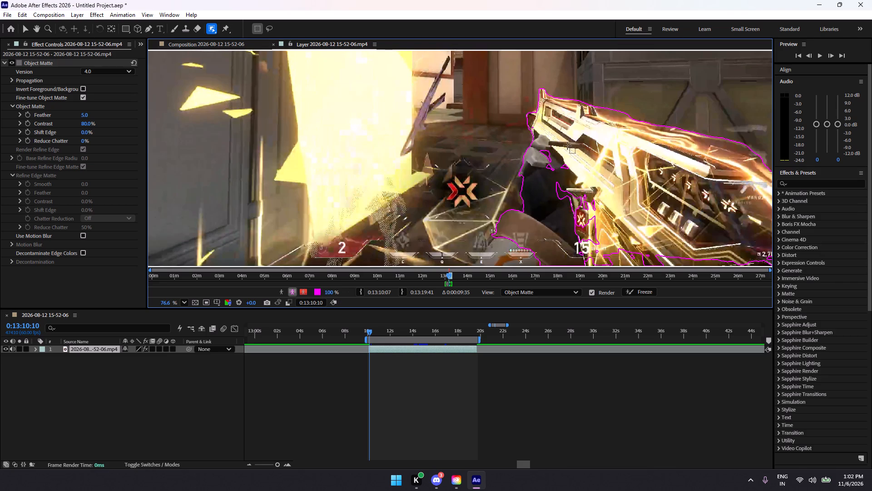
drag(567, 145, 543, 158)
drag(572, 160, 543, 173)
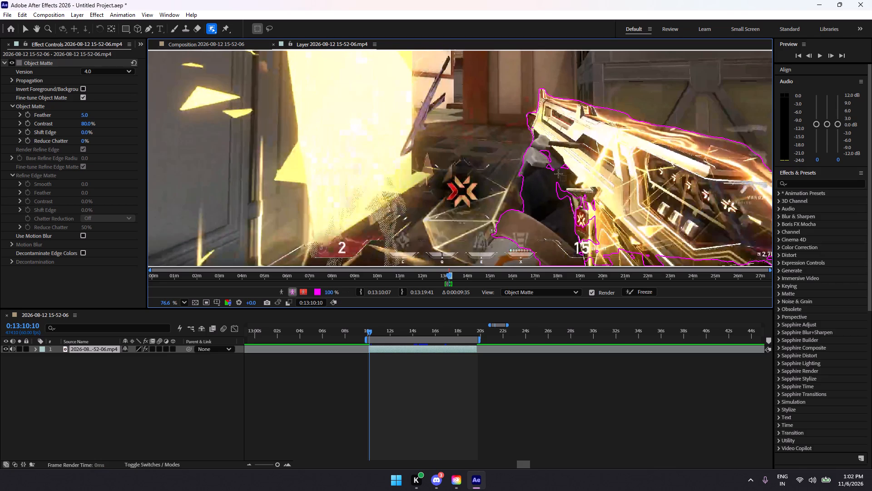
drag(573, 149, 543, 160)
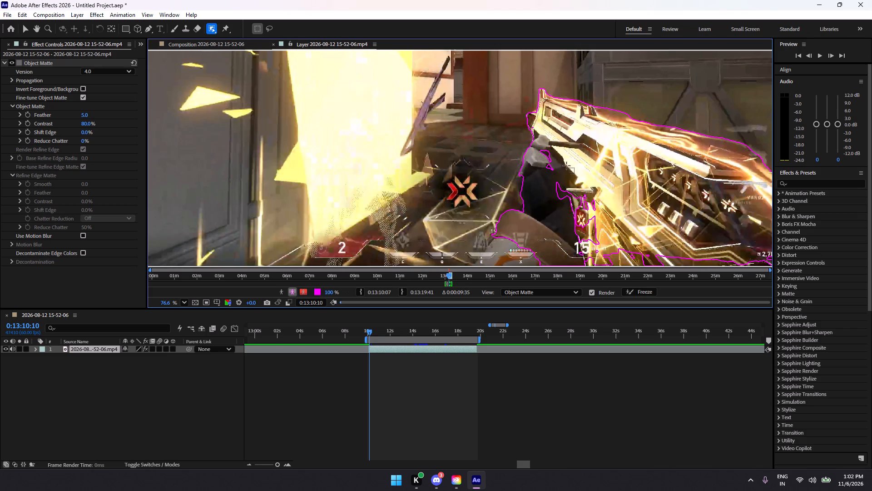
drag(561, 156, 540, 180)
Extend the matte from the grey glove section down across the dark gloved hand toward the thin horizontal bar.
drag(535, 148, 540, 152)
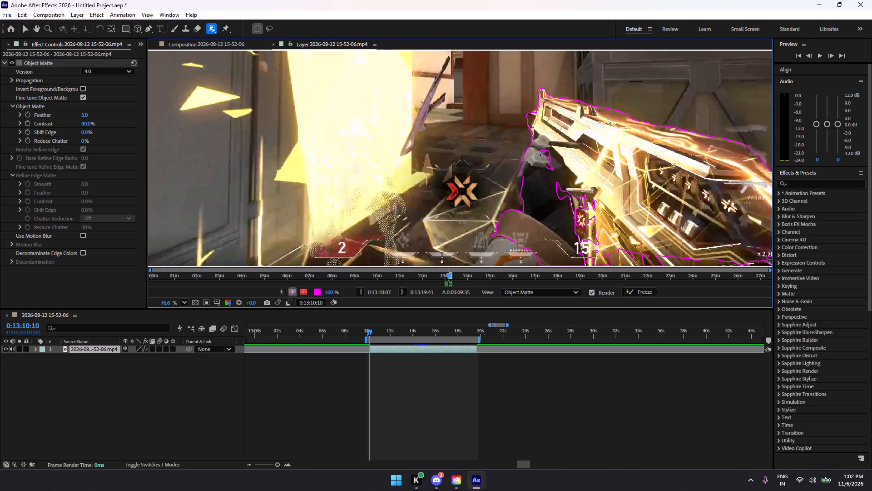
drag(540, 152, 579, 196)
drag(540, 148, 554, 192)
drag(554, 192, 568, 198)
Add matte selections over the red-emblem magazine, from the thin horizontal bar down to the ammo counter.
drag(605, 177, 544, 218)
drag(606, 194, 579, 210)
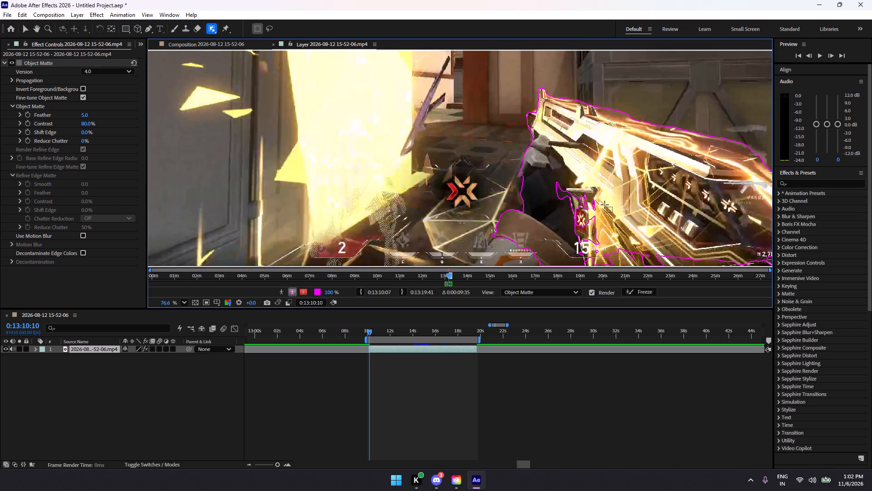
drag(604, 194, 577, 213)
drag(617, 251, 580, 261)
drag(614, 238, 585, 253)
drag(603, 210, 586, 218)
drag(598, 199, 584, 224)
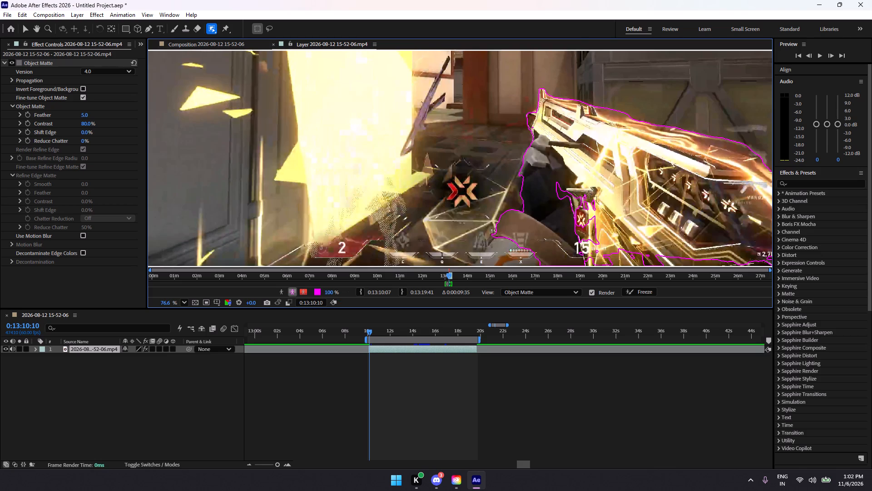
Fill the unselected gap in the matte between the dark gloved hand and the thin horizontal bar.
drag(575, 194, 555, 210)
drag(571, 178, 548, 195)
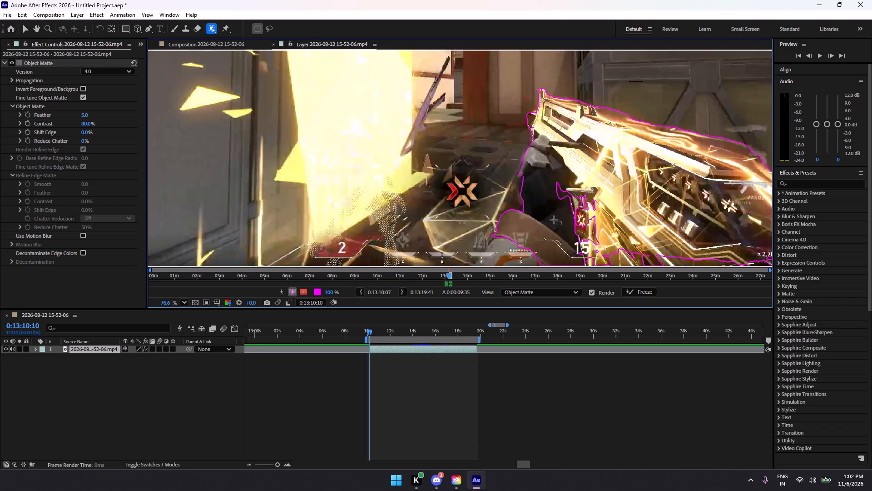
drag(563, 187, 550, 201)
drag(571, 181, 550, 202)
drag(580, 182, 547, 203)
drag(567, 184, 544, 200)
drag(567, 175, 547, 199)
drag(576, 190, 560, 217)
drag(565, 180, 545, 198)
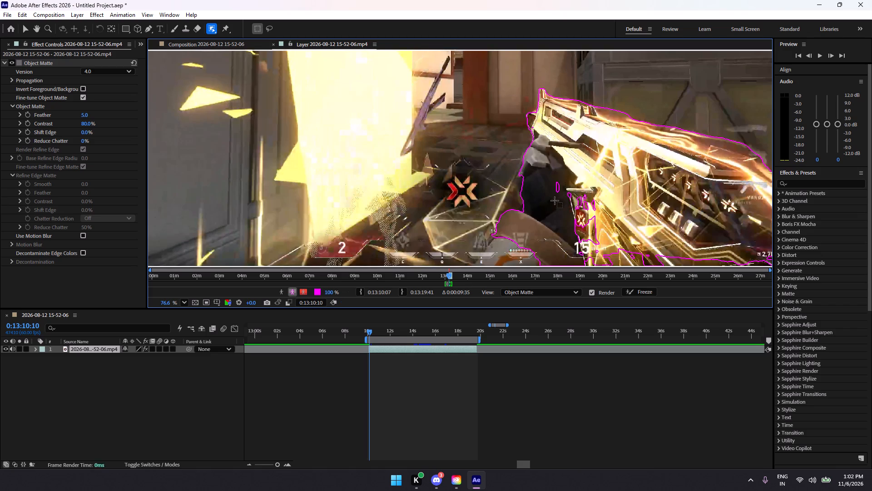
drag(573, 175, 543, 193)
drag(589, 180, 541, 208)
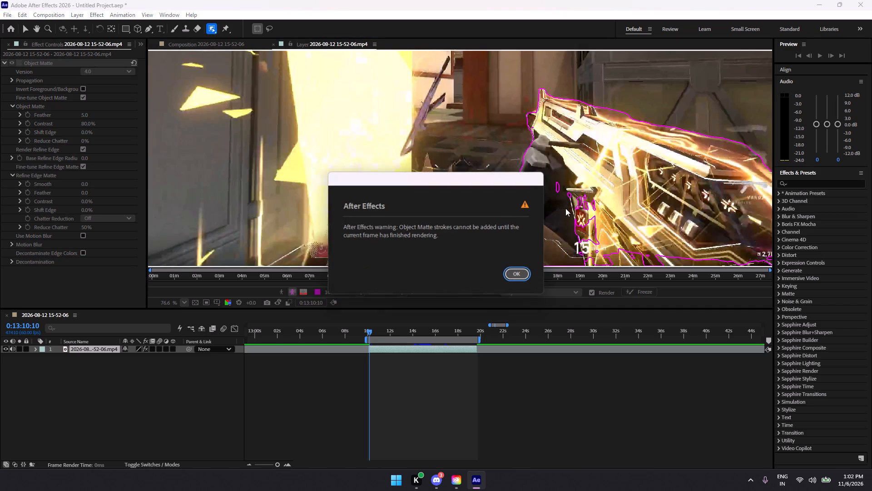
click(519, 271)
Add wider matte selections spanning the magazine top, the thin horizontal bar and the dark gloved hand.
drag(595, 196, 557, 218)
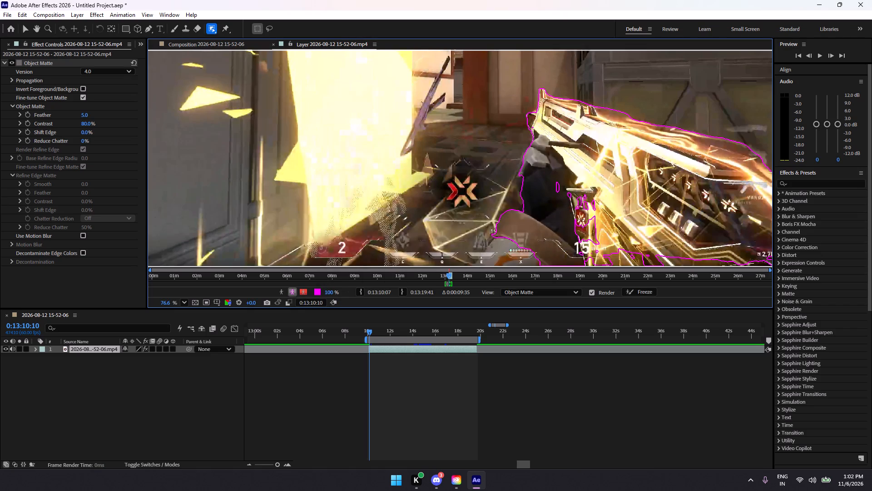
drag(611, 190, 556, 212)
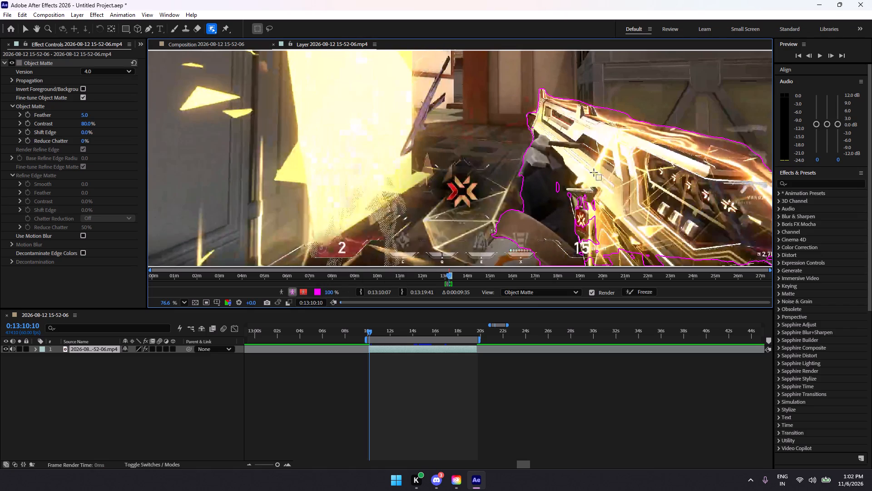
drag(546, 174, 586, 208)
drag(592, 203, 558, 201)
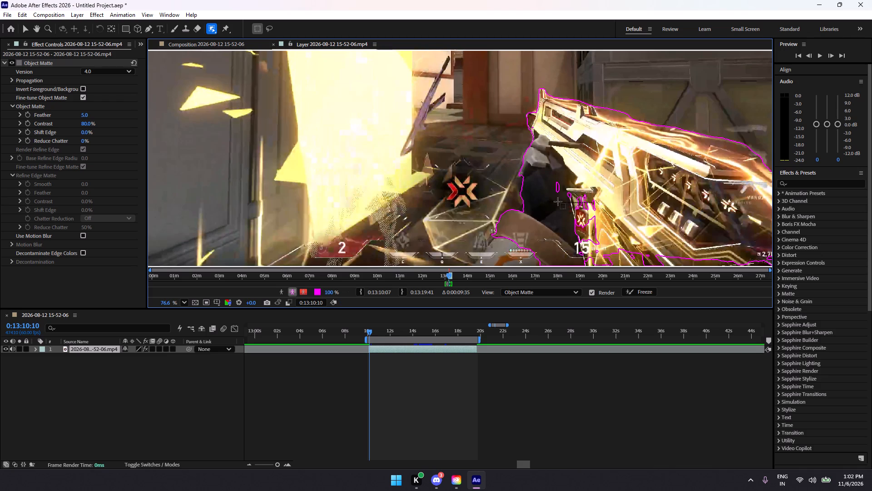
drag(558, 201, 543, 181)
drag(603, 203, 558, 210)
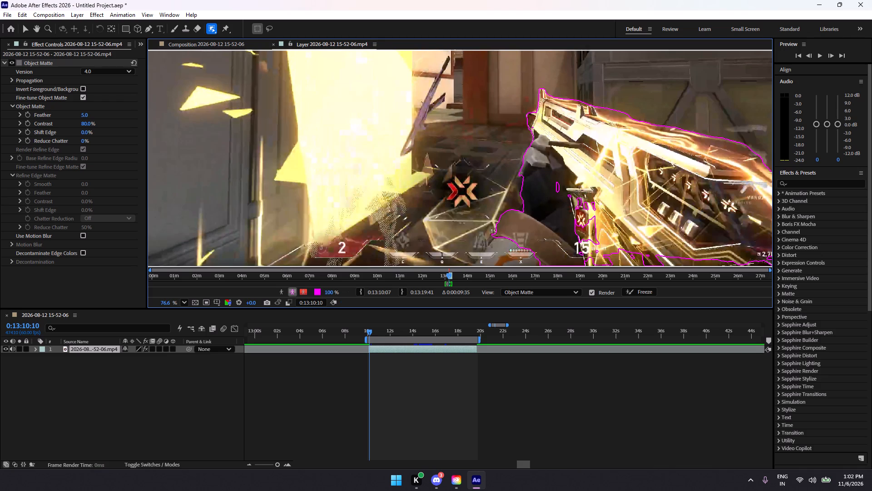
drag(578, 186, 540, 182)
drag(595, 192, 532, 200)
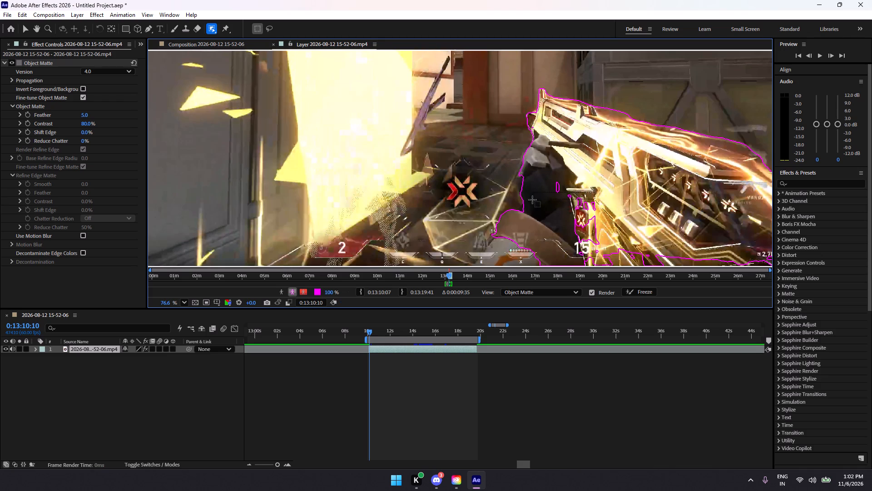
drag(532, 200, 526, 220)
Extend the matte over the lower forearm around the ability icons at the frame's bottom edge.
drag(542, 240, 494, 253)
drag(494, 253, 493, 253)
drag(531, 245, 492, 261)
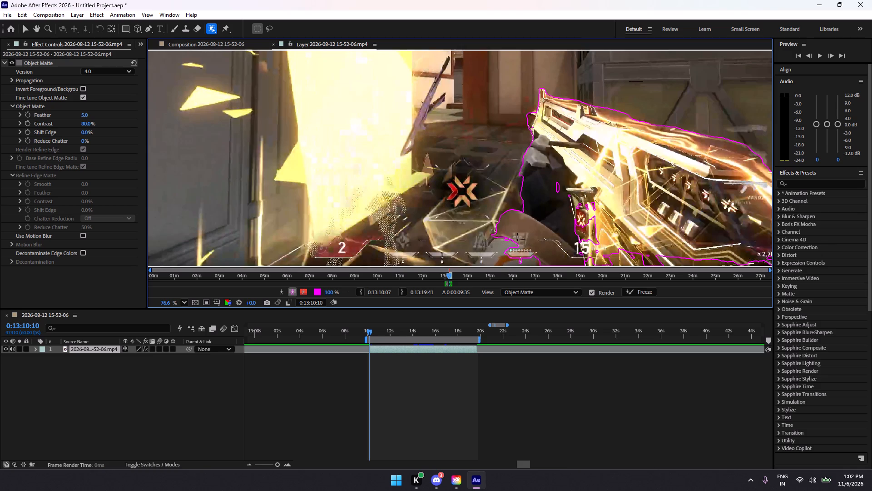
drag(516, 229, 490, 265)
click(497, 263)
click(519, 267)
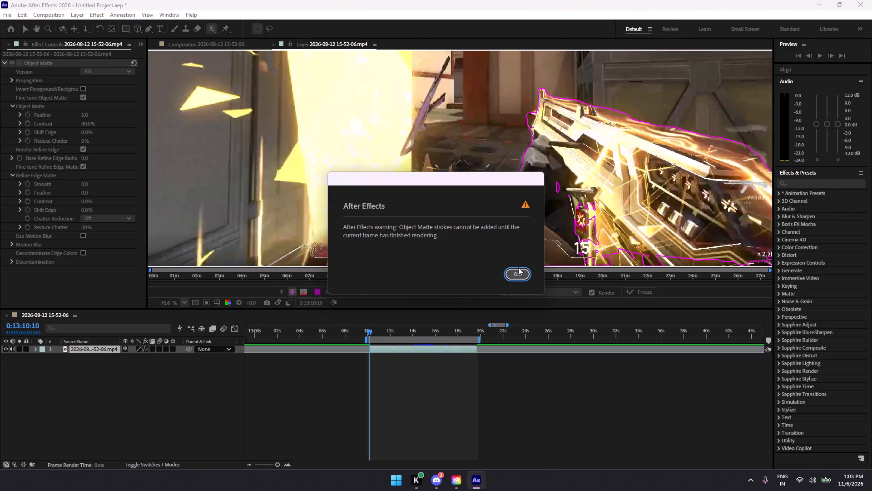
click(525, 271)
Add matte selections around the ammo counter and along the forearm's lower outer edge by the ability icons.
drag(565, 243, 600, 266)
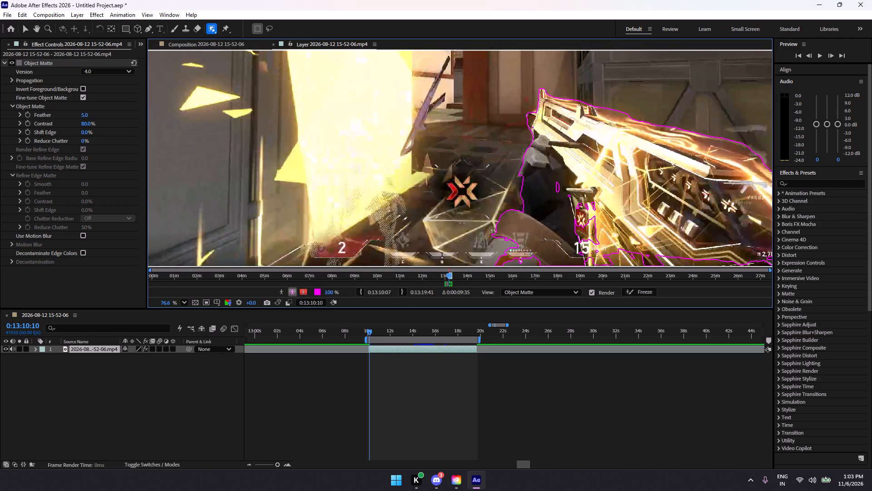
drag(530, 250, 512, 265)
drag(517, 245, 488, 264)
drag(510, 235, 484, 260)
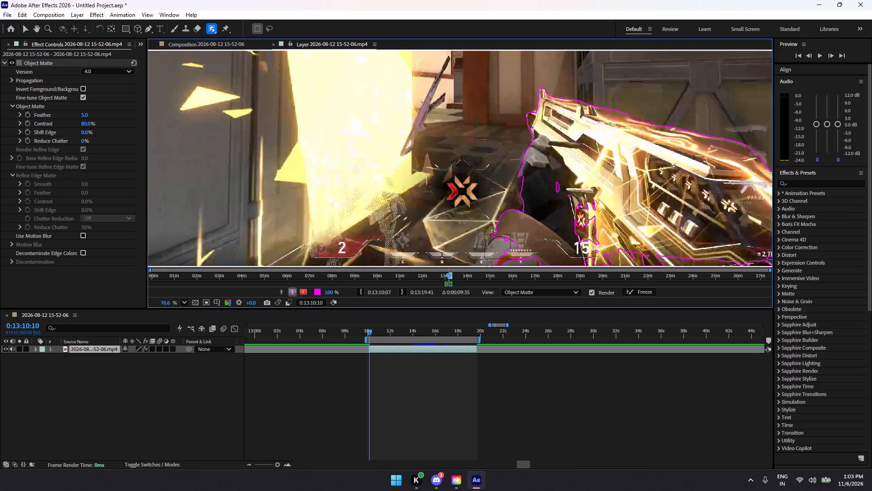
drag(484, 260, 481, 263)
drag(514, 235, 474, 263)
drag(636, 232, 572, 244)
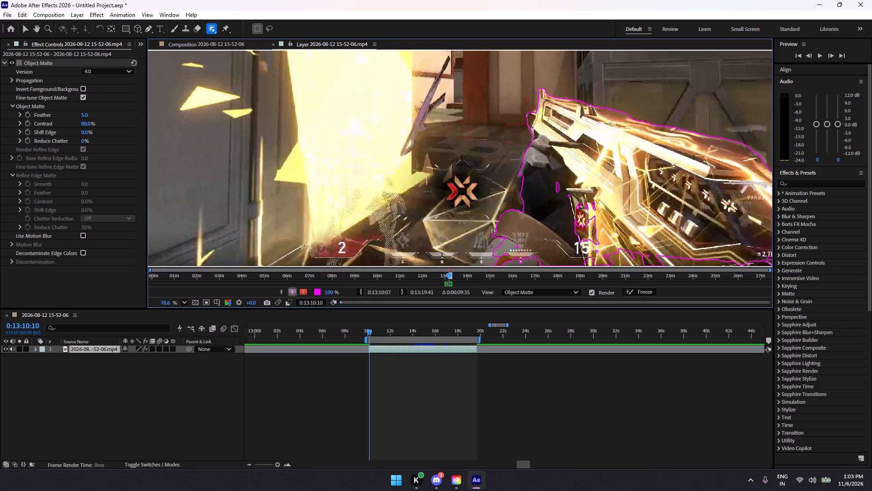
drag(513, 234, 482, 250)
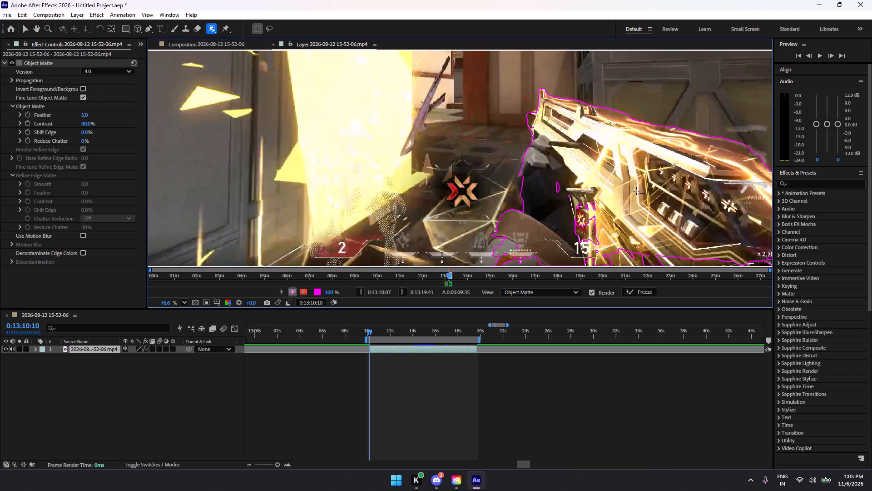
Add matte selections across the small gap in the dark gloved hand and the magazine's red emblem.
drag(602, 189, 558, 220)
drag(552, 185, 592, 214)
drag(547, 181, 608, 214)
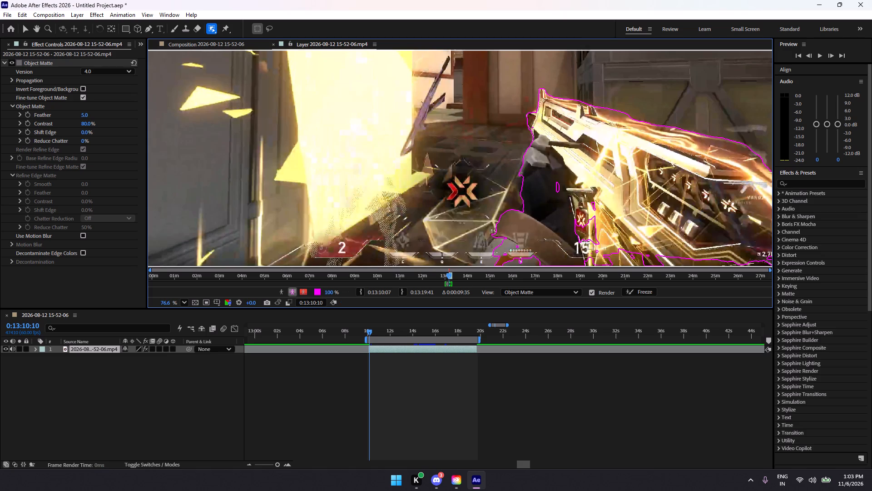
drag(549, 186, 587, 203)
drag(566, 178, 550, 192)
drag(604, 199, 558, 231)
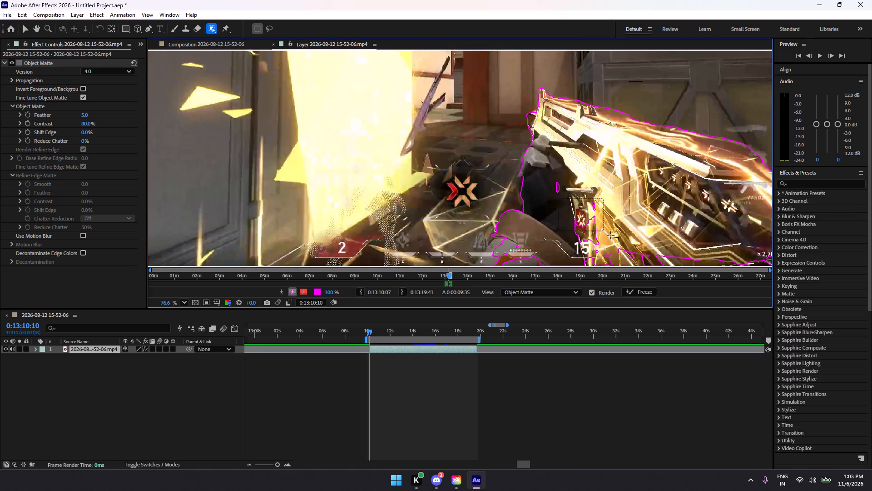
Add matte selections around the ammo counter, widening them across the weapon's underside and the forearm.
drag(612, 241, 576, 257)
drag(645, 254, 590, 256)
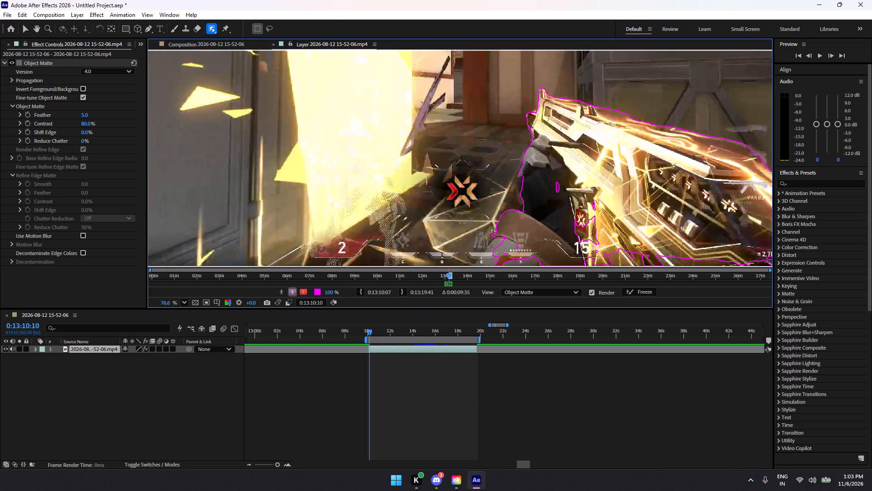
drag(669, 256, 578, 262)
drag(666, 254, 526, 261)
drag(688, 176, 520, 260)
drag(705, 184, 545, 246)
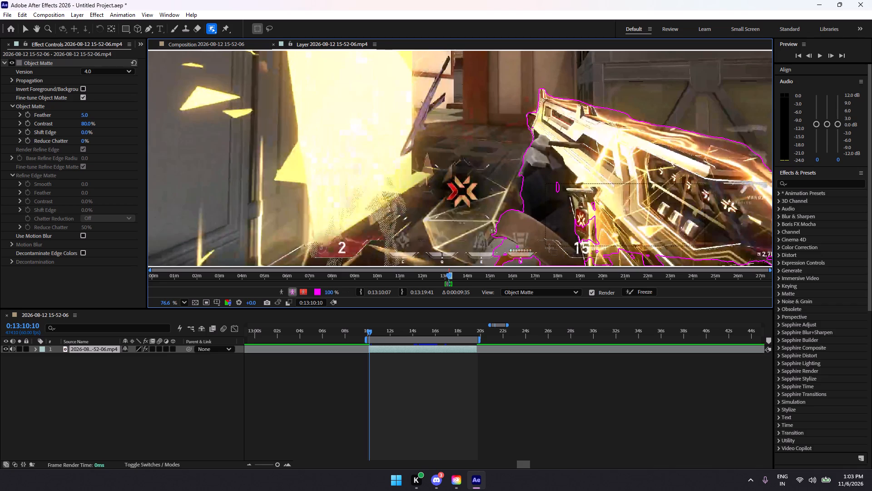
Add tighter matte selections over the magazine's red emblem and the small gap in the dark gloved hand.
drag(559, 223, 599, 235)
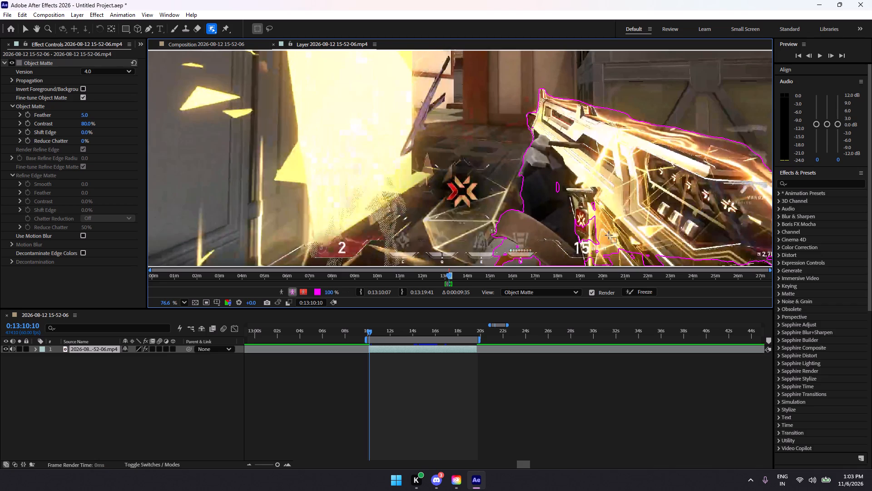
drag(602, 220, 570, 235)
drag(571, 223, 572, 223)
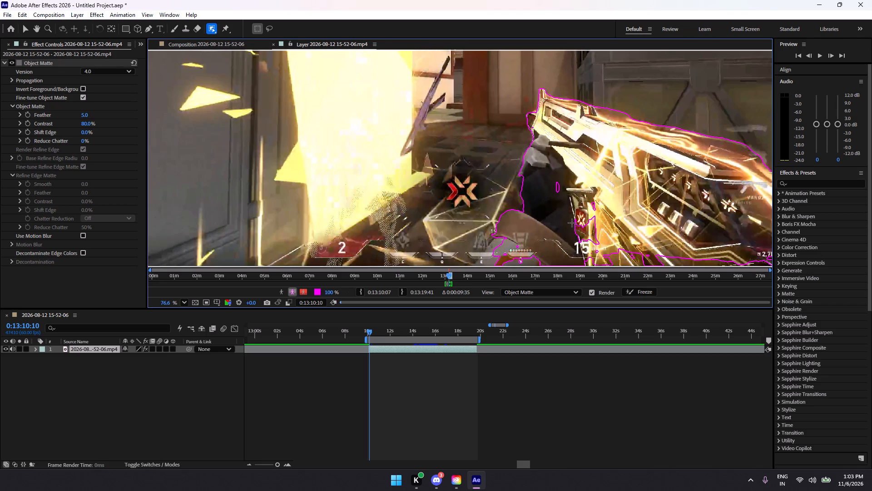
drag(572, 223, 594, 229)
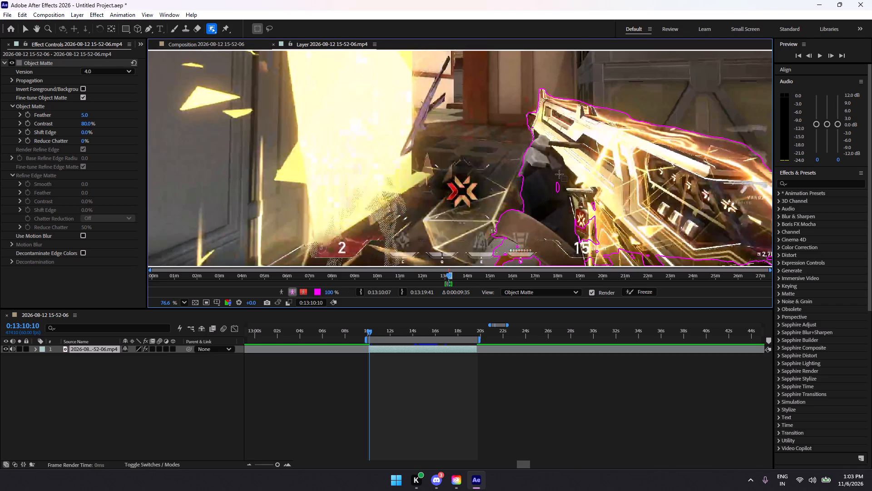
drag(559, 175, 559, 197)
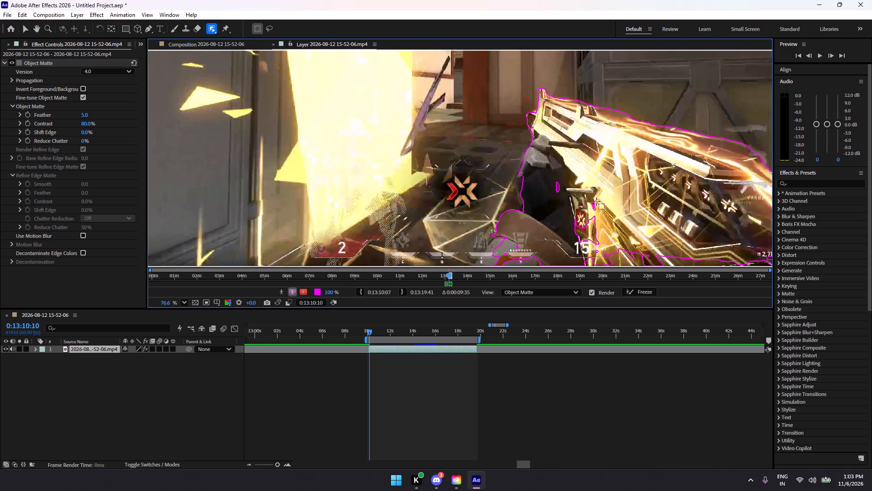
drag(594, 199, 580, 219)
drag(608, 216, 565, 228)
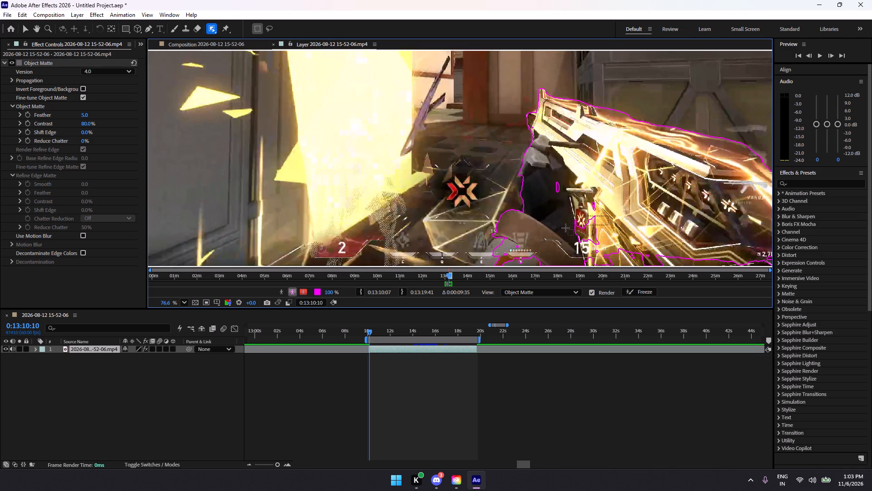
drag(565, 228, 560, 231)
drag(606, 234, 568, 248)
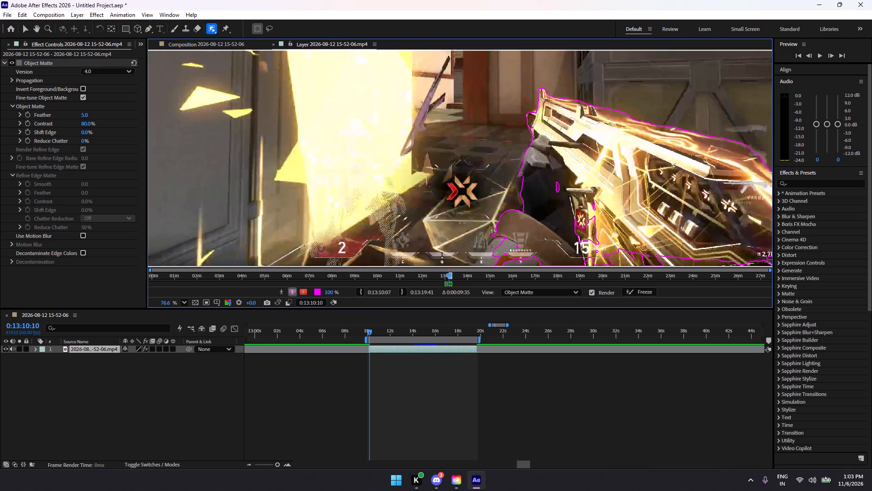
Add matte selections along the weapon's lower edge by the ammo counter, over the magazine emblem and across the hand gap.
drag(693, 251, 574, 262)
drag(623, 241, 592, 259)
drag(609, 232, 552, 245)
drag(553, 181, 609, 215)
drag(606, 224, 590, 226)
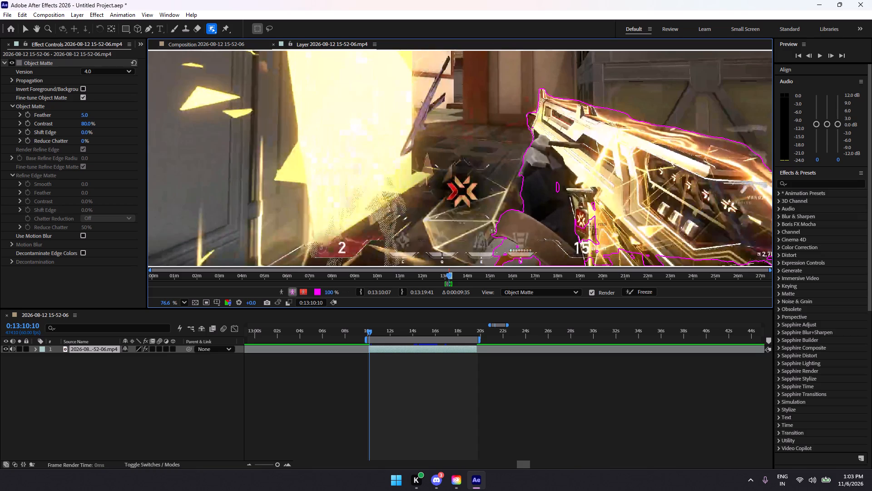
drag(590, 226, 552, 237)
click(507, 273)
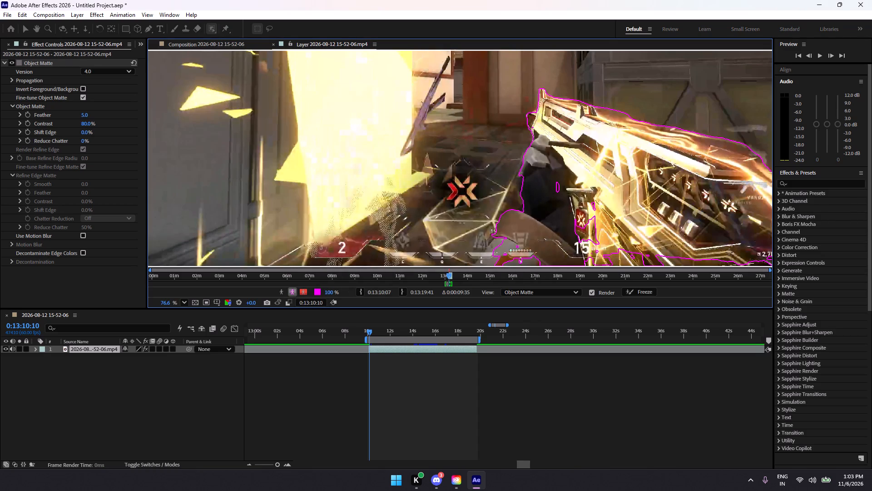
Add matte selections along the frame's bottom edge from the weapon's underside to the forearm behind the ability icons.
drag(728, 260, 499, 256)
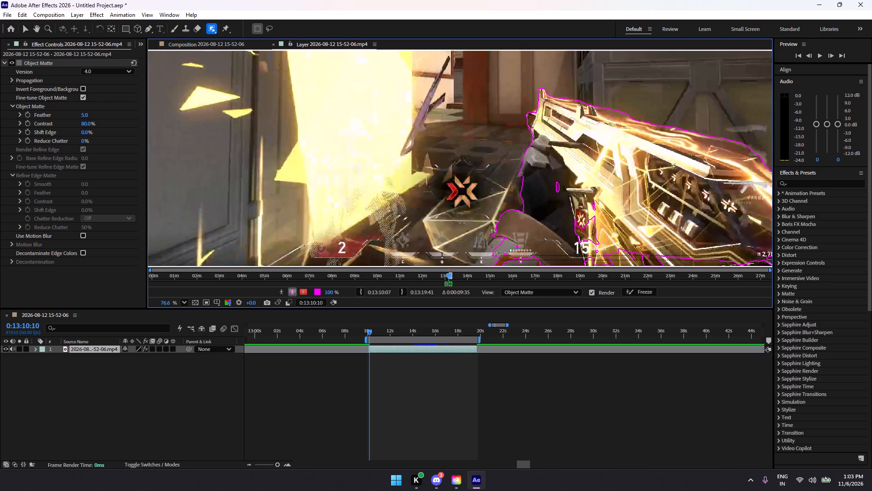
drag(499, 256, 498, 255)
drag(546, 255, 489, 261)
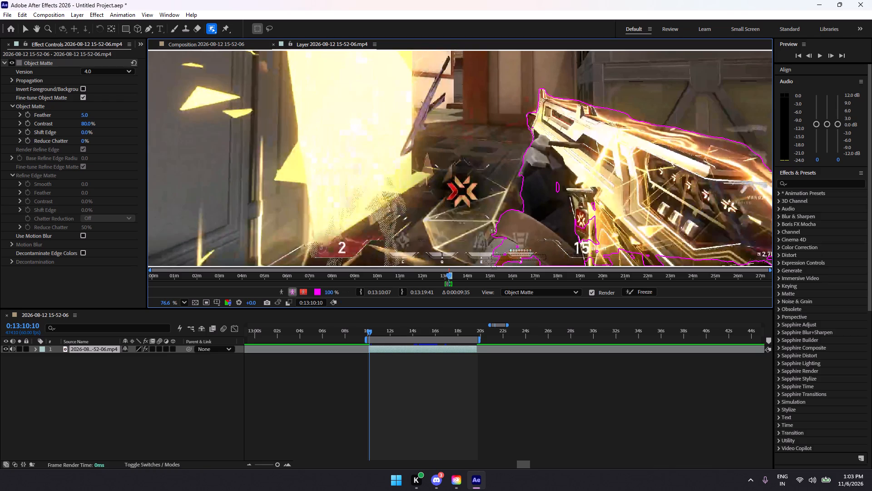
drag(489, 261, 490, 264)
drag(544, 256, 508, 265)
click(535, 261)
drag(555, 244, 503, 263)
drag(545, 252, 530, 257)
drag(530, 257, 488, 261)
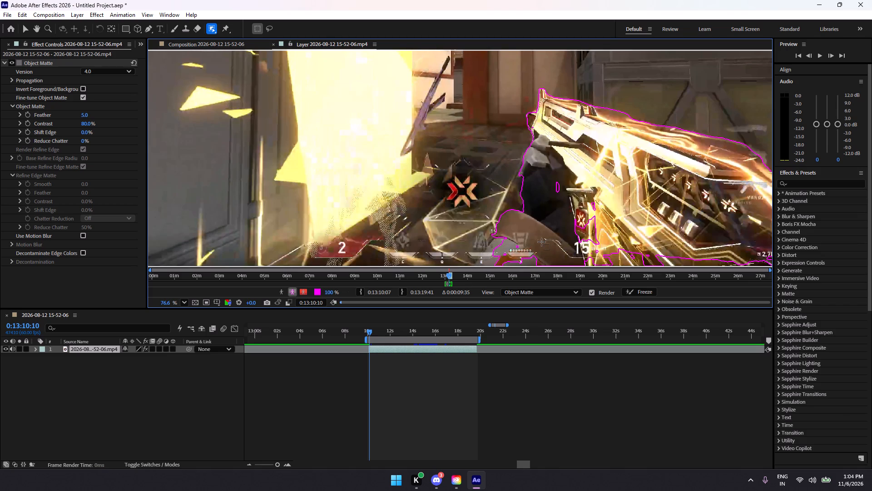
Extend the matte over the lower forearm out to the ability icon just beyond its outer edge.
drag(539, 242, 485, 265)
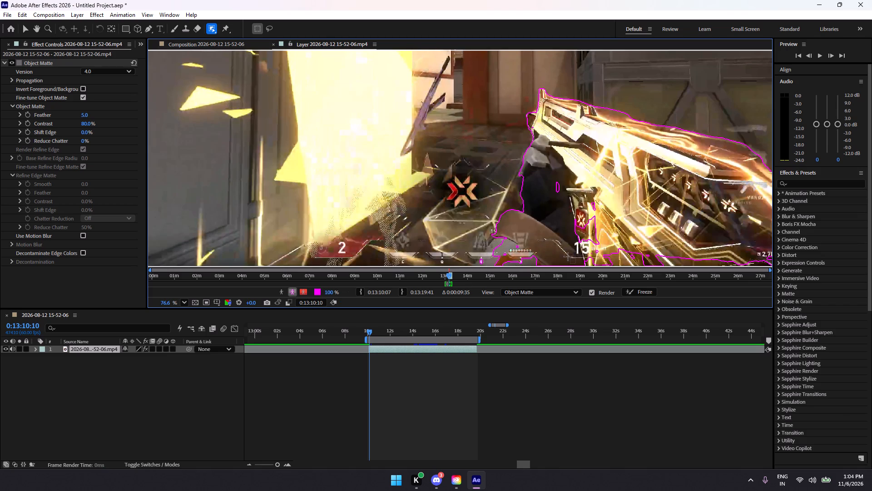
drag(512, 260, 481, 262)
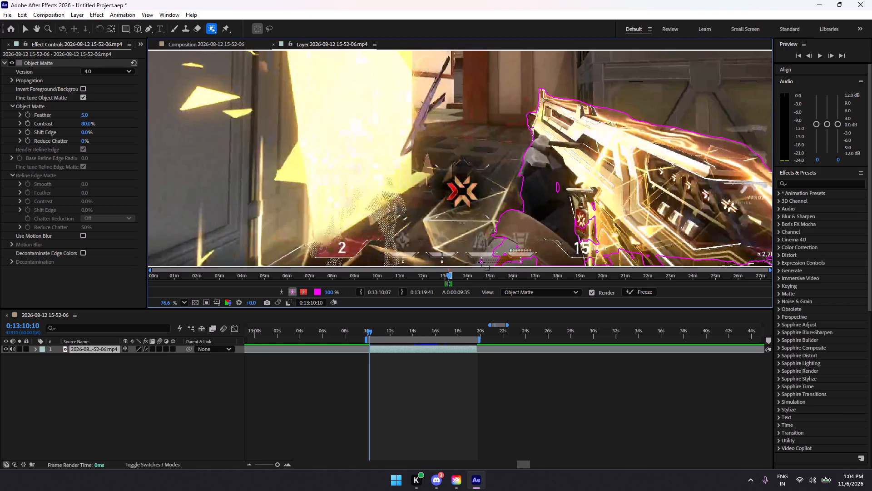
drag(481, 262, 481, 262)
drag(543, 248, 510, 265)
drag(510, 265, 505, 264)
drag(558, 258, 499, 265)
drag(499, 265, 490, 267)
Add wide matte selections from the golden weapon body across the magazine emblem to the forearm.
drag(633, 205, 569, 230)
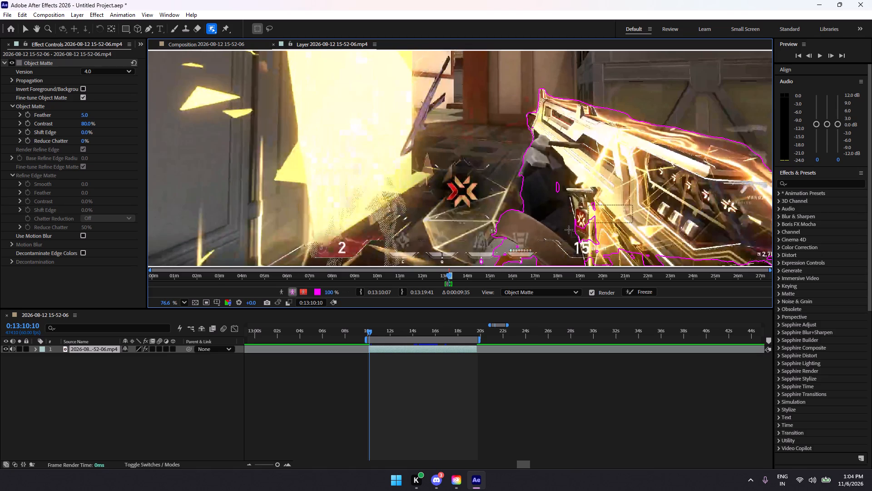
drag(569, 230, 561, 233)
drag(618, 206, 556, 242)
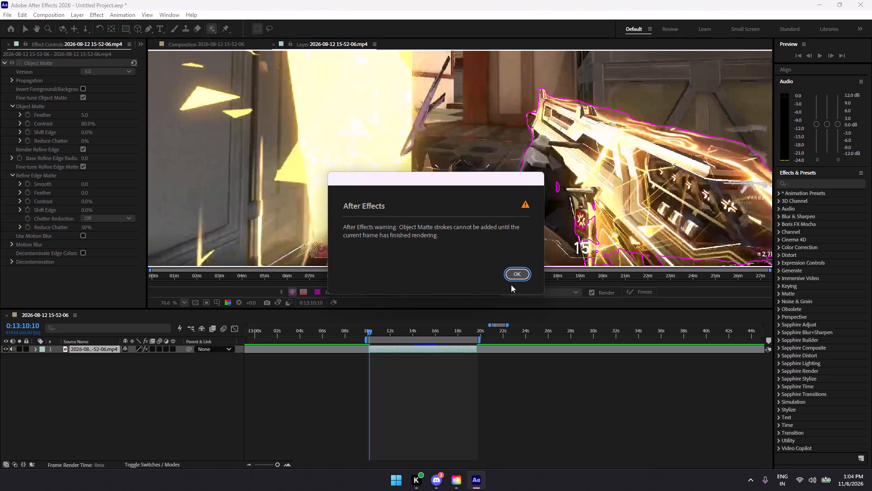
click(520, 270)
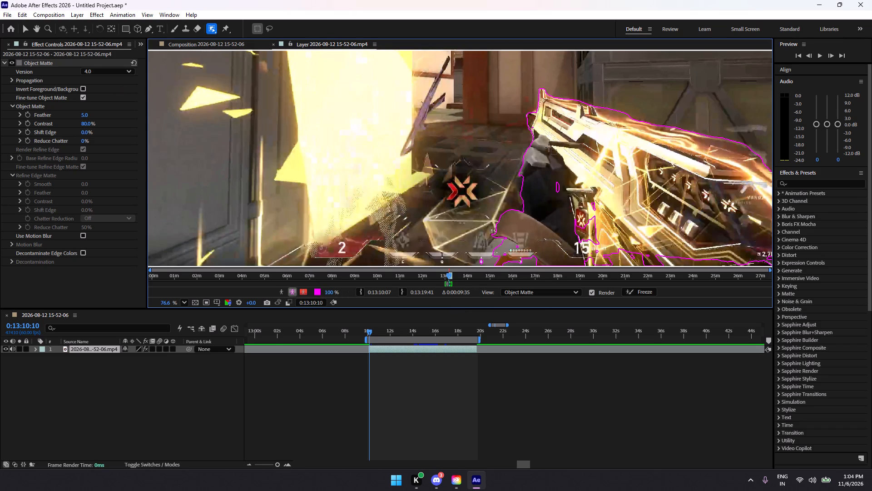
Add matte selections over the dark hand gap and down the magazine from its red emblem to the ammo counter.
drag(568, 177, 553, 195)
drag(555, 186, 606, 205)
drag(604, 215, 601, 215)
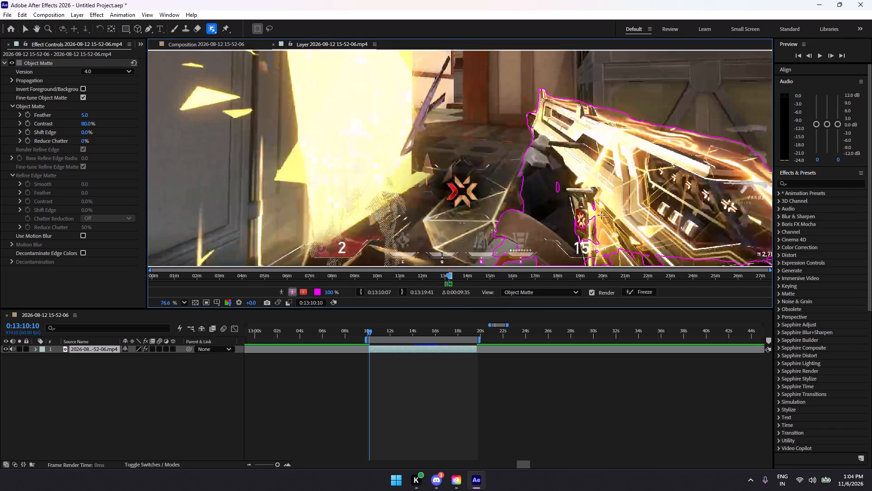
drag(601, 215, 571, 230)
drag(613, 211, 569, 229)
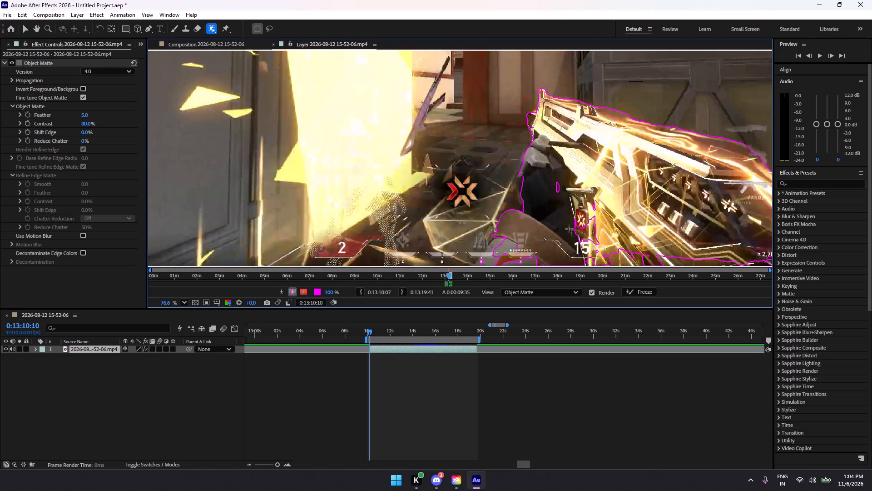
drag(570, 215, 604, 222)
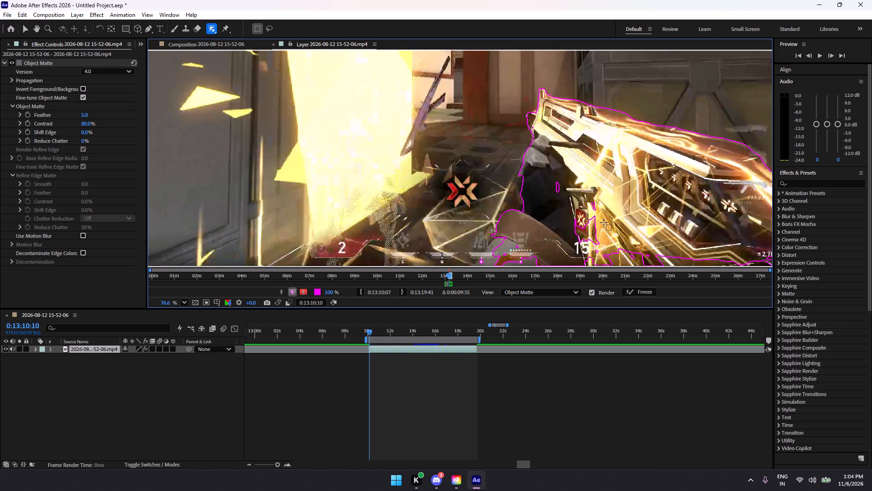
drag(603, 222, 580, 227)
drag(606, 228, 604, 228)
drag(604, 228, 574, 244)
drag(613, 244, 586, 256)
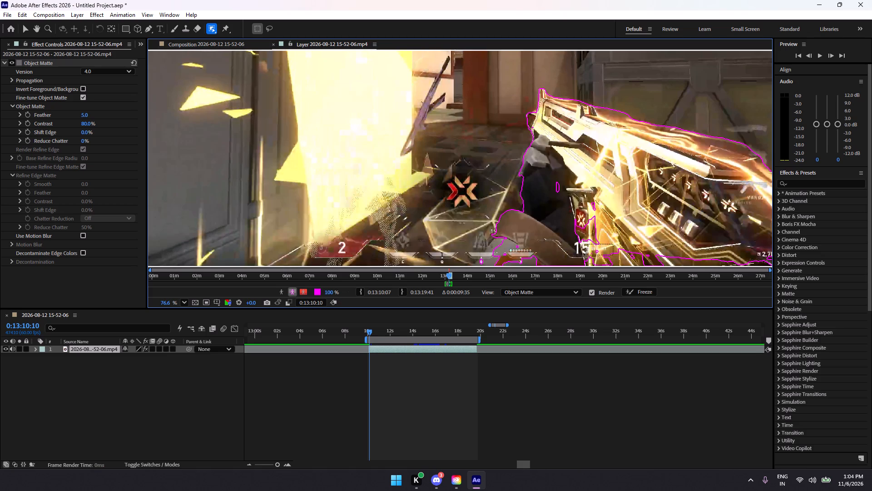
Add small matte selections between the ammo counter and the golden weapon's underside.
drag(586, 256, 572, 264)
drag(628, 243, 555, 239)
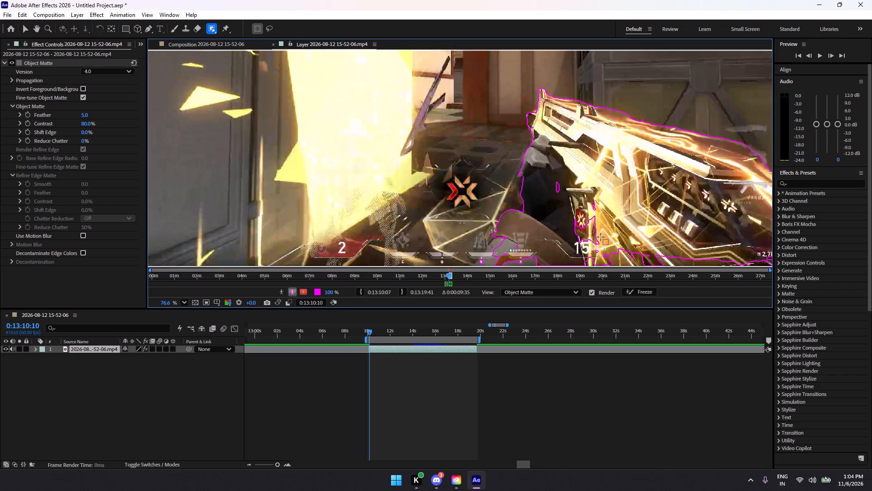
drag(601, 237, 590, 247)
drag(601, 242, 590, 248)
Enlarge the layer view and add matte selections over the small gap in the dark glove, out to the magazine's top.
scroll(554, 208, up, 2)
scroll(596, 220, down, 2)
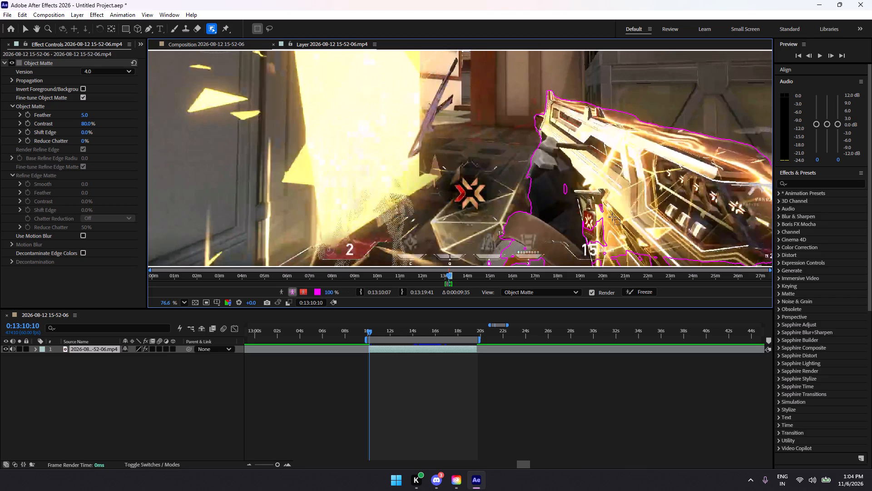
key(grave)
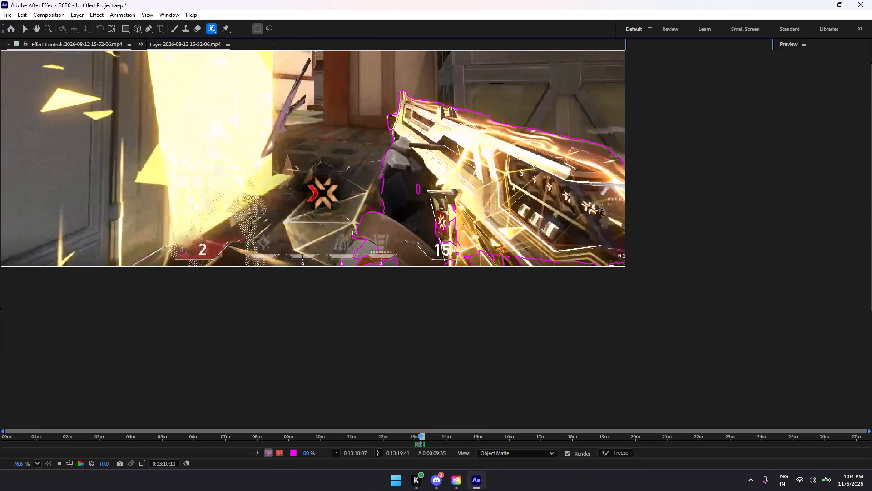
scroll(536, 363, up, 3)
scroll(634, 346, down, 1)
scroll(639, 342, up, 3)
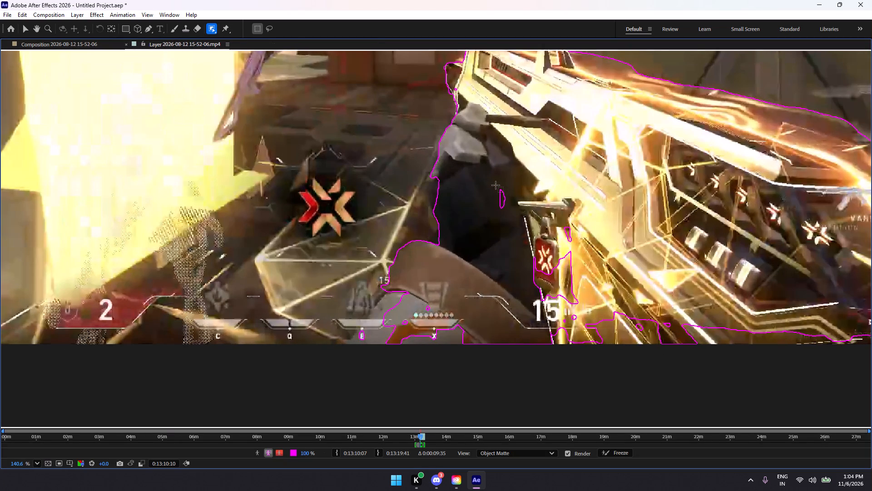
drag(495, 185, 514, 195)
drag(494, 208, 517, 211)
drag(517, 211, 528, 217)
Add matte selections around the magazine's red emblem and down the golden strip beside it to just above the ammo counter.
drag(569, 221, 571, 241)
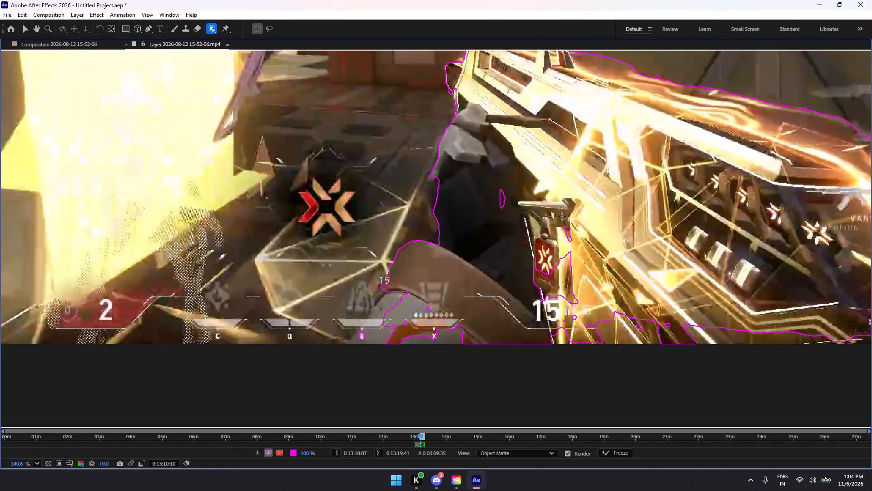
drag(555, 217, 574, 230)
drag(578, 238, 577, 239)
drag(577, 239, 557, 253)
drag(591, 236, 528, 270)
drag(553, 252, 580, 256)
drag(580, 256, 565, 269)
drag(591, 271, 565, 281)
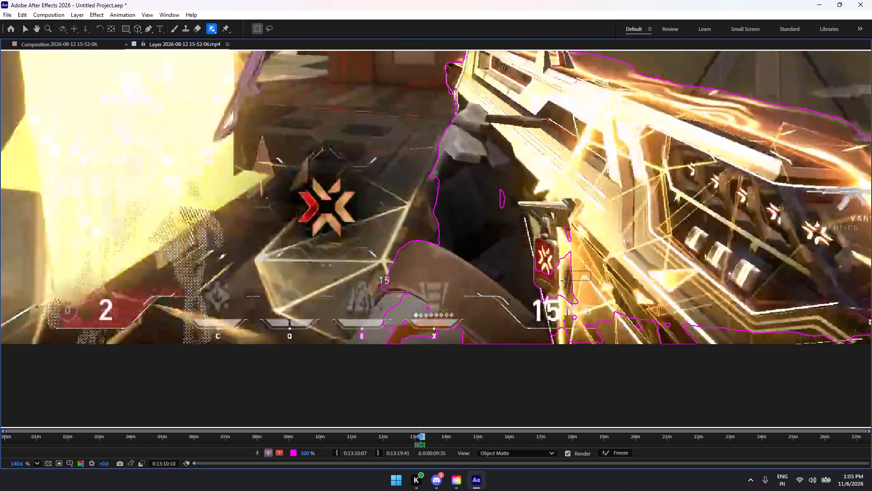
drag(565, 281, 564, 282)
Add small matte selections over the unselected notches on the weapon's lower edge, on the weapon side of the ammo counter.
drag(631, 308, 604, 319)
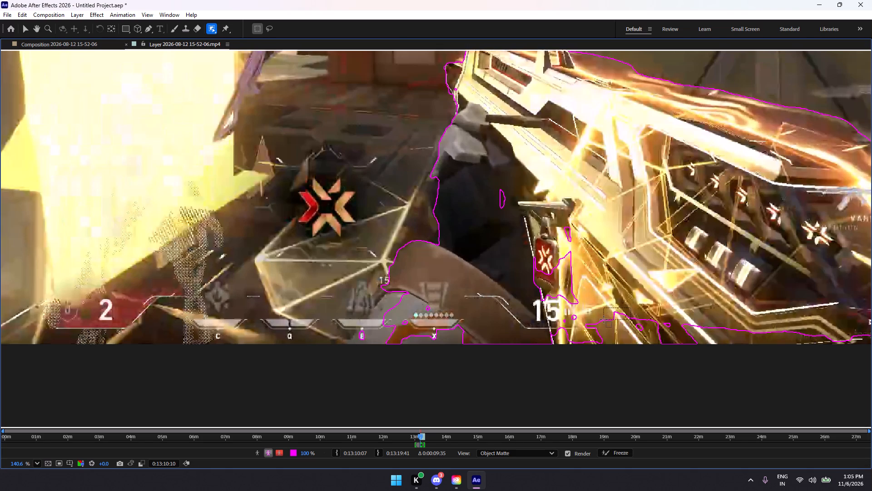
drag(604, 319, 604, 319)
drag(666, 317, 646, 329)
drag(639, 313, 634, 330)
drag(636, 311, 616, 323)
drag(609, 329, 634, 336)
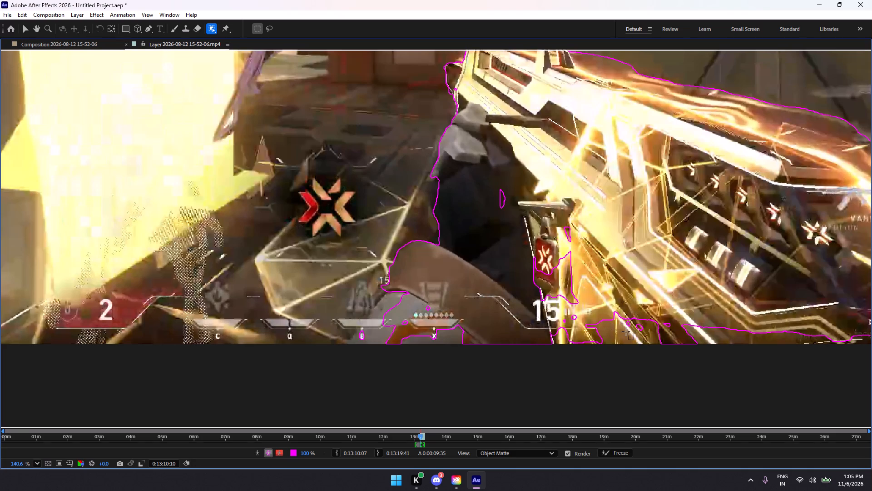
drag(605, 321, 621, 330)
Add more overlapping matte selections on the same lower-edge notches, working down to the frame's bottom edge.
drag(618, 317, 608, 345)
drag(627, 326, 606, 336)
drag(640, 326, 612, 332)
drag(588, 331, 622, 330)
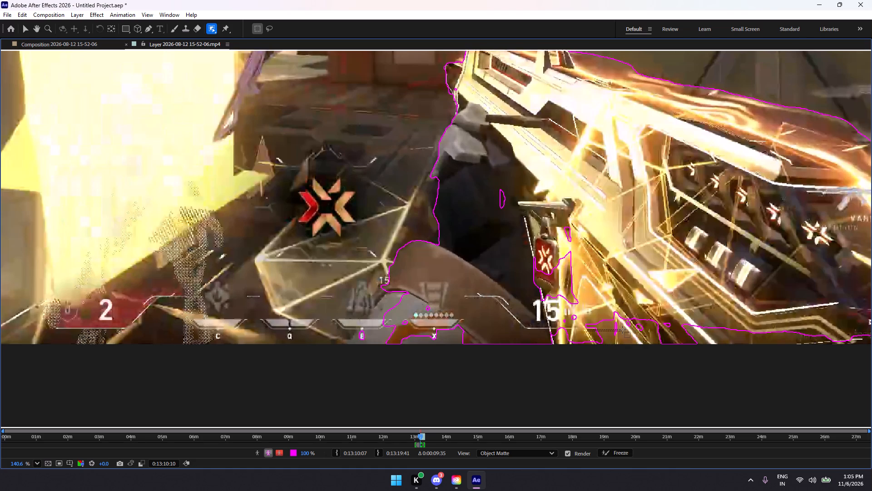
drag(622, 330, 632, 336)
drag(627, 334, 593, 338)
drag(593, 338, 587, 340)
Add matte selections along the frame's bottom edge beneath the weapon body's outer half.
drag(723, 322, 697, 340)
drag(734, 334, 708, 338)
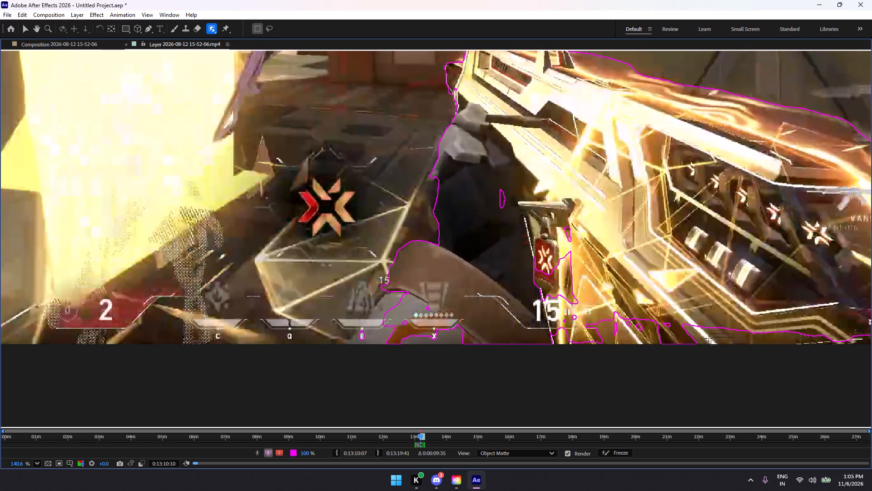
drag(708, 338, 702, 341)
drag(768, 336, 726, 341)
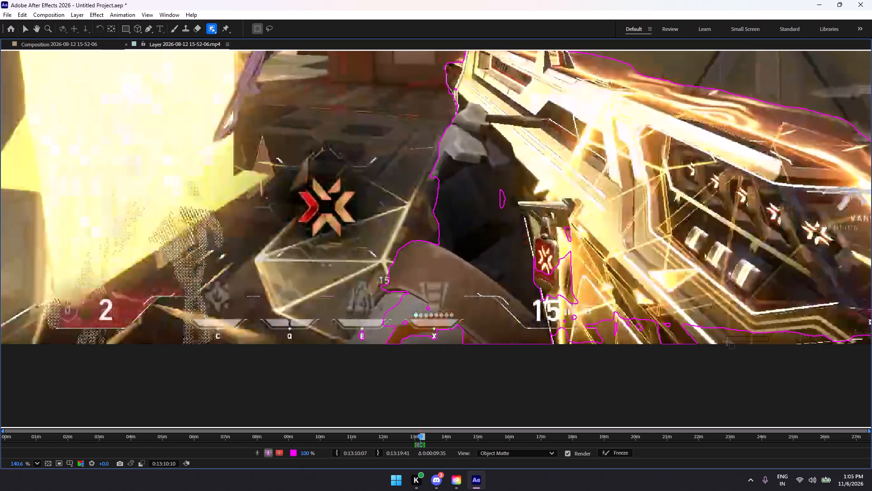
drag(814, 339, 685, 331)
drag(685, 331, 677, 324)
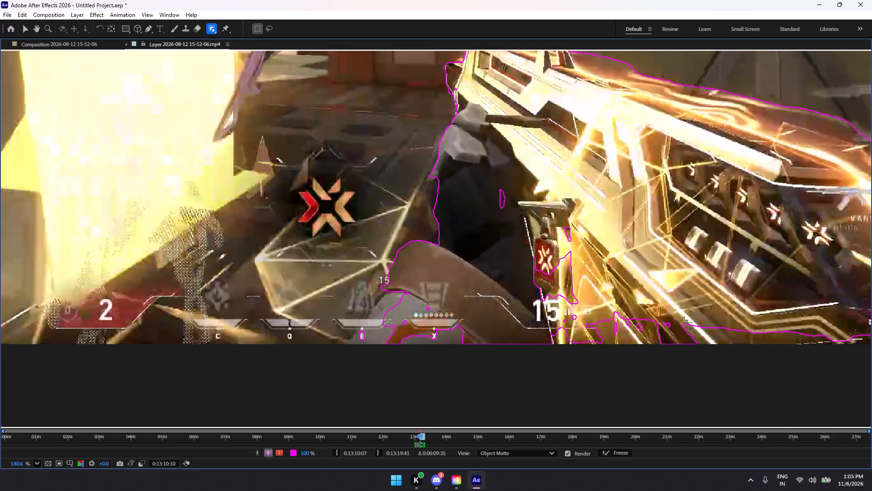
Add large matte selections spanning the weapon body, magazine, gloved hand and forearm down past the frame's bottom edge.
drag(798, 302, 373, 375)
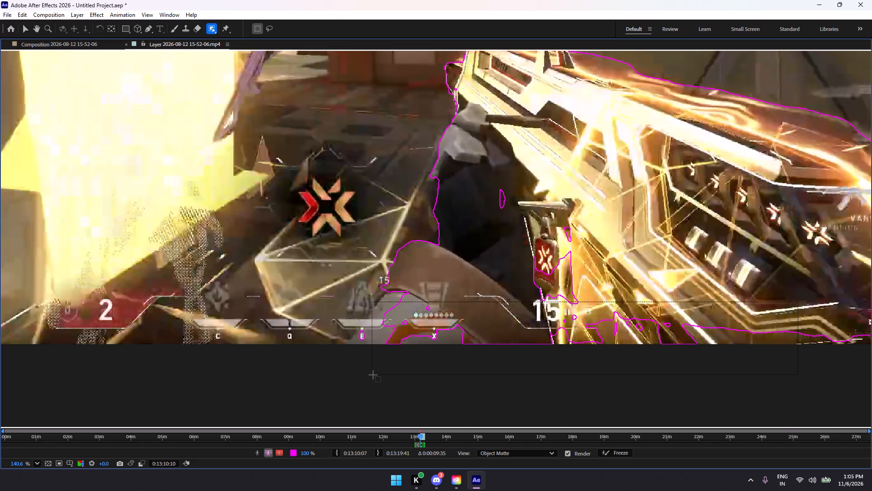
drag(373, 375, 381, 374)
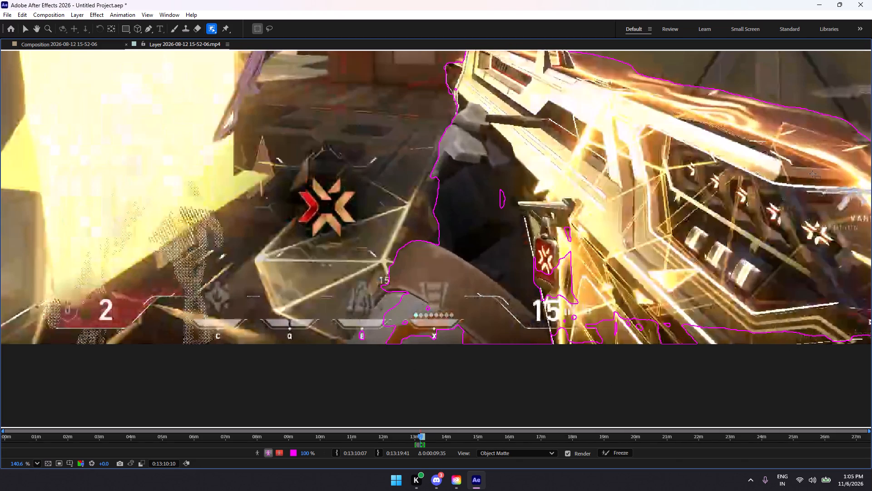
drag(812, 172, 410, 384)
drag(777, 220, 466, 375)
drag(452, 156, 747, 373)
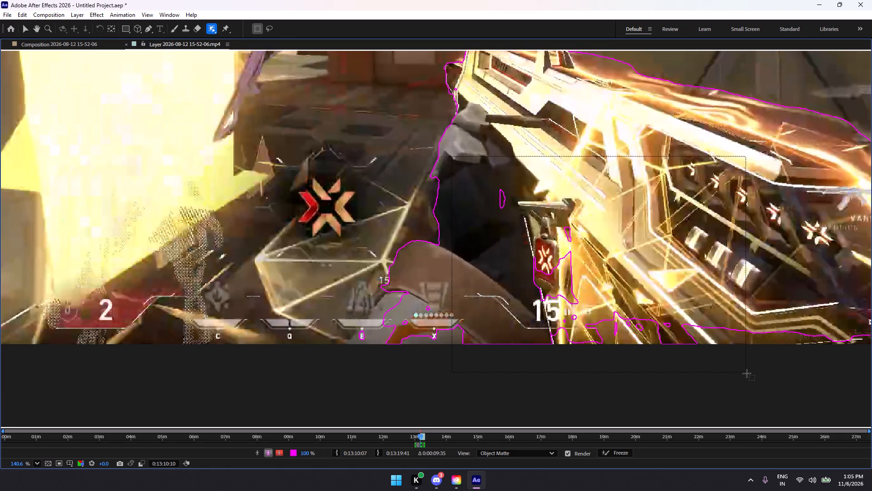
drag(747, 373, 851, 342)
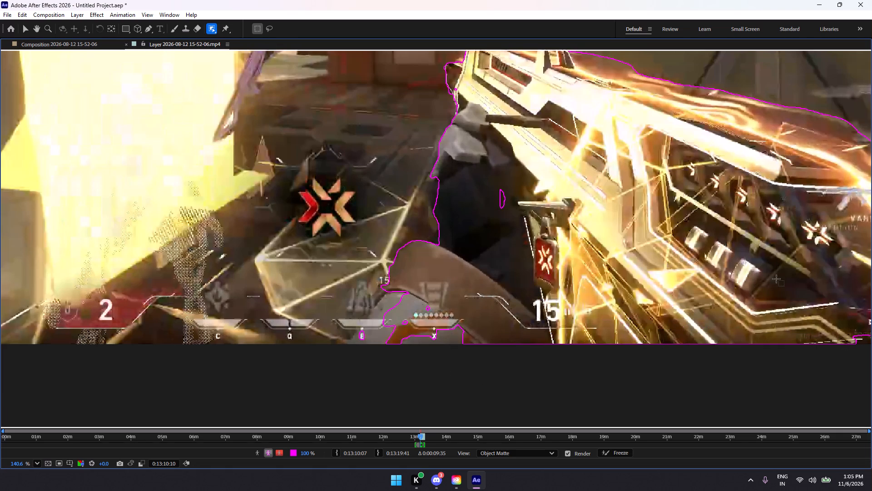
Add large matte selections from the weapon body across the hanging charm and forearm to the frame's bottom edge.
drag(611, 185, 446, 303)
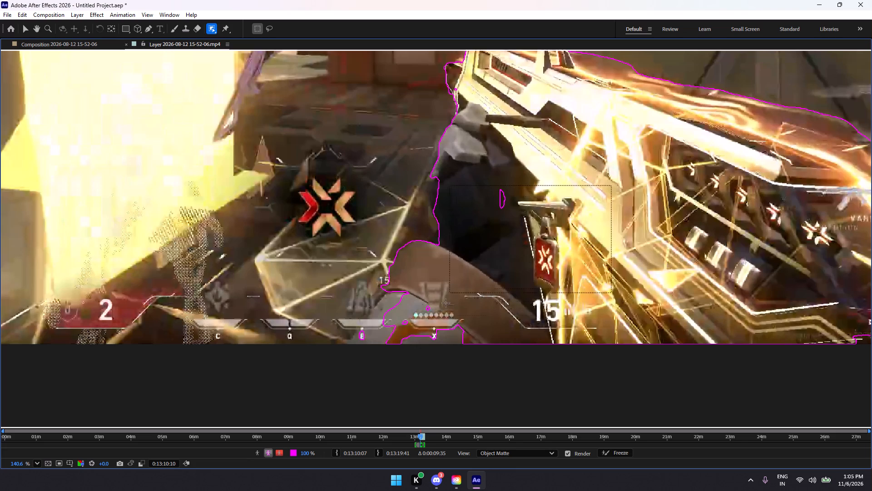
drag(446, 303, 446, 345)
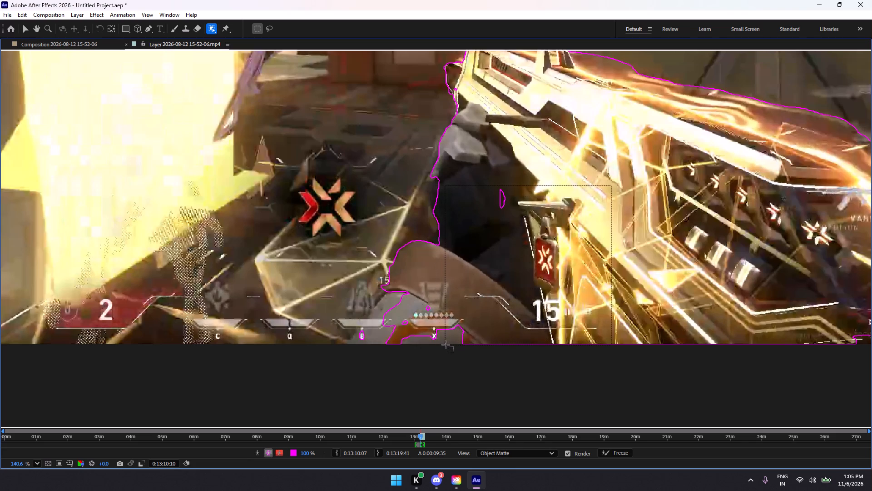
drag(446, 345, 446, 344)
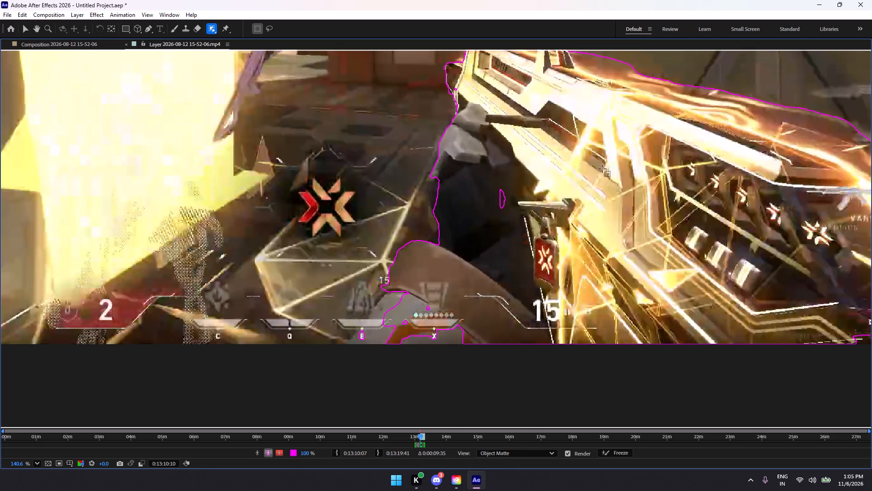
drag(604, 145, 454, 342)
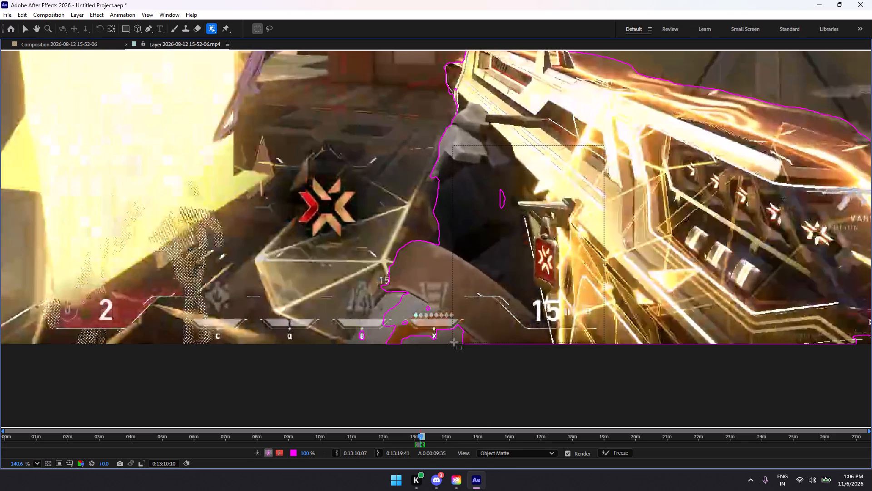
drag(454, 342, 454, 342)
Add matte selections over the unselected sleeve patches around the X ability icon, extending across the forearm to the frame's bottom edge.
drag(446, 300, 403, 329)
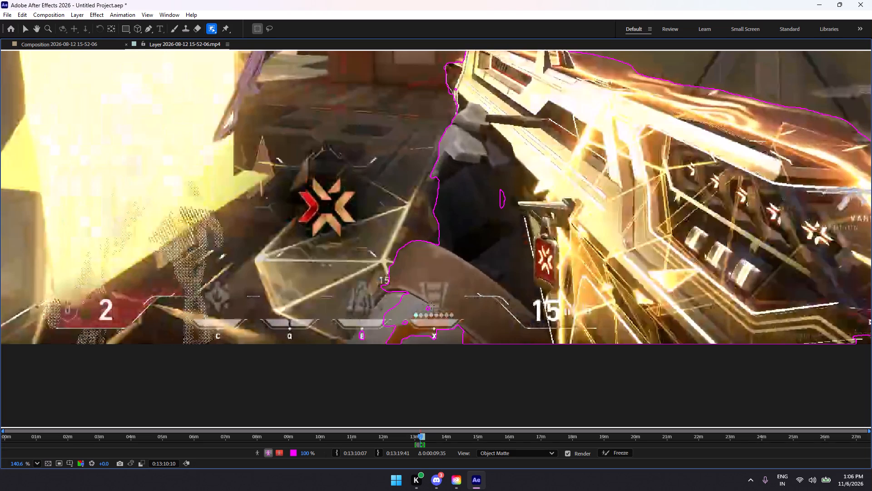
drag(424, 306, 459, 339)
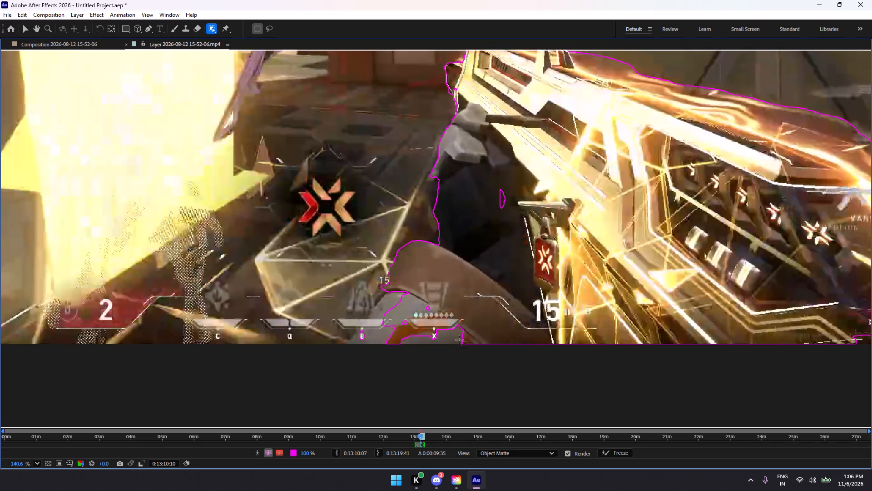
drag(477, 312, 382, 353)
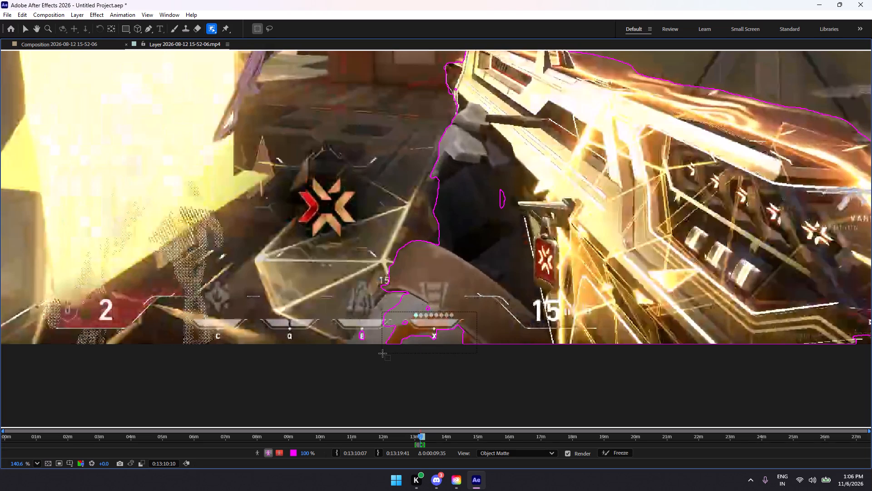
drag(382, 353, 345, 364)
drag(496, 297, 354, 359)
drag(563, 262, 360, 344)
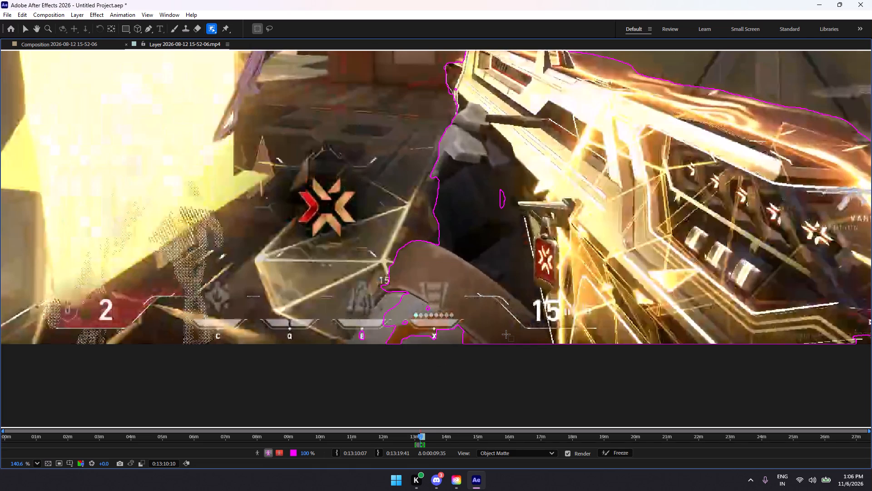
drag(522, 282, 411, 339)
Add matte selections over the small unselected gap in the dark glove beside the hanging charm.
drag(525, 181, 515, 189)
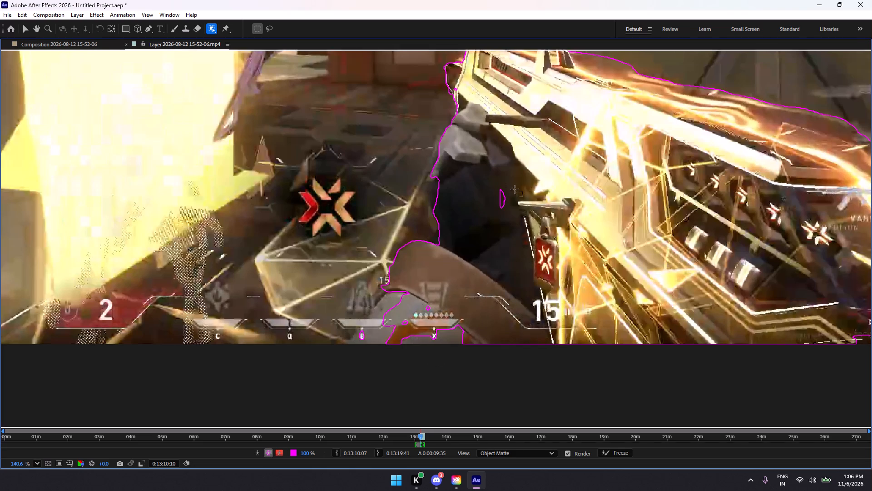
drag(515, 189, 465, 225)
click(517, 266)
click(518, 272)
drag(539, 172, 479, 214)
Add overlapping matte selections on the sleeve around the X ability icon, down to the frame's bottom edge.
drag(440, 302, 378, 342)
drag(466, 322, 418, 343)
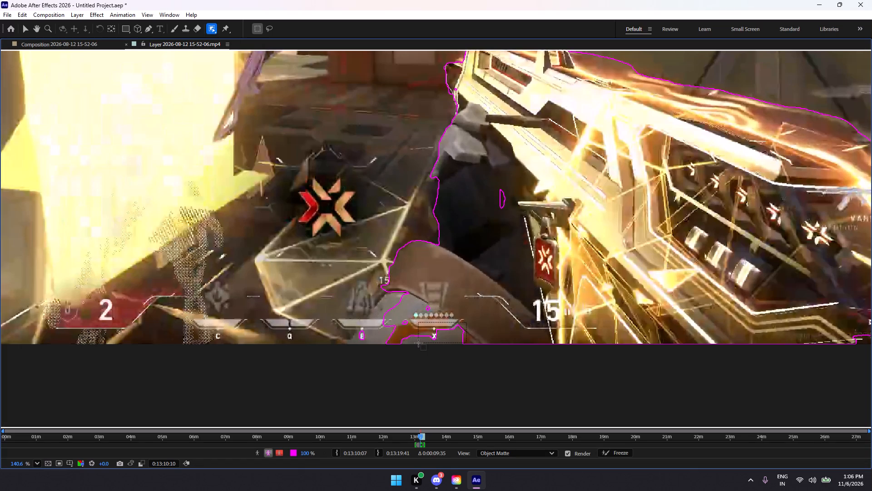
drag(462, 321, 410, 350)
drag(471, 303, 375, 342)
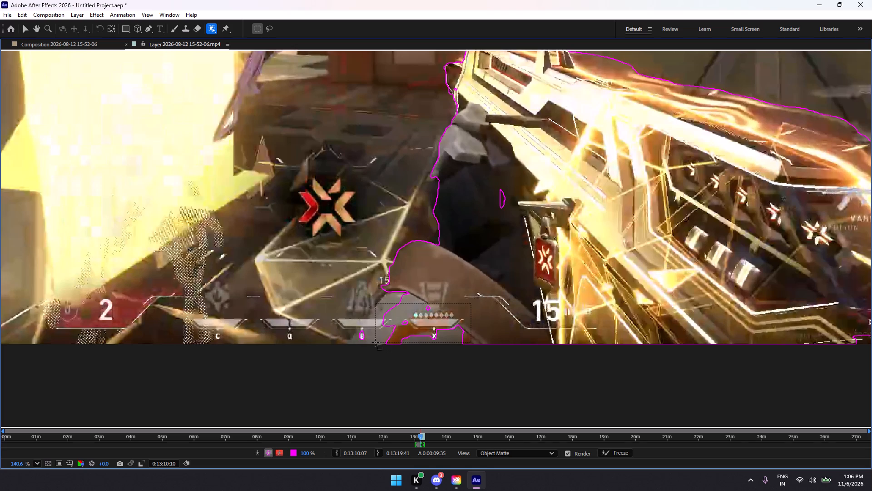
Add more matte selections around the small gap in the dark glove, plus one over the sleeve at the X ability icon.
drag(578, 182, 491, 223)
drag(476, 311, 404, 343)
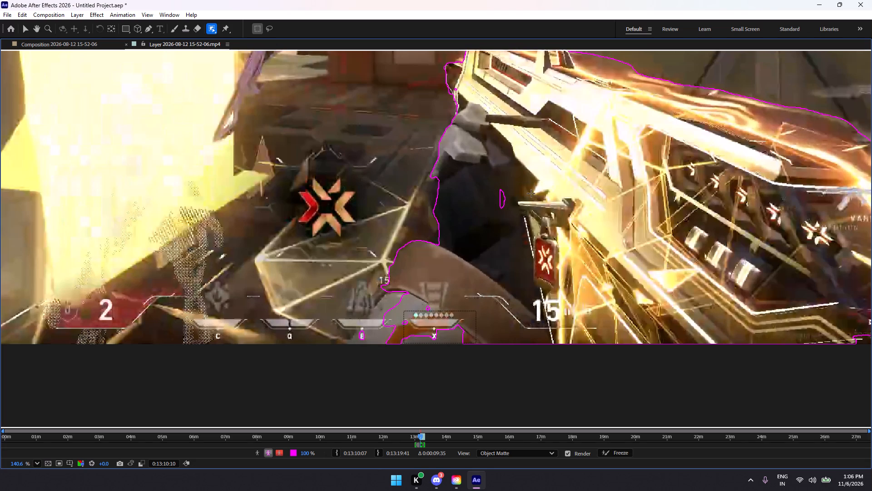
drag(482, 195, 512, 210)
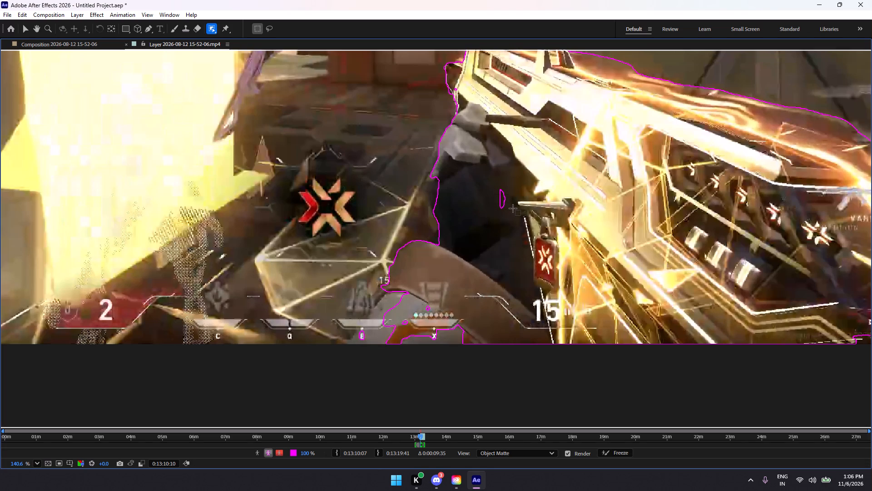
drag(498, 186, 508, 196)
Add large matte selections spanning the weapon body, gloved hand and forearm down to the frame's bottom edge.
drag(821, 95, 444, 308)
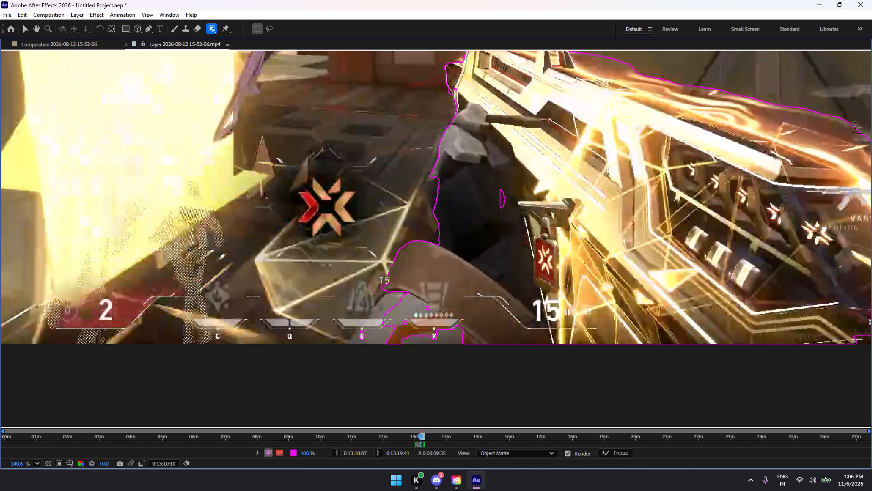
drag(858, 122, 377, 348)
drag(570, 158, 401, 254)
Fill the gap in the dark glove beside the hanging charm with overlapping matte selections.
alt+drag(491, 184, 515, 216)
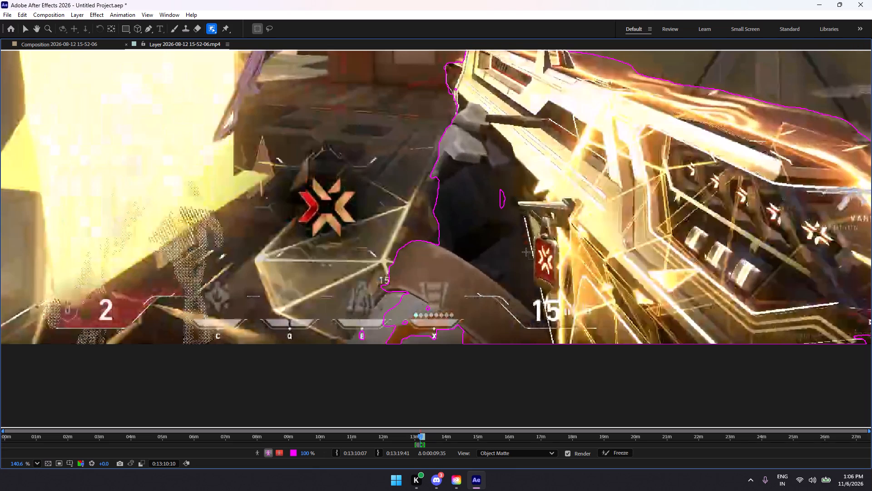
alt+drag(509, 199, 496, 203)
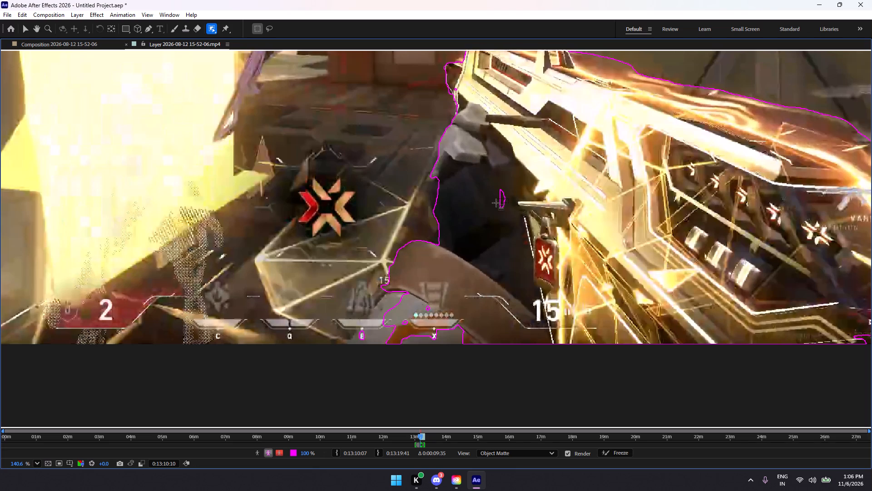
alt+drag(500, 183, 522, 224)
alt+drag(522, 224, 530, 224)
alt+drag(540, 169, 472, 228)
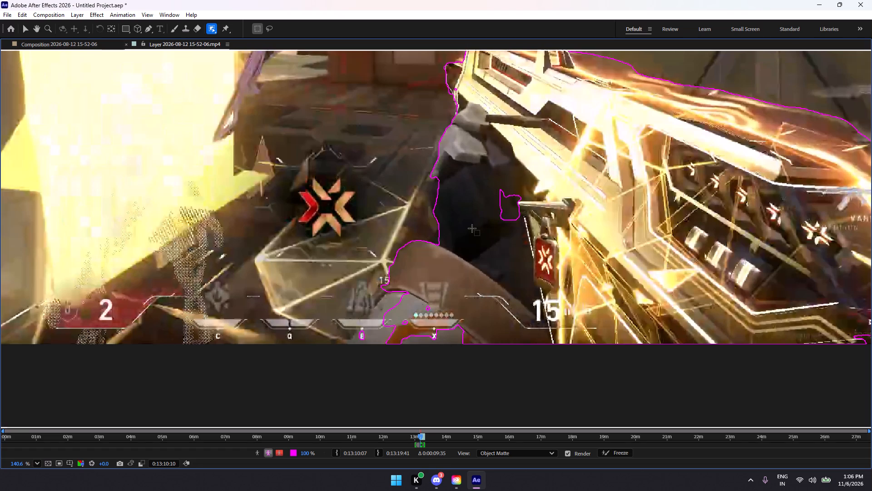
drag(483, 173, 551, 231)
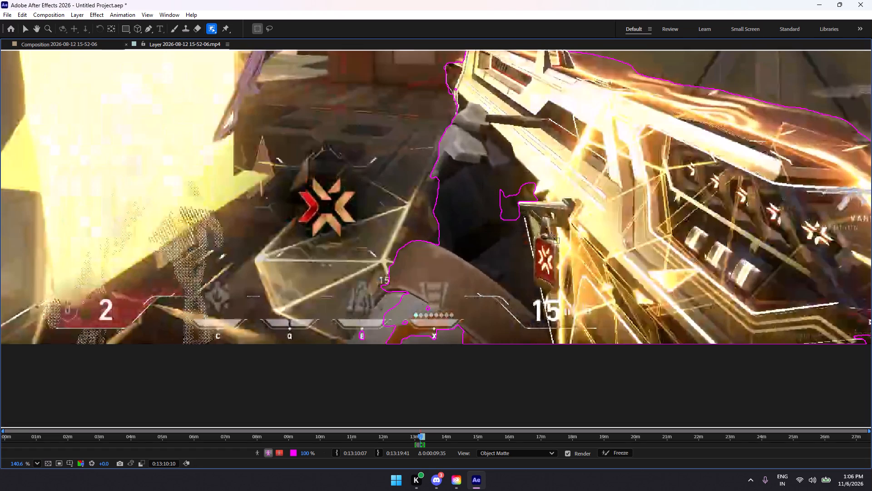
drag(492, 181, 508, 195)
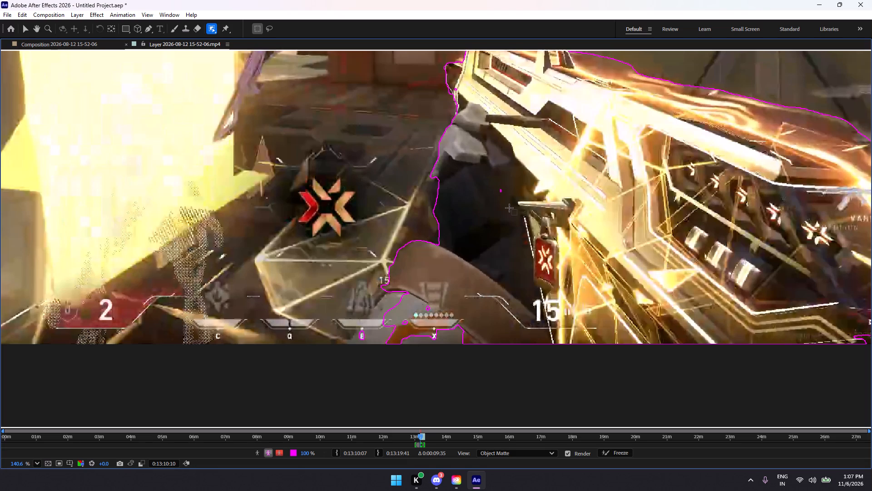
Add wide matte selections across the sleeve and lower forearm, covering the ability charge dots and X icon.
drag(466, 295, 403, 327)
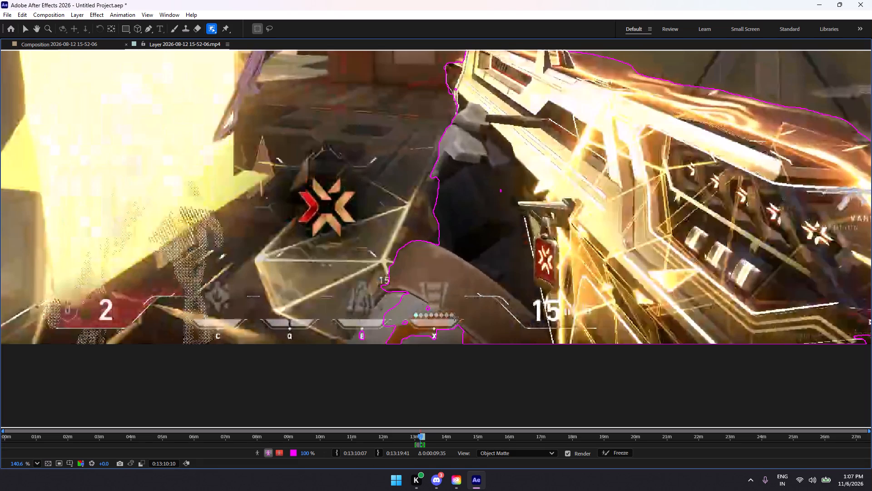
alt+drag(442, 329, 380, 339)
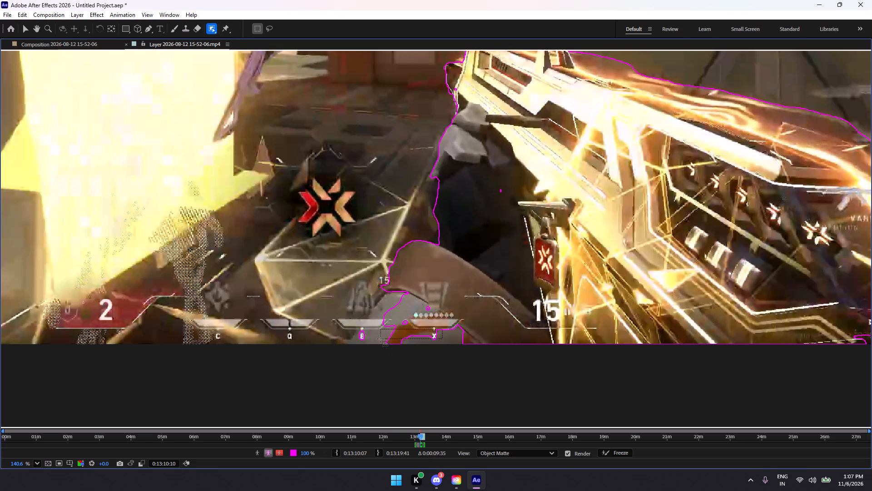
alt+drag(380, 339, 373, 341)
drag(486, 315, 383, 342)
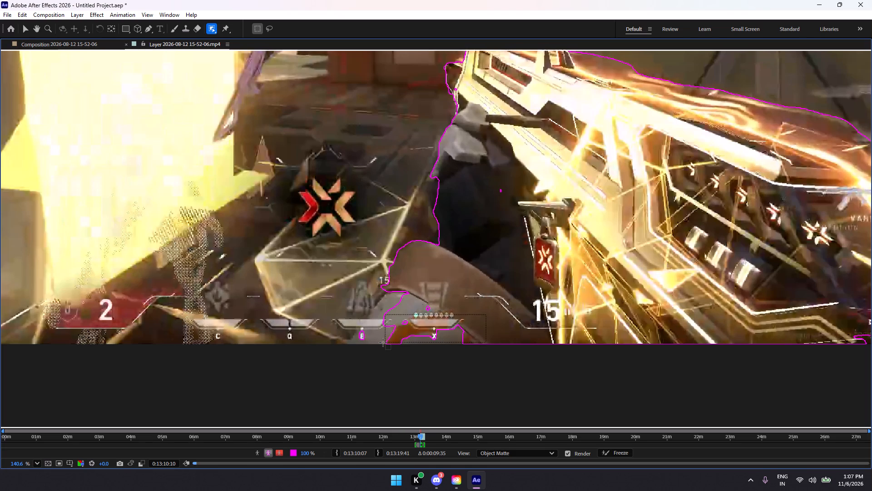
drag(383, 342, 381, 342)
drag(491, 321, 491, 321)
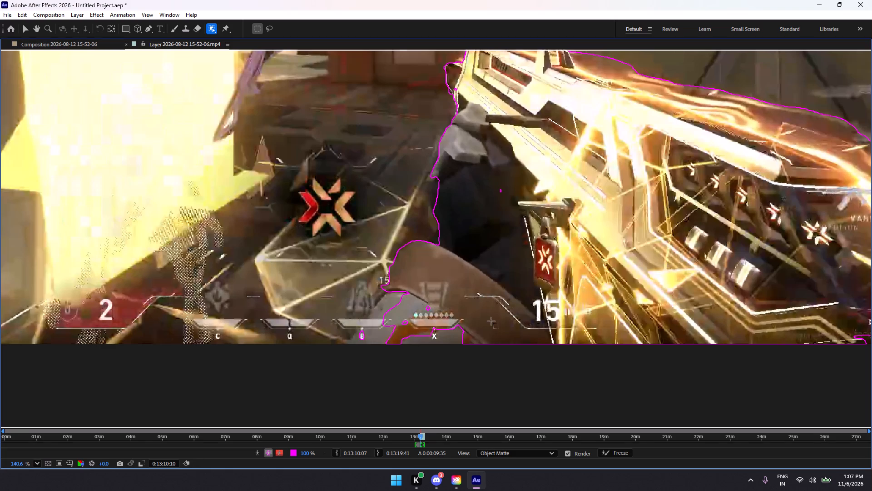
drag(491, 321, 386, 336)
Add overlapping matte selections along the frame's bottom edge around the X ability icon to fill the sleeve gap.
drag(456, 334, 423, 333)
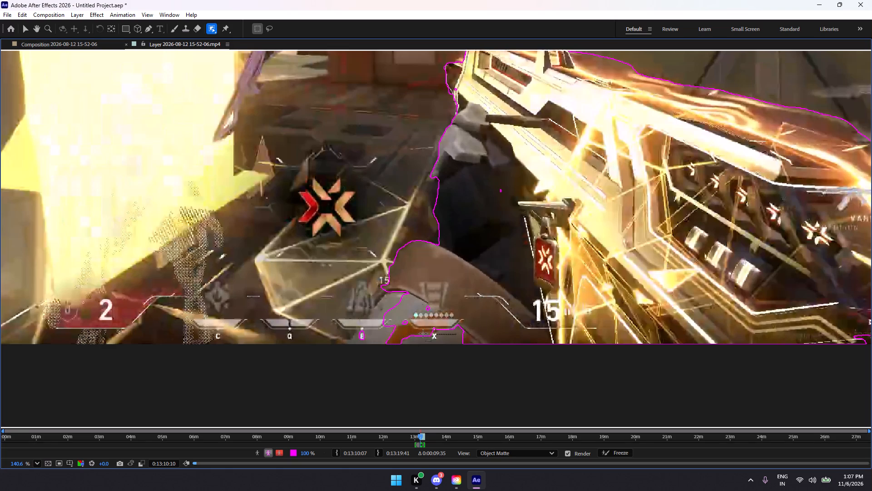
drag(423, 333, 411, 327)
drag(458, 338, 400, 343)
drag(476, 328, 419, 333)
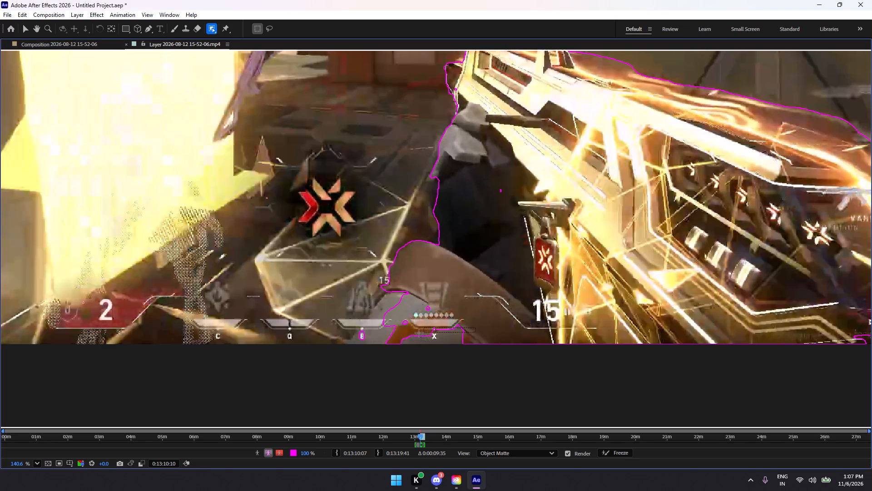
drag(419, 333, 394, 343)
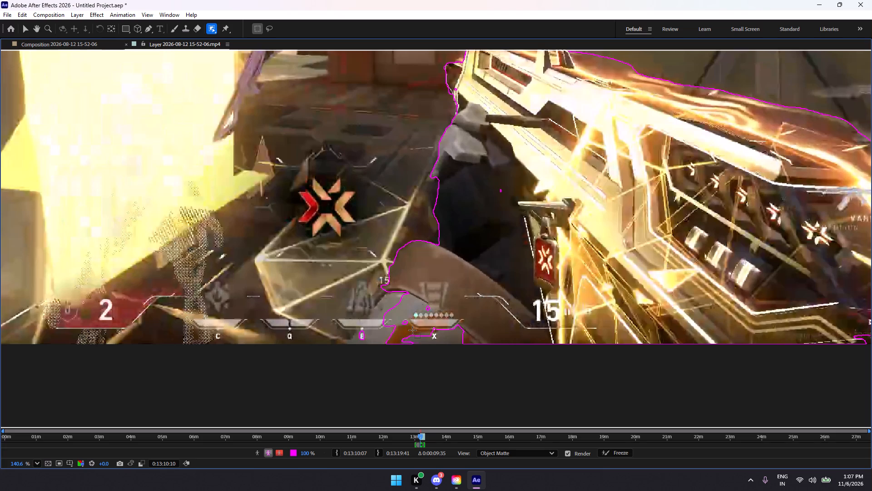
drag(412, 330, 480, 340)
drag(469, 338, 460, 336)
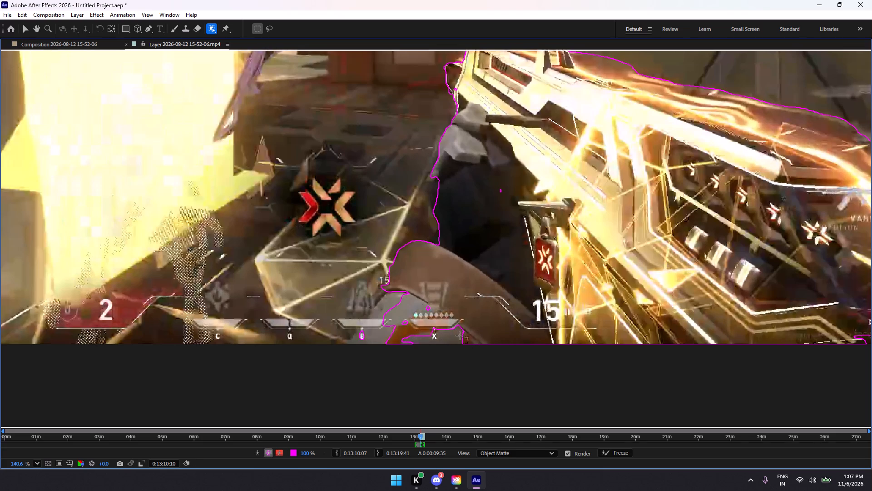
drag(460, 336, 397, 330)
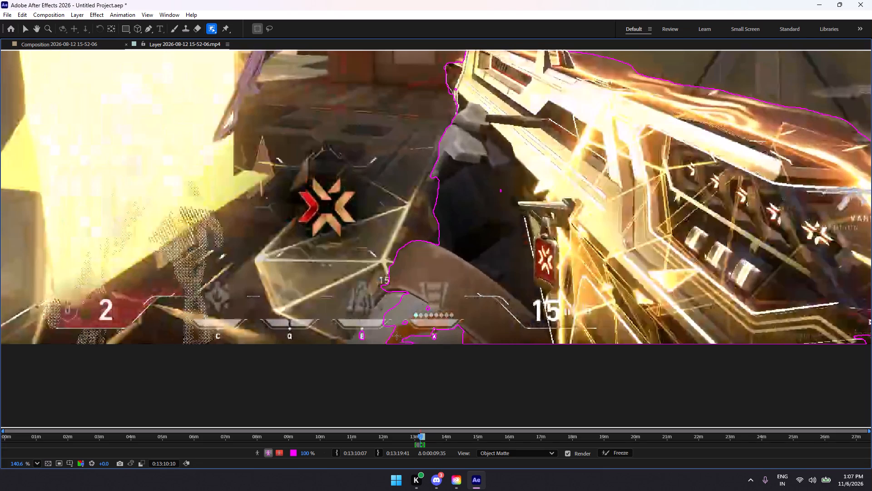
drag(399, 335, 428, 340)
drag(435, 335, 406, 342)
Add wider matte selections over the lower forearm and sleeve, spanning the ability charge dots and the X icon.
drag(507, 300, 403, 346)
drag(517, 294, 402, 343)
drag(397, 310, 449, 332)
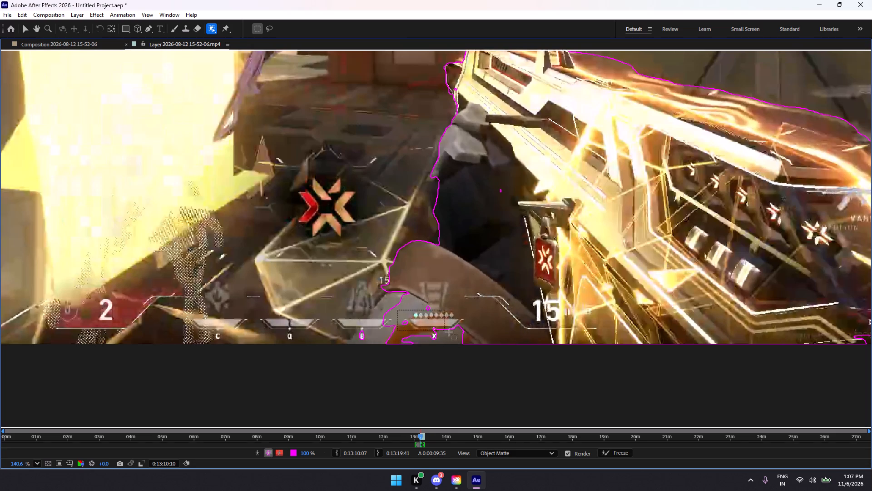
drag(449, 332, 481, 342)
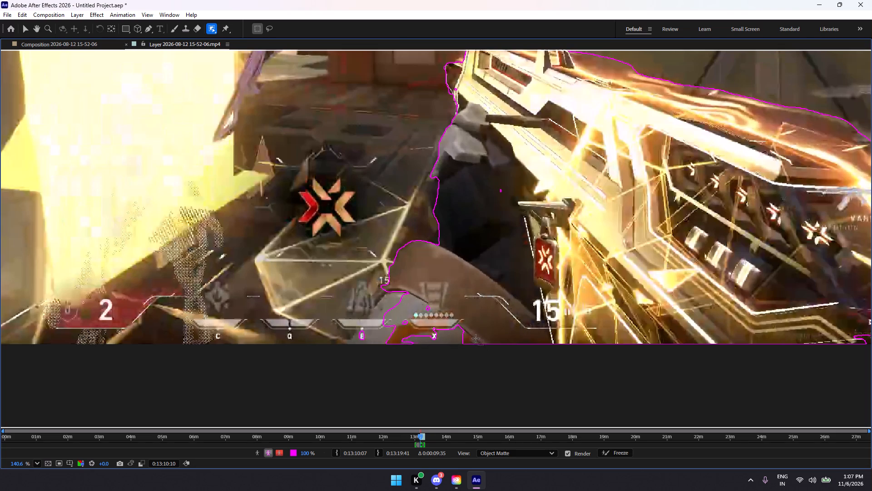
drag(471, 323, 391, 344)
drag(482, 321, 444, 334)
drag(476, 329, 435, 333)
drag(479, 335, 398, 299)
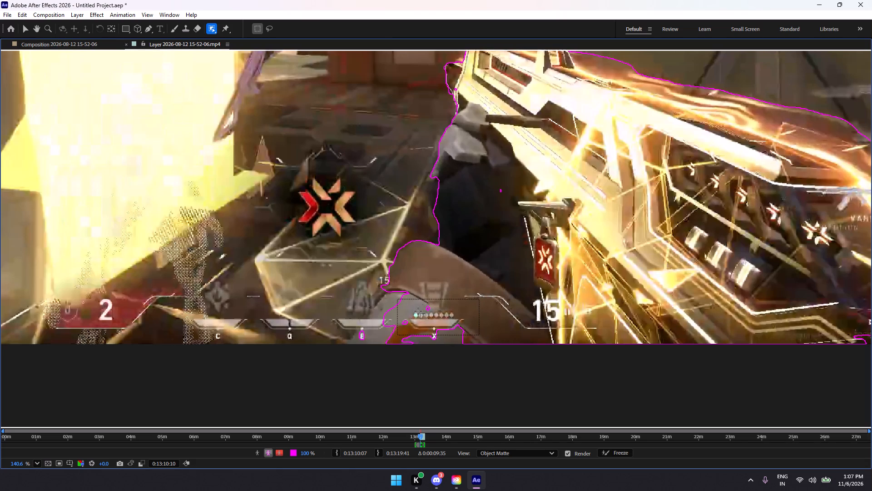
Add matte selections over the grey sleeve's outer edge, from below the small 15 counter down to the E ability icon.
drag(406, 287, 375, 316)
drag(375, 316, 379, 316)
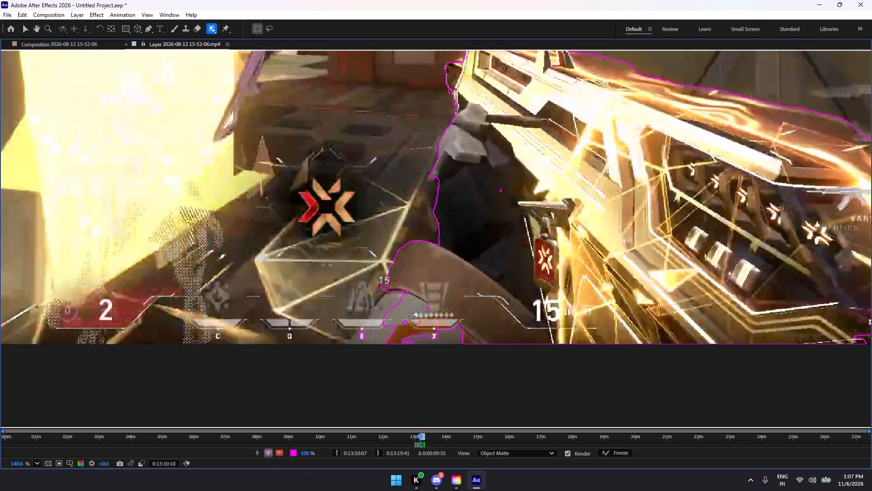
drag(403, 303, 370, 316)
drag(401, 326, 349, 342)
drag(419, 326, 359, 336)
drag(394, 317, 382, 291)
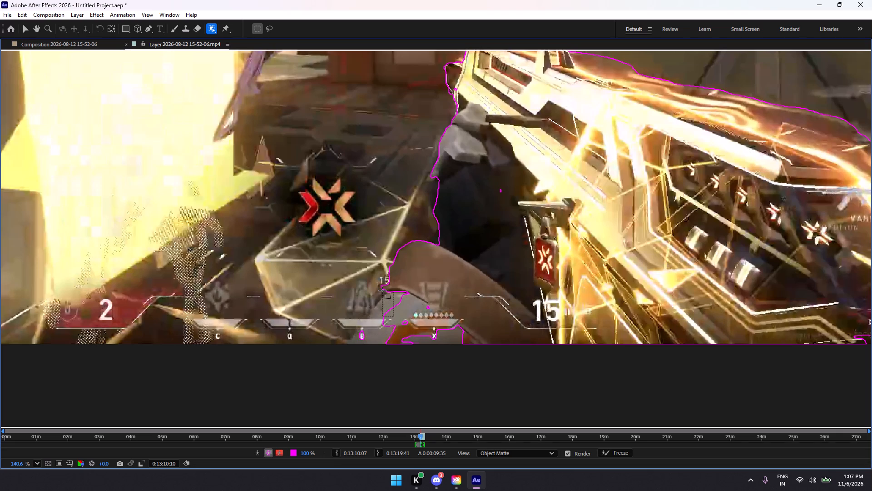
drag(382, 291, 383, 286)
Add a matte selection beneath the X icon and several across the grey sleeve just below the small 15 counter.
drag(465, 335, 405, 342)
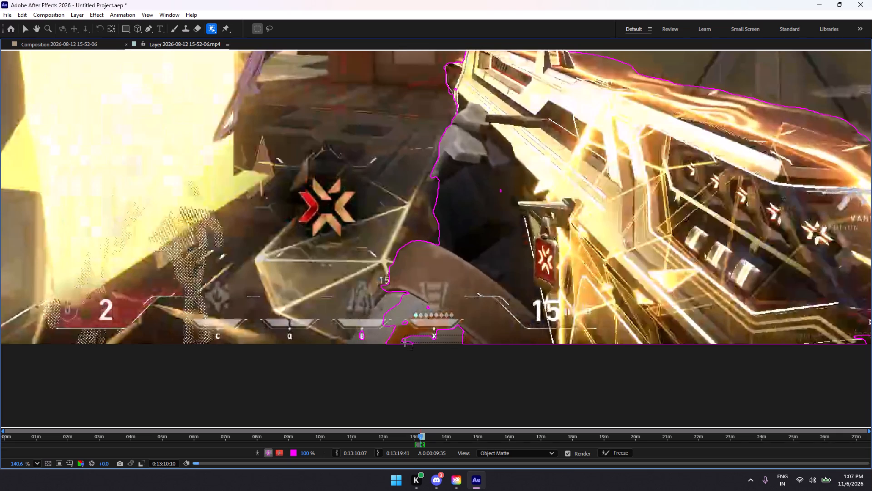
drag(405, 342, 410, 339)
drag(413, 297, 387, 303)
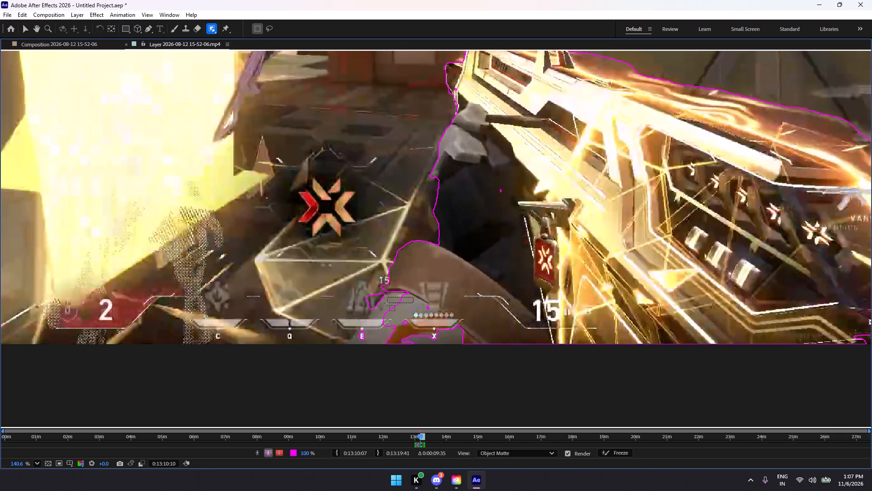
drag(387, 303, 377, 304)
drag(417, 300, 377, 305)
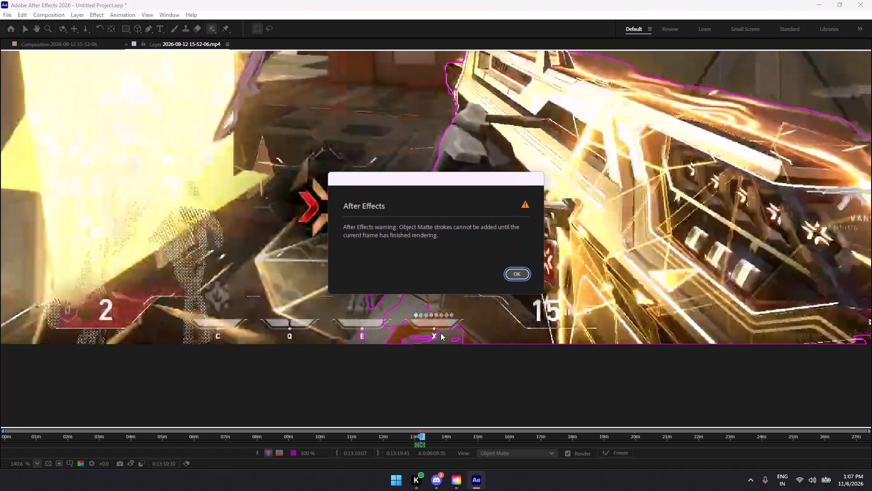
click(514, 276)
drag(408, 300, 362, 307)
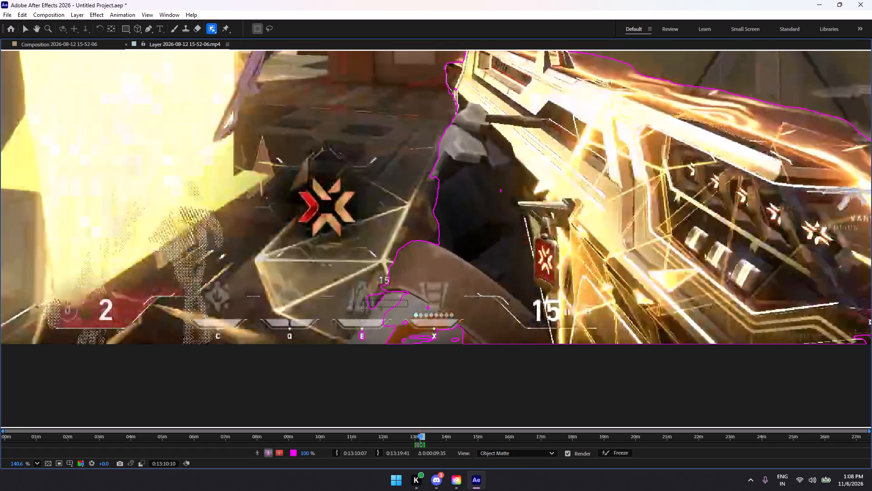
drag(362, 307, 375, 307)
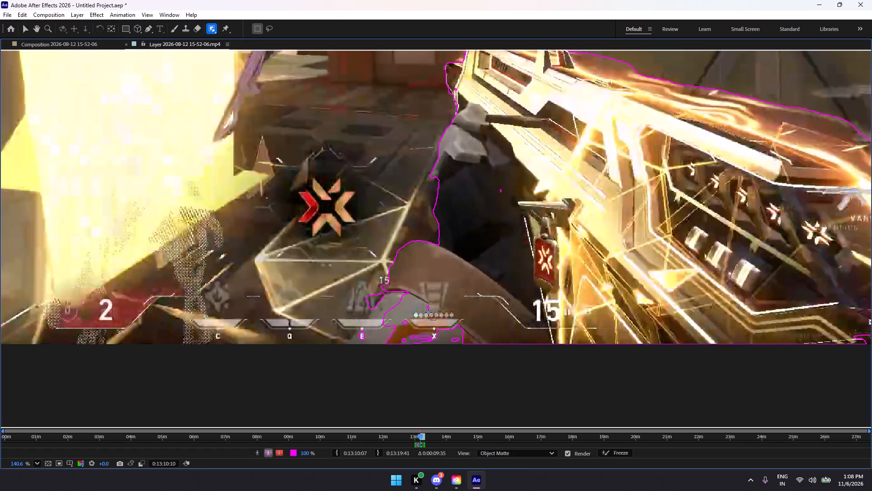
drag(411, 290, 377, 314)
Add matte selections across the remaining sleeve gaps around the X icon at the frame's bottom edge.
drag(401, 318, 476, 340)
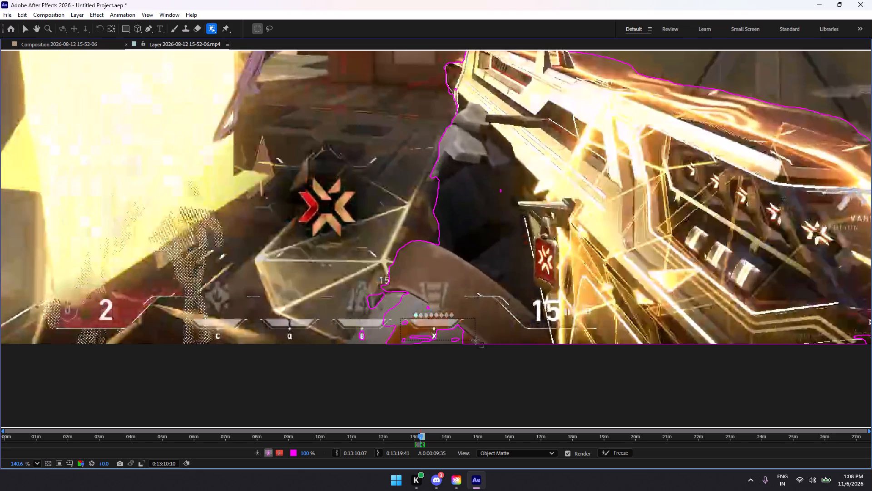
drag(476, 340, 472, 345)
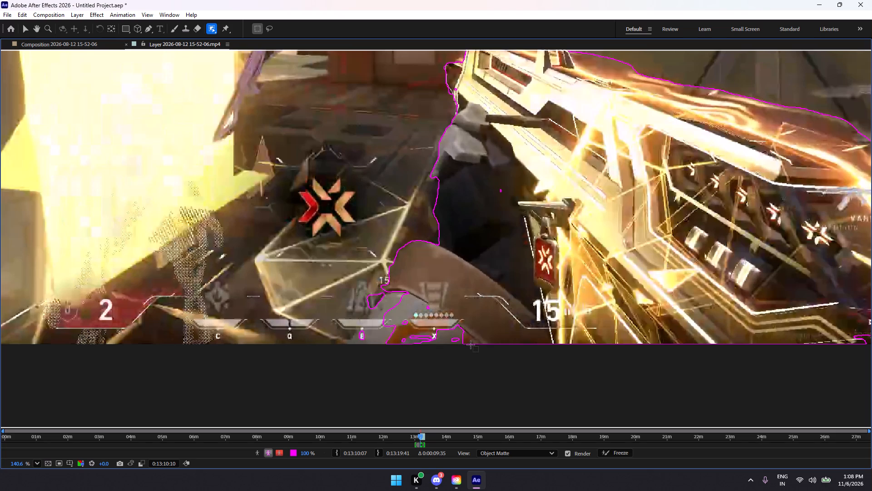
drag(498, 326, 408, 341)
drag(488, 328, 429, 336)
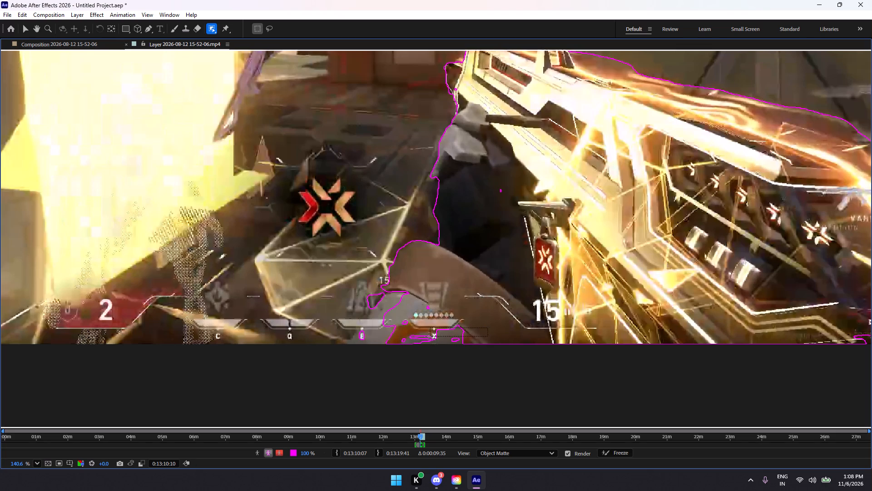
drag(429, 336, 426, 336)
Add progressively larger matte selections over the grey sleeve and forearm, the widest reaching from the weapon's magazine to the E icon.
drag(405, 306, 405, 306)
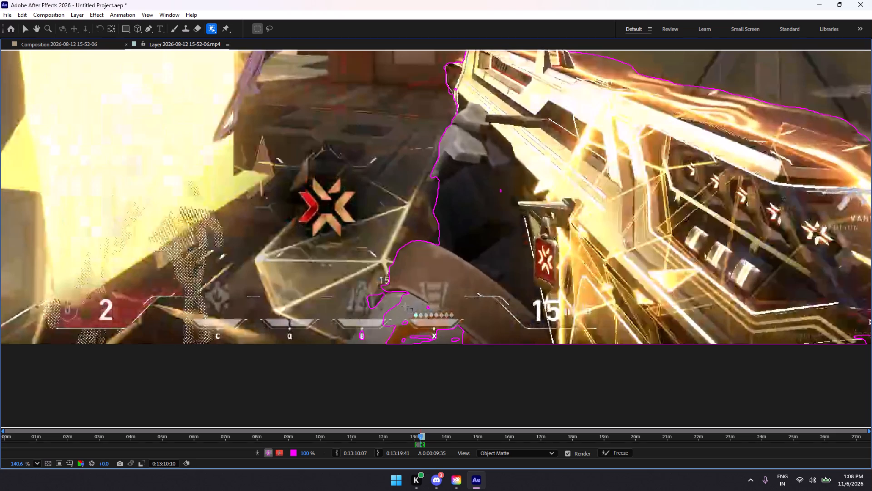
drag(405, 306, 458, 325)
drag(435, 288, 387, 305)
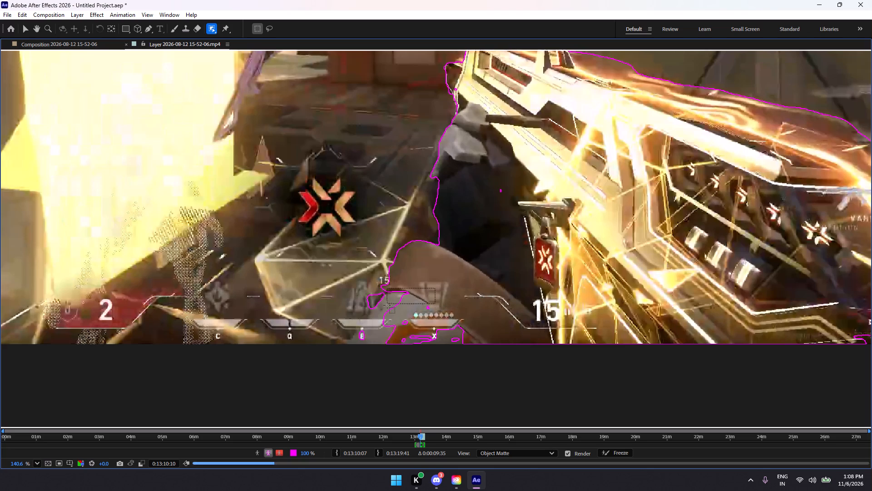
drag(387, 305, 378, 313)
drag(439, 301, 376, 323)
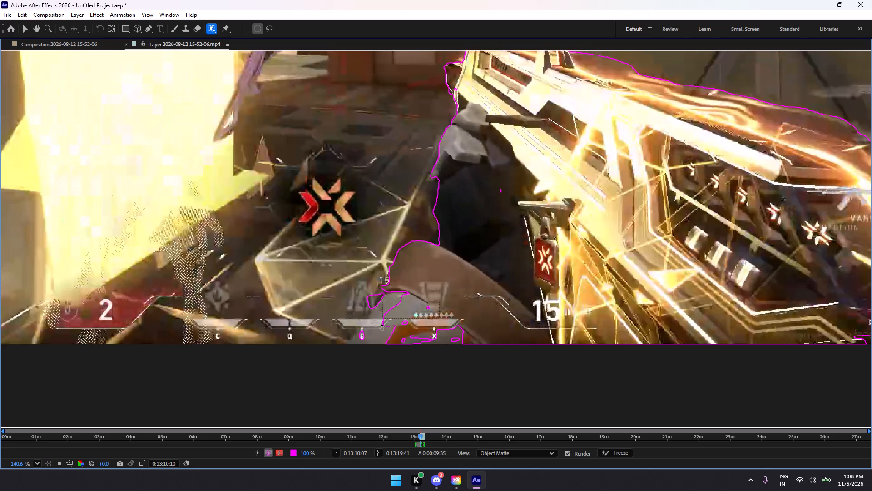
drag(376, 323, 359, 339)
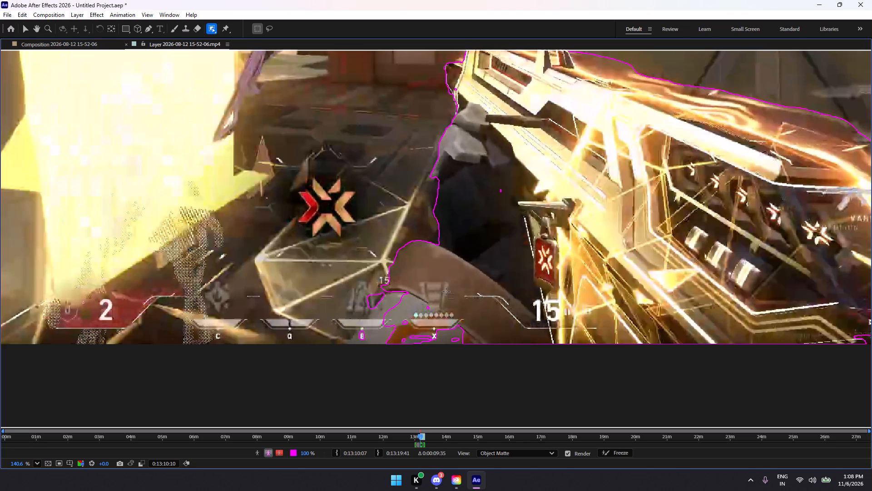
drag(446, 291, 351, 346)
drag(627, 245, 347, 336)
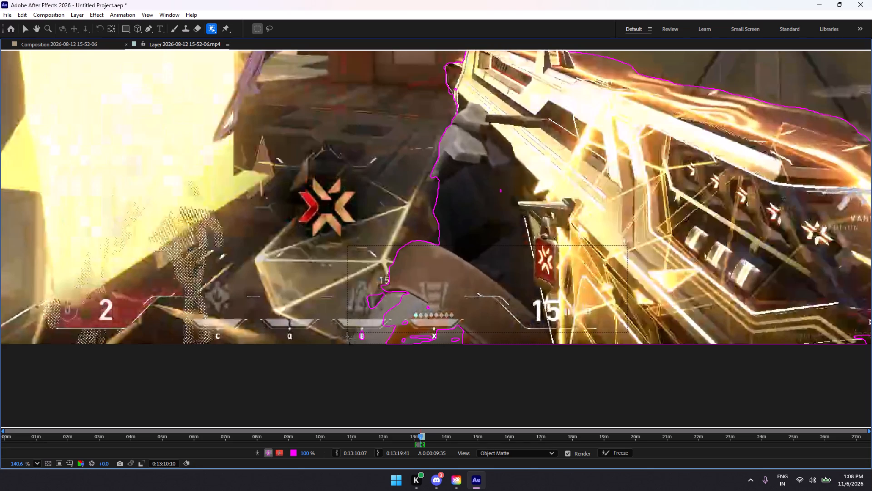
drag(347, 336, 351, 345)
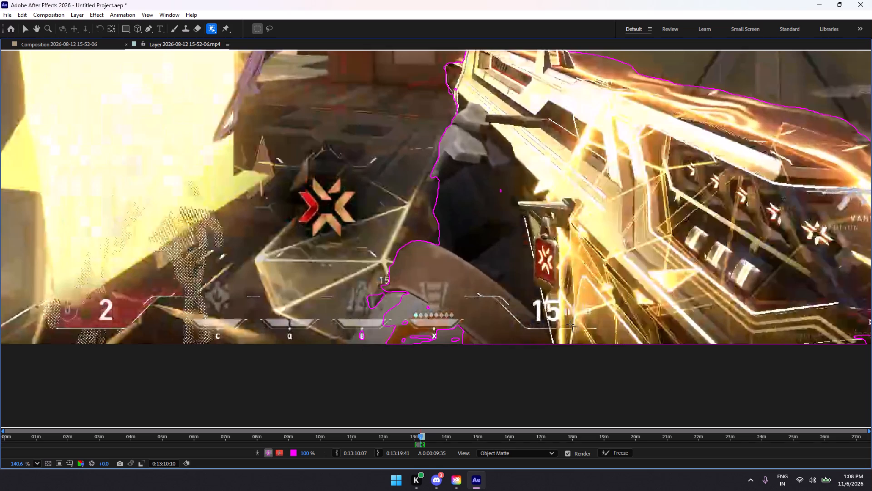
Add broad matte selections over the grey sleeve and forearm, from the small 15 counter down to the E and X icons.
drag(588, 250, 353, 338)
drag(357, 287, 467, 344)
drag(365, 295, 467, 334)
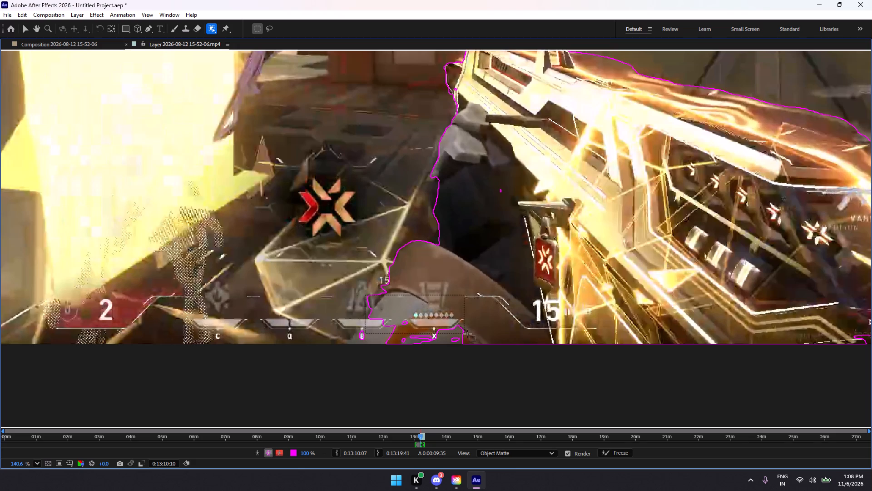
drag(467, 334, 469, 344)
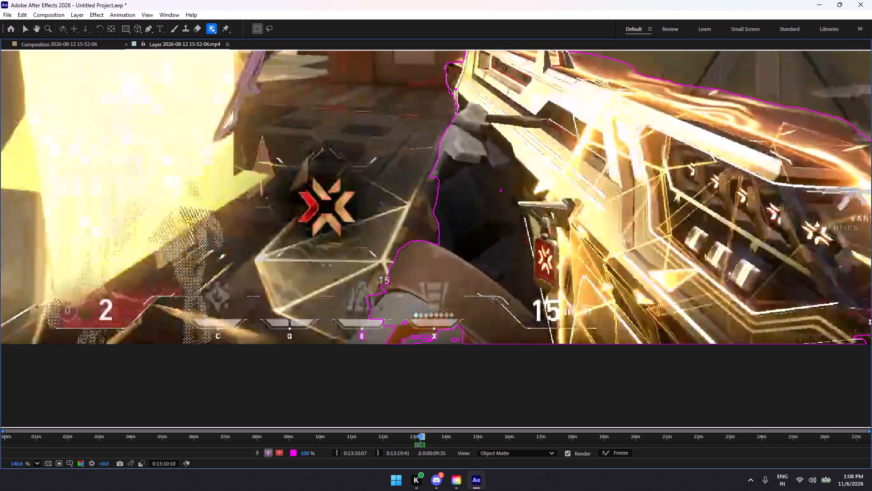
drag(492, 298, 357, 341)
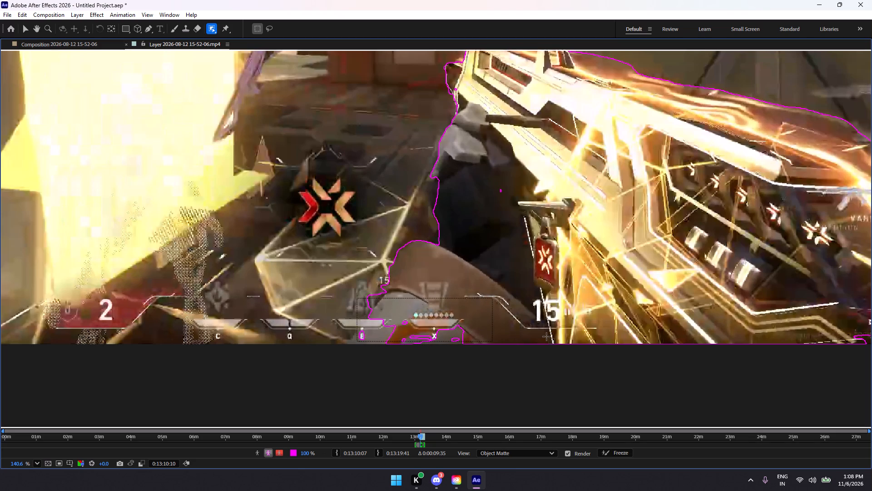
drag(432, 303, 354, 343)
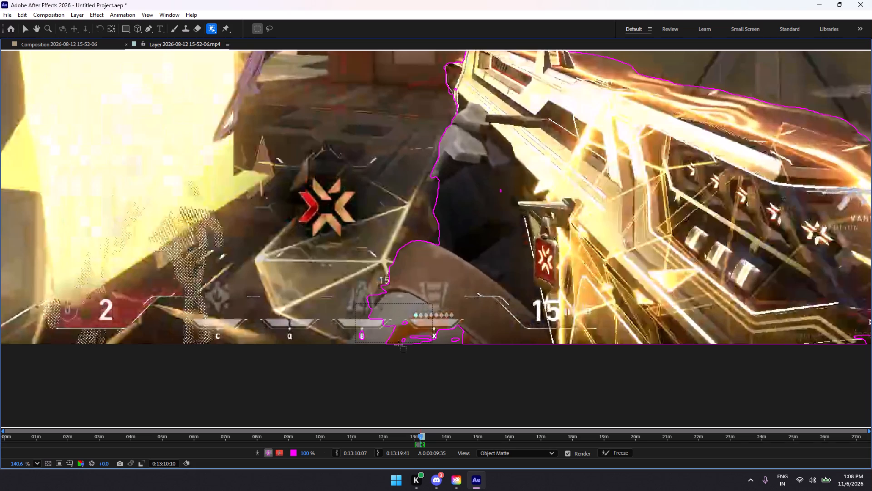
drag(411, 322, 362, 343)
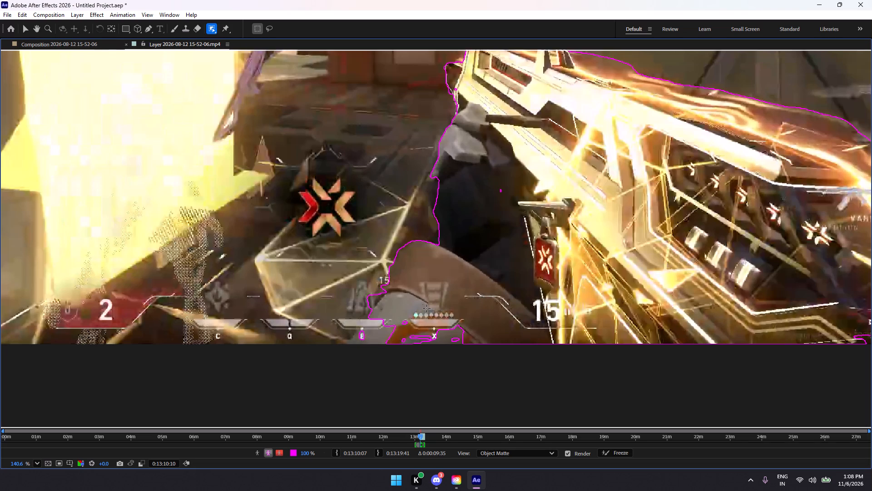
drag(426, 308, 363, 342)
Add matte selections over the remaining sleeve gaps around the X icon along the frame's bottom edge.
drag(469, 336, 451, 339)
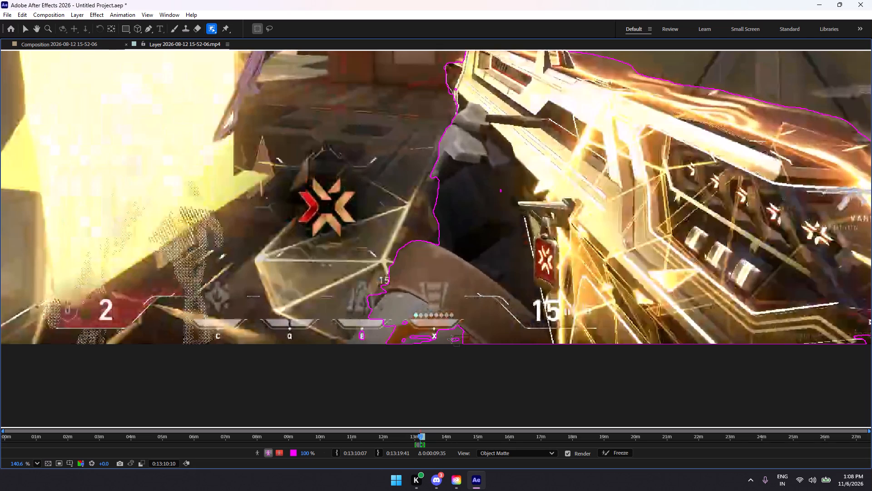
drag(451, 339, 401, 321)
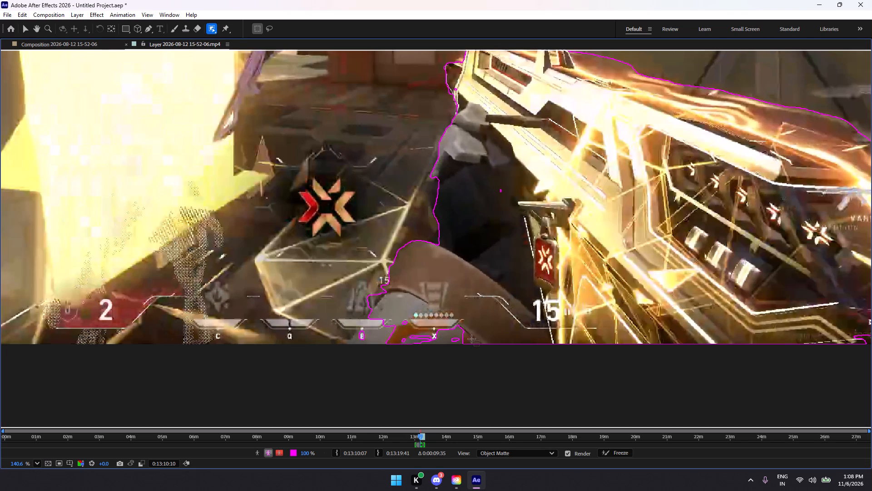
drag(471, 339, 392, 342)
drag(406, 336, 431, 338)
drag(402, 314, 426, 344)
drag(435, 328, 412, 336)
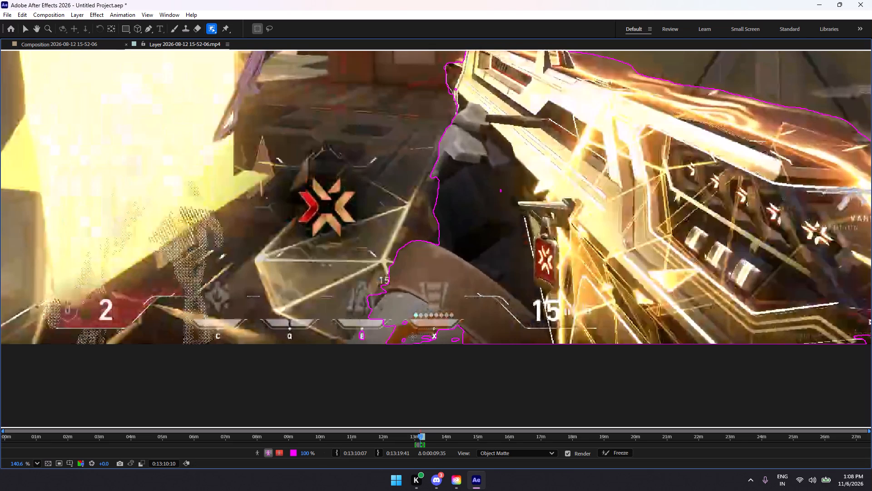
drag(412, 336, 397, 341)
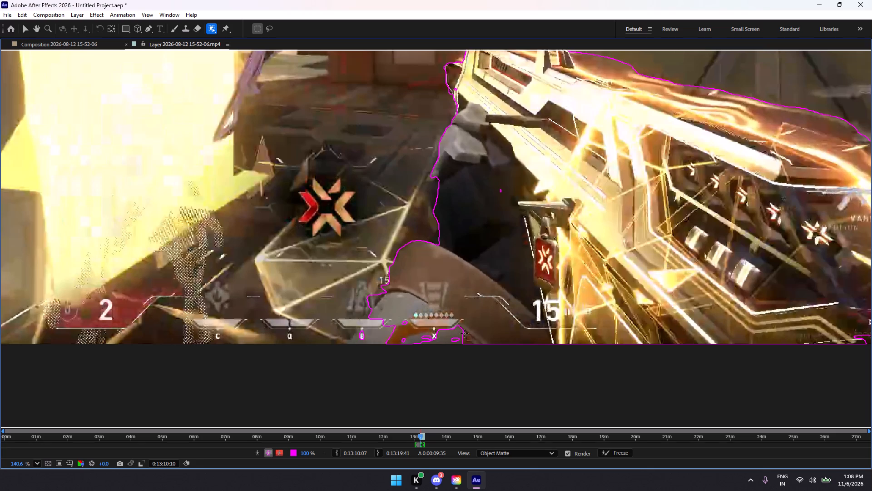
drag(467, 335, 449, 342)
Refine the matte along the grey sleeve's outer edge with small selections just below the small 15 counter.
drag(381, 310, 378, 317)
drag(378, 317, 357, 344)
alt+drag(371, 283, 357, 304)
alt+drag(379, 286, 355, 302)
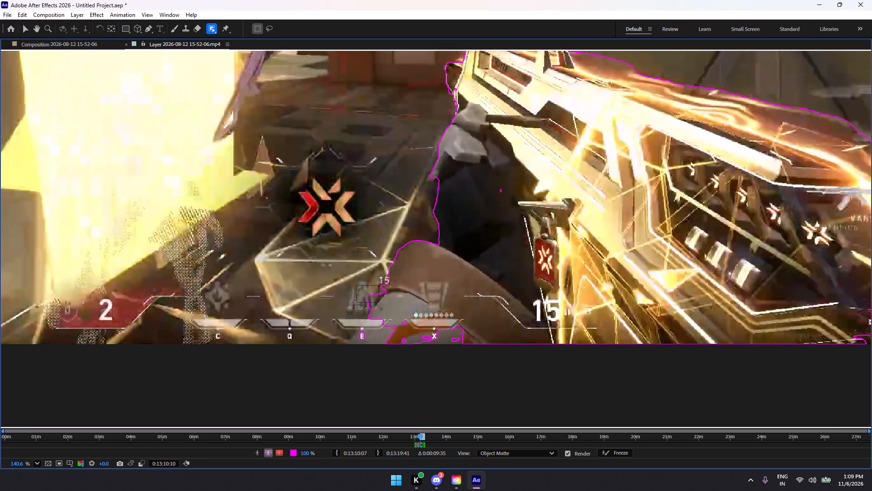
alt+drag(355, 302, 347, 301)
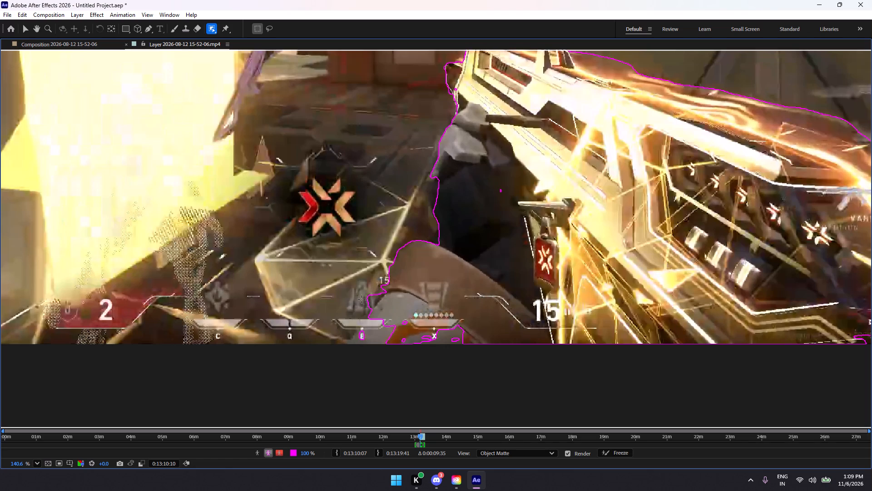
alt+drag(359, 294, 375, 303)
alt+drag(363, 292, 374, 304)
alt+drag(365, 294, 376, 304)
Add wide, shallow matte selections along the frame's bottom edge, from the weapon's magazine across the sleeve to the E icon.
drag(393, 322, 353, 342)
drag(464, 330, 347, 345)
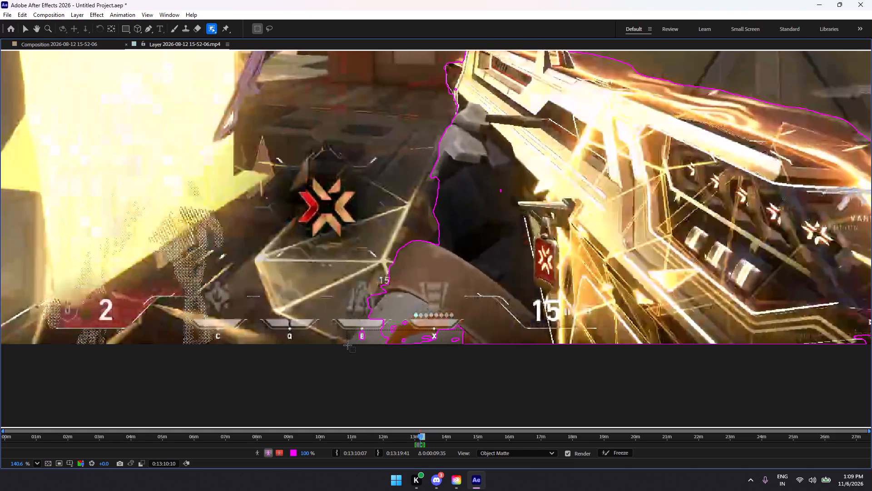
drag(347, 345, 351, 345)
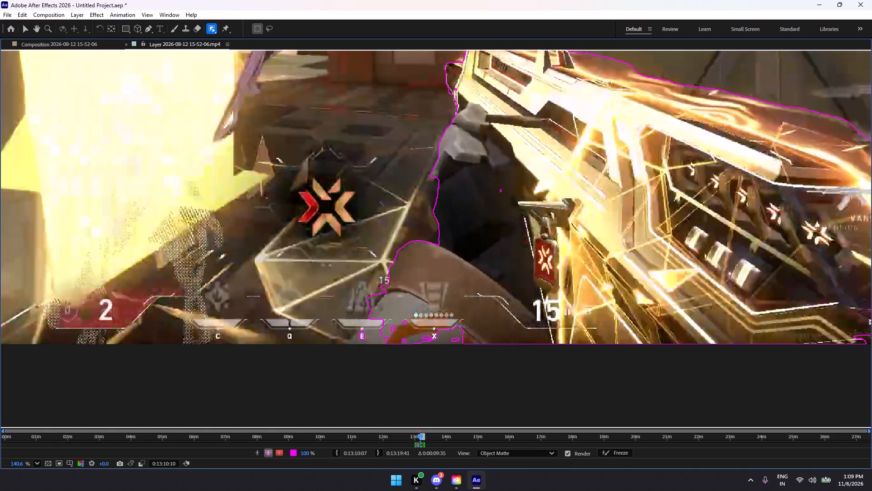
drag(483, 325, 375, 340)
drag(639, 321, 565, 326)
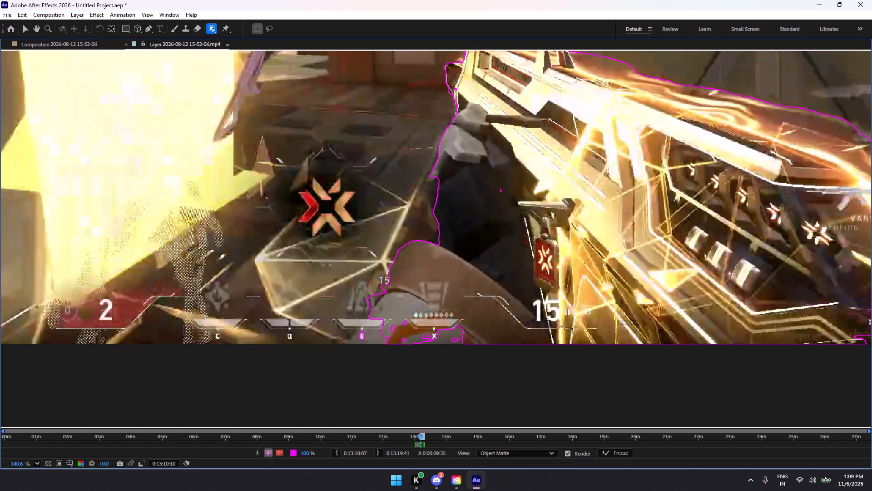
drag(565, 326, 390, 339)
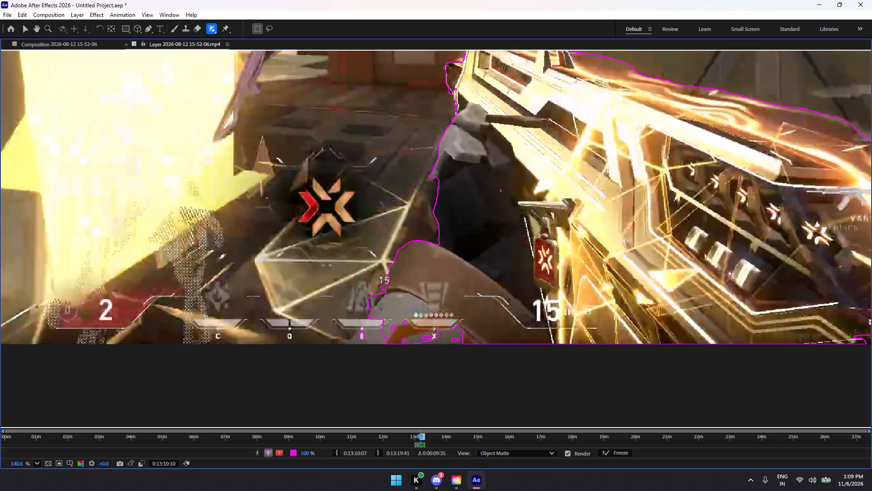
Add matte selections over the orange and grey sleeve cuff behind the X icon.
drag(388, 321, 423, 344)
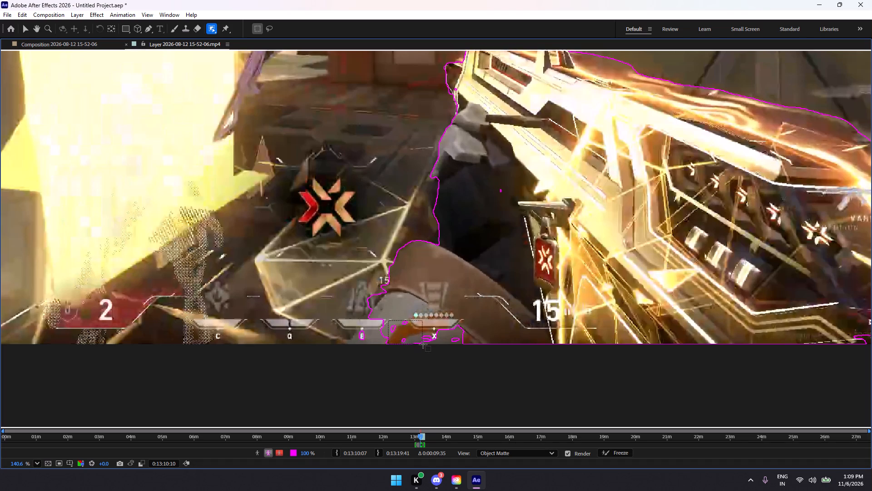
drag(423, 344, 422, 344)
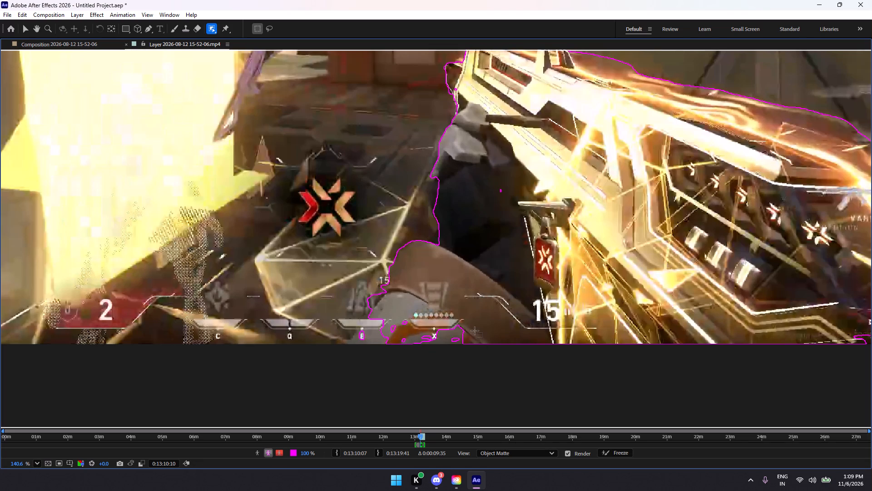
drag(463, 328, 420, 338)
drag(472, 323, 415, 342)
drag(390, 321, 458, 337)
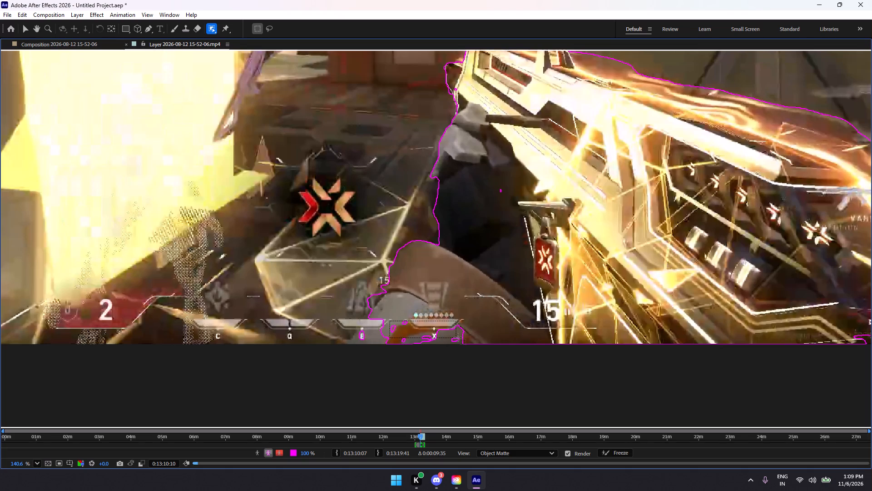
drag(458, 337, 476, 341)
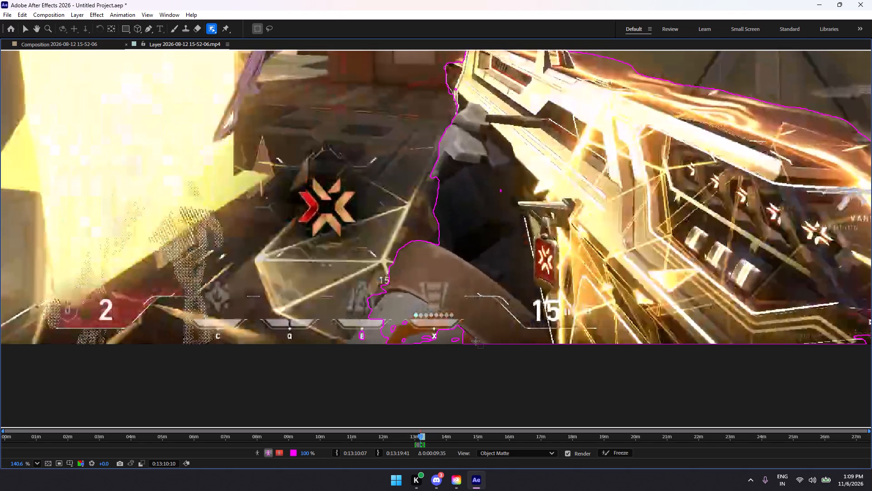
Add increasingly wide matte selections across the sleeve's bottom strip, the widest spanning from the large 15 counter past the Q icon.
drag(404, 325, 354, 341)
drag(453, 330, 359, 342)
click(519, 276)
drag(459, 326, 333, 346)
drag(574, 310, 244, 347)
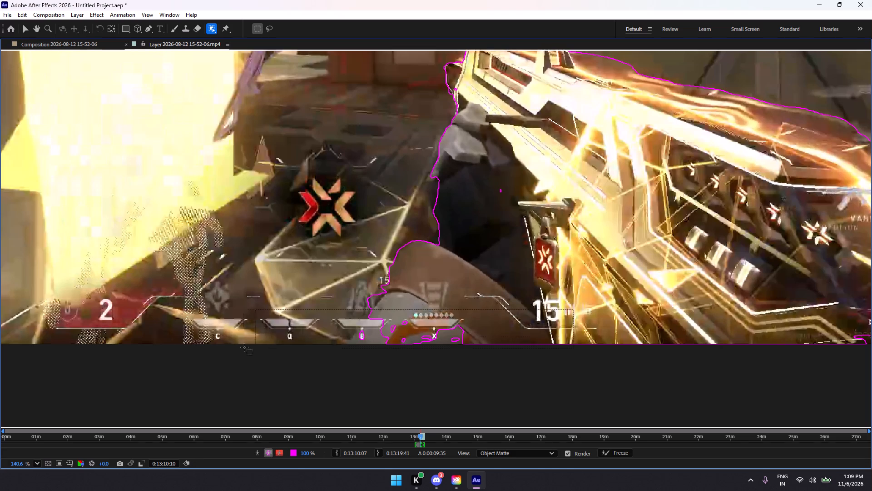
drag(244, 347, 244, 348)
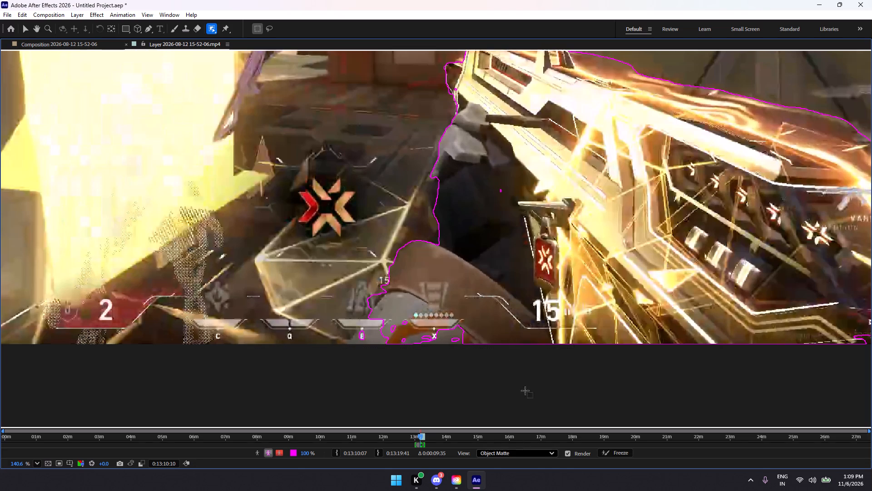
drag(370, 314, 446, 340)
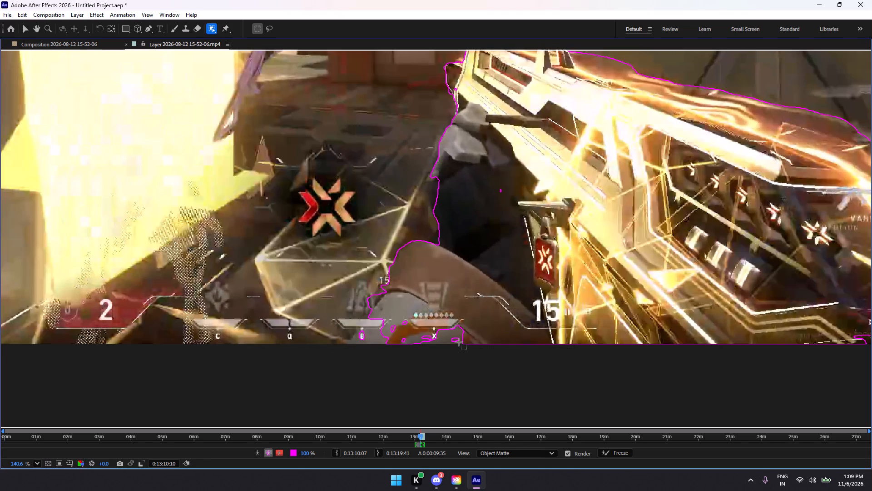
Restore the full panel layout and play the layer preview from 0:13:10:10.
key(grave)
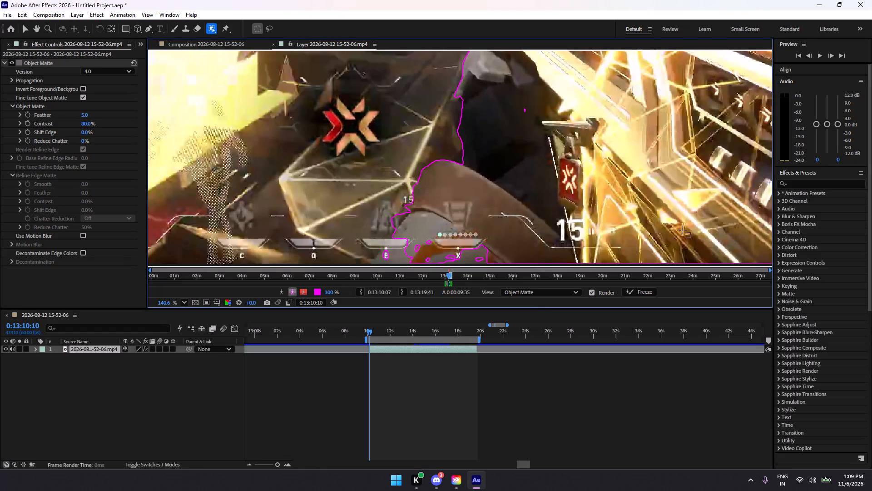
click(820, 57)
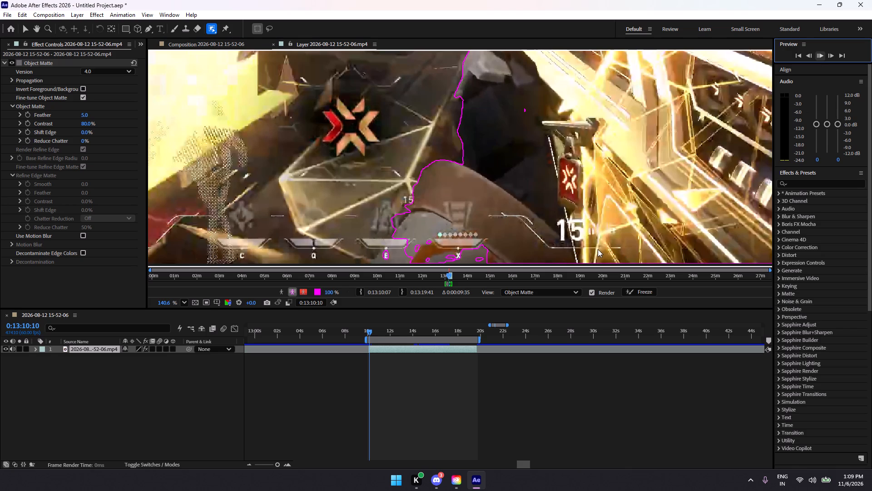
Show the entire gameplay frame in the layer view at 25% magnification and stop the running preview.
scroll(599, 240, up, 1)
scroll(592, 168, down, 2)
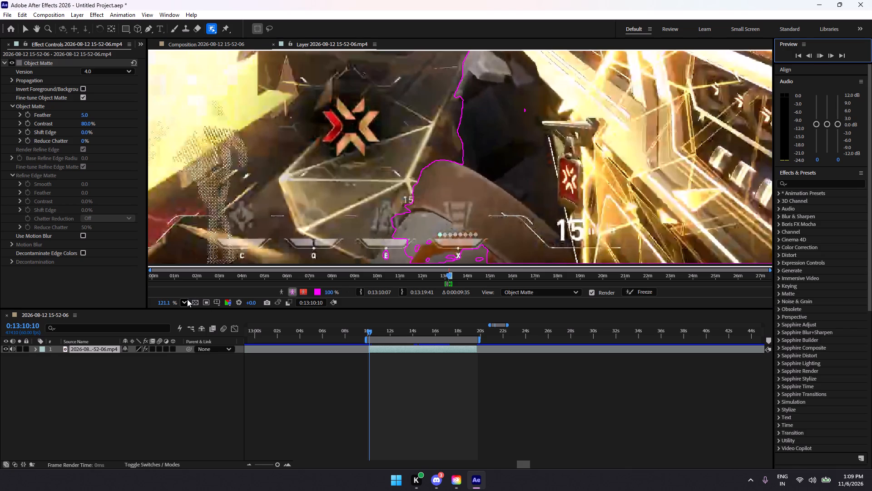
click(187, 299)
click(212, 117)
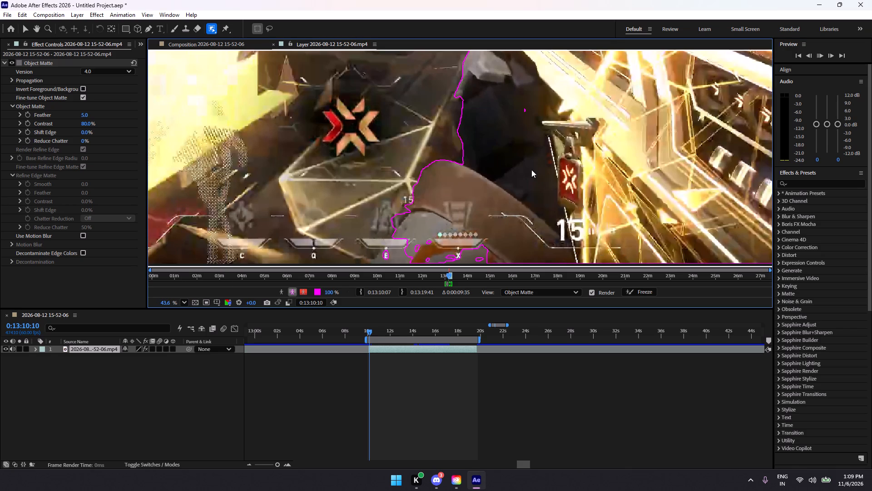
click(185, 306)
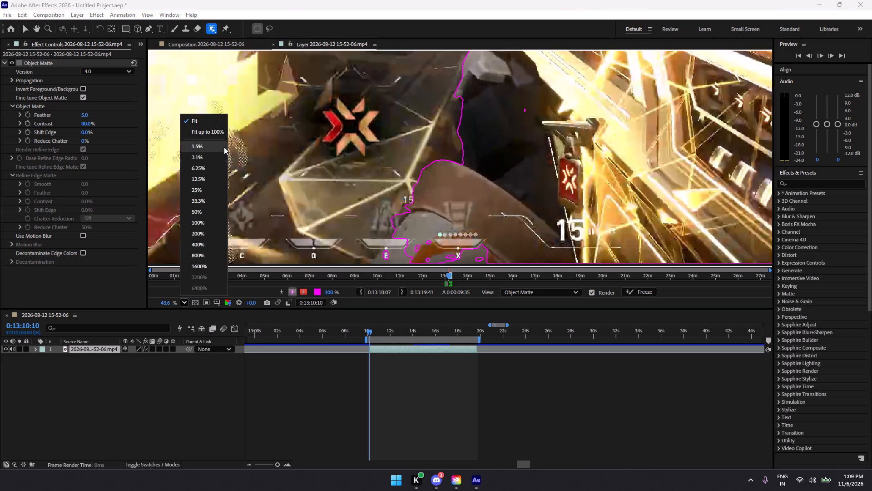
click(215, 120)
scroll(435, 156, down, 3)
scroll(440, 158, up, 1)
scroll(441, 158, down, 1)
scroll(441, 158, up, 1)
scroll(446, 157, down, 3)
scroll(446, 157, up, 1)
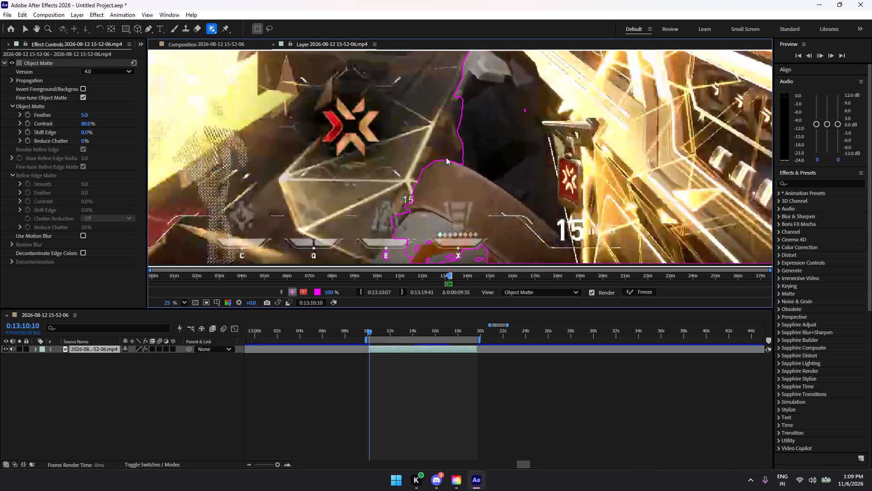
key(grave)
key(grave)
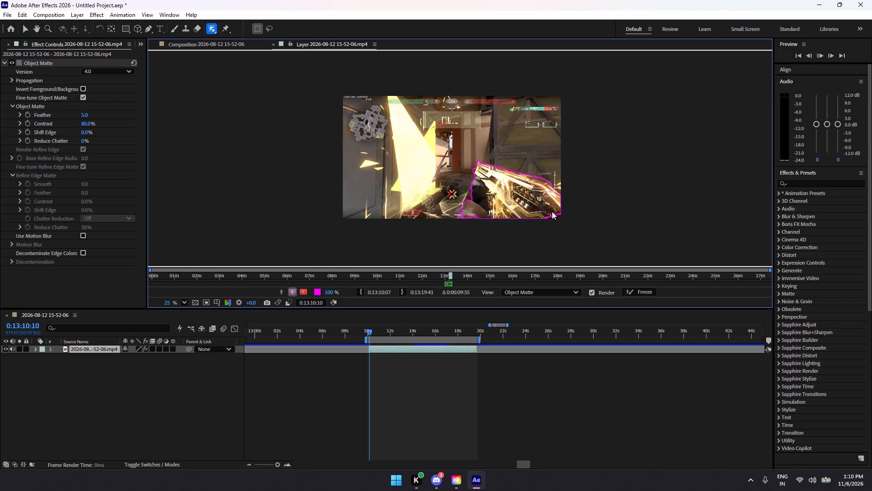
click(821, 54)
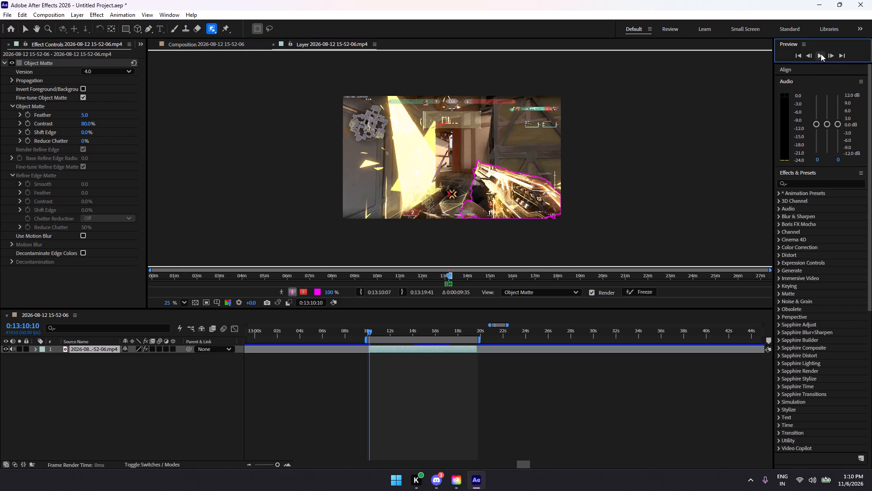
Step forward frame by frame to 0:13:10:14 to check the weapon matte, and restart the layer preview from there.
click(830, 52)
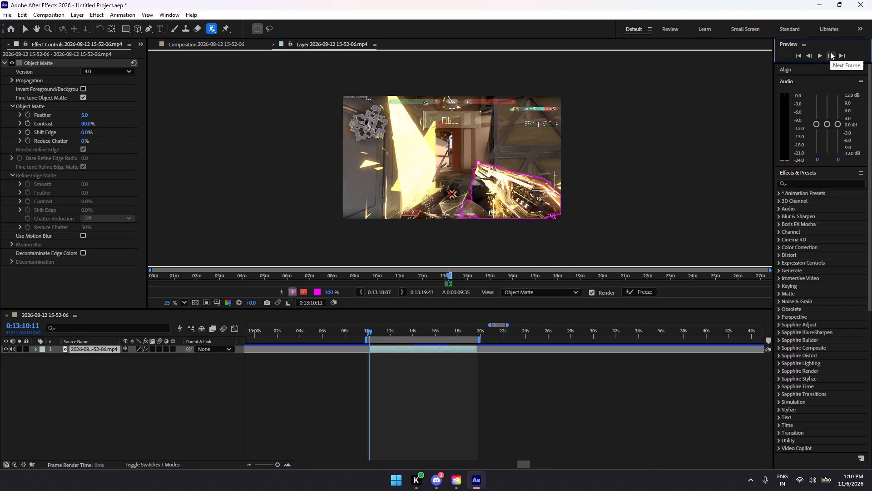
click(830, 52)
click(830, 52)
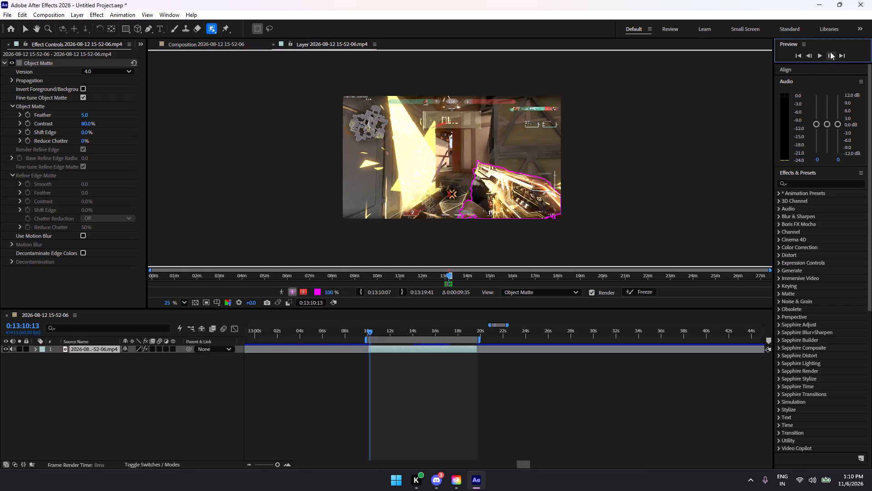
click(830, 52)
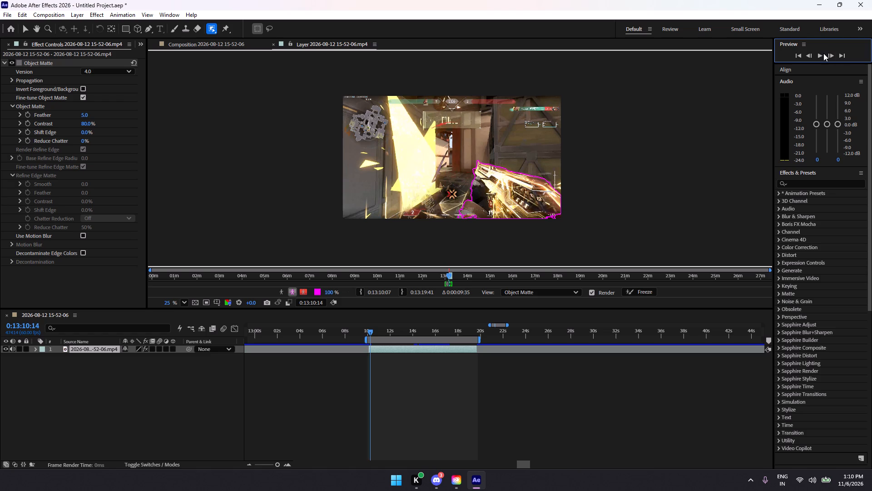
click(822, 54)
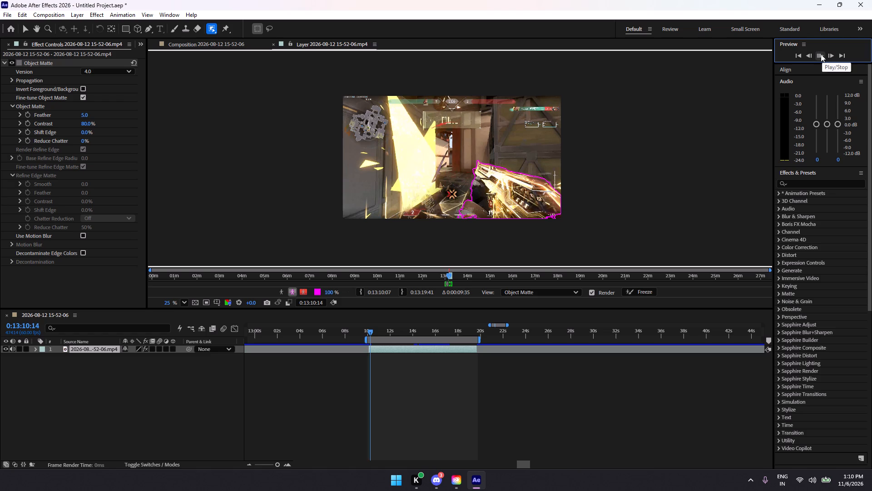
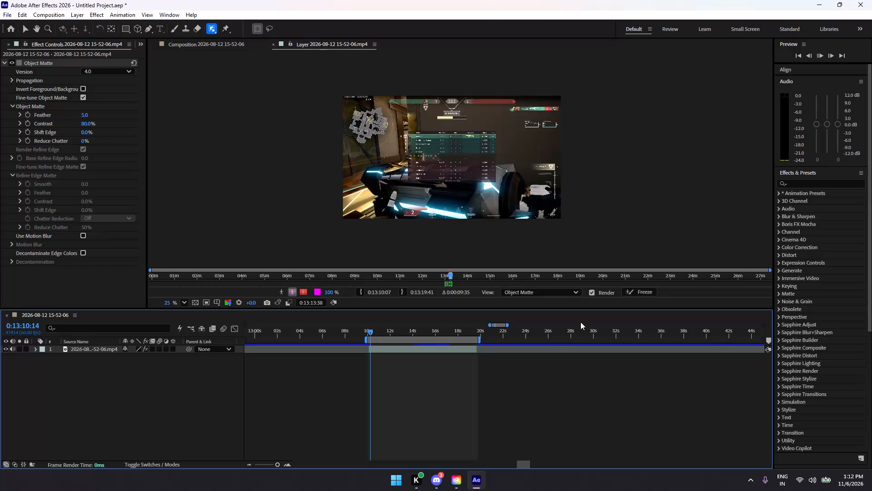
Stop the preview and step backward frame by frame from 0:13:13:39 to about 0:13:10:11 to examine the footage and matte.
click(817, 58)
triple_click(807, 58)
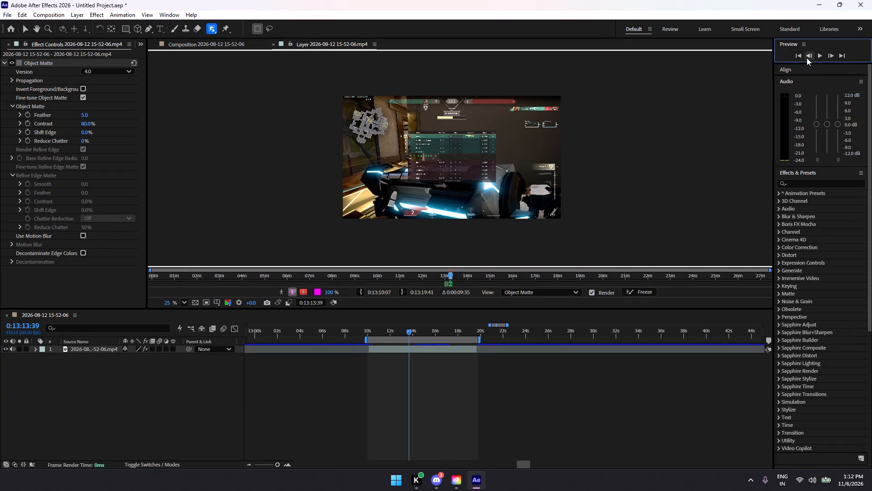
triple_click(807, 58)
triple_click(807, 58)
triple_click(807, 58)
triple_click(807, 58)
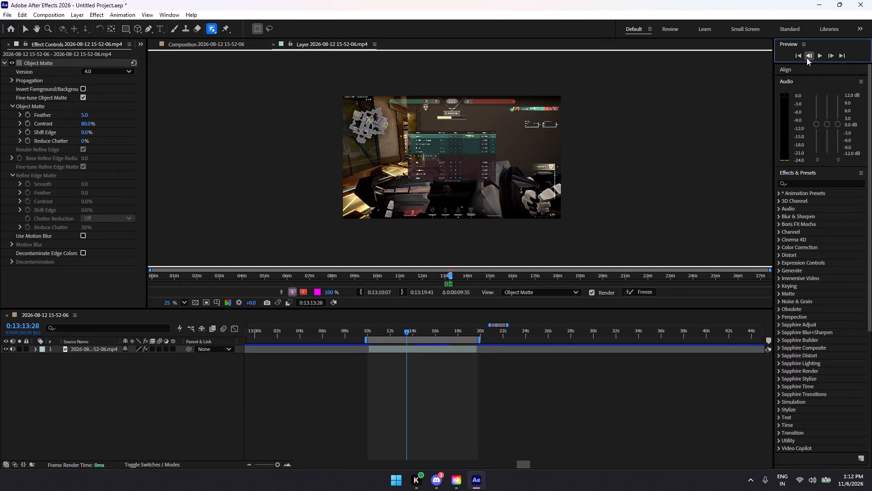
triple_click(807, 58)
triple_click(807, 58)
triple_click(807, 58)
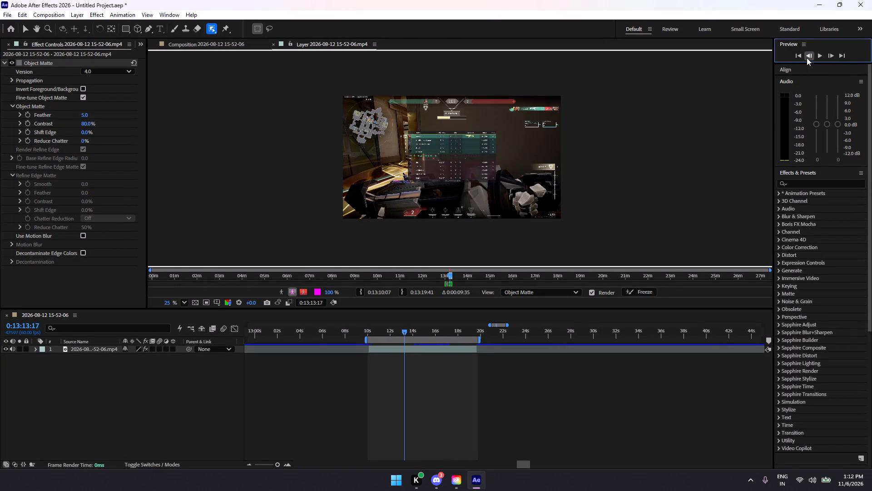
triple_click(807, 58)
triple_click(807, 58)
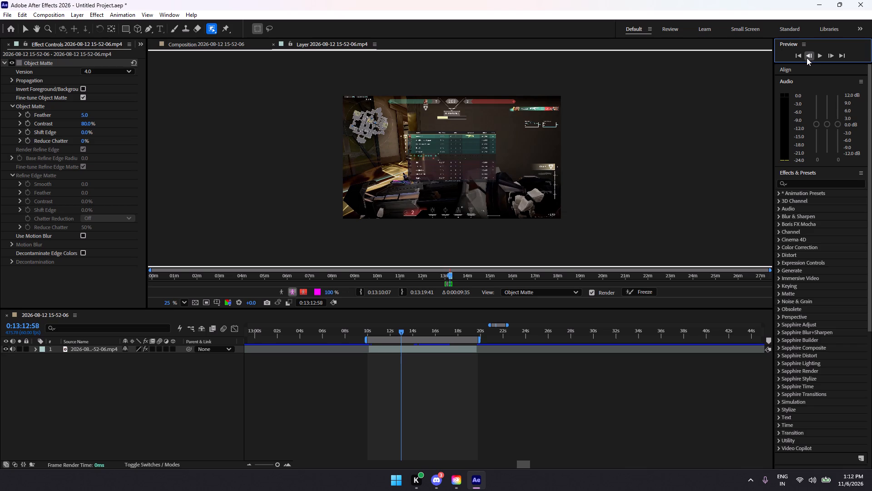
triple_click(807, 58)
triple_click(807, 58)
triple_click(807, 58)
triple_click(807, 58)
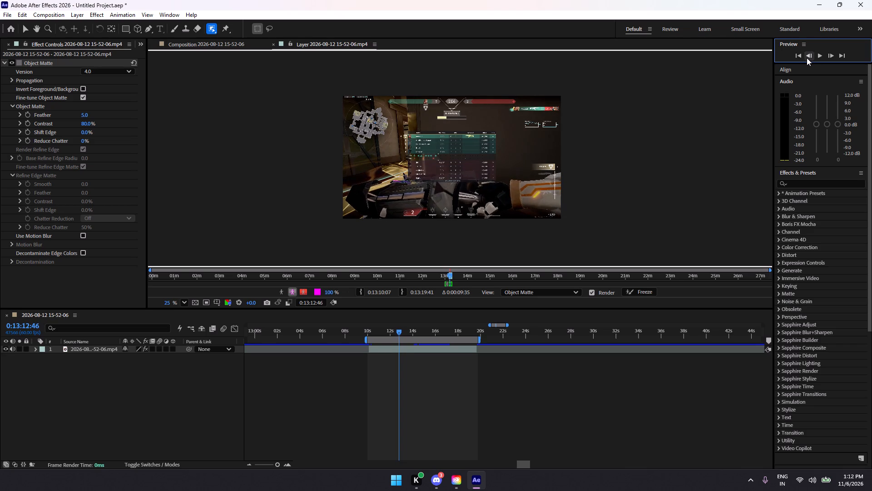
triple_click(807, 58)
triple_click(807, 58)
triple_click(807, 58)
triple_click(807, 58)
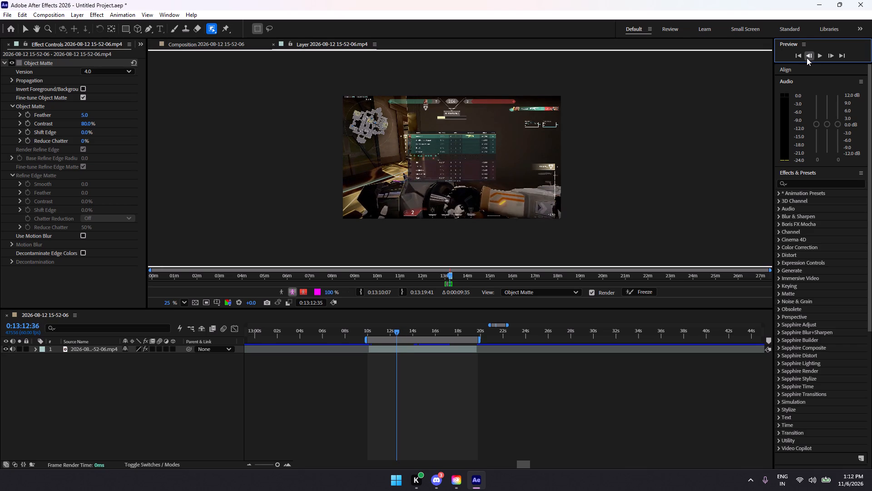
triple_click(807, 58)
triple_click(807, 58)
triple_click(807, 58)
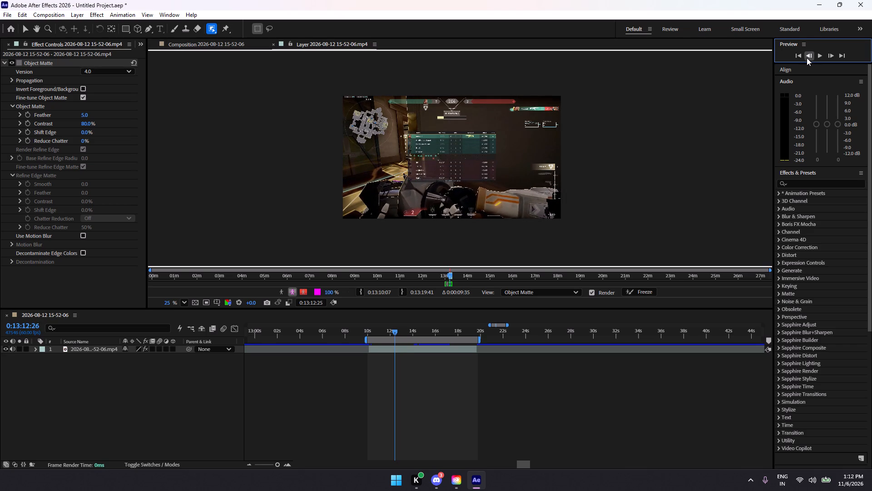
triple_click(807, 58)
triple_click(807, 58)
triple_click(807, 58)
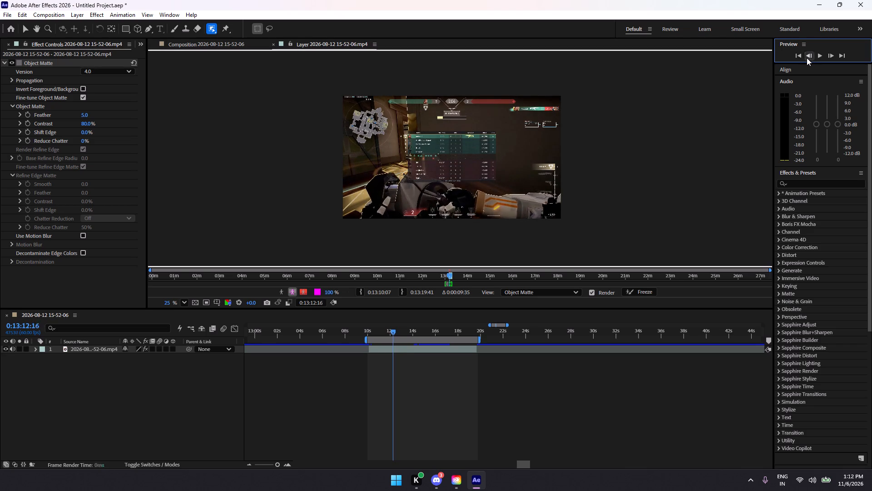
triple_click(807, 58)
triple_click(807, 58)
triple_click(807, 58)
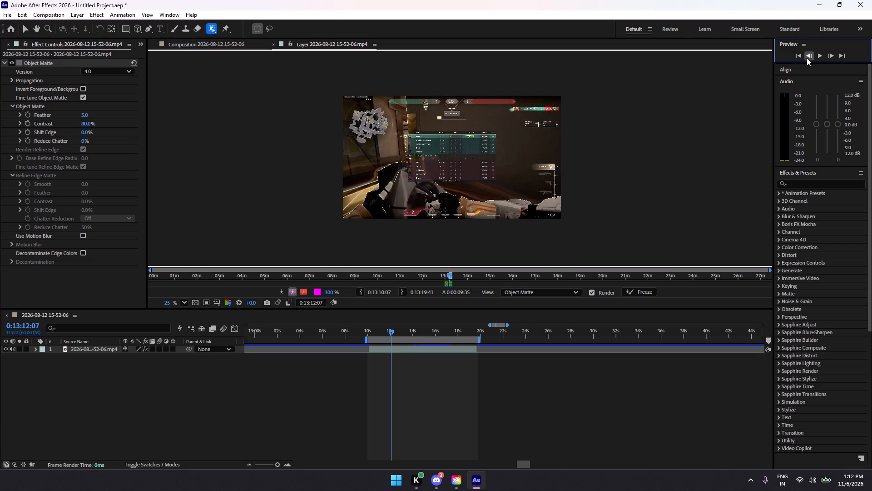
triple_click(807, 58)
triple_click(807, 58)
triple_click(807, 58)
triple_click(807, 58)
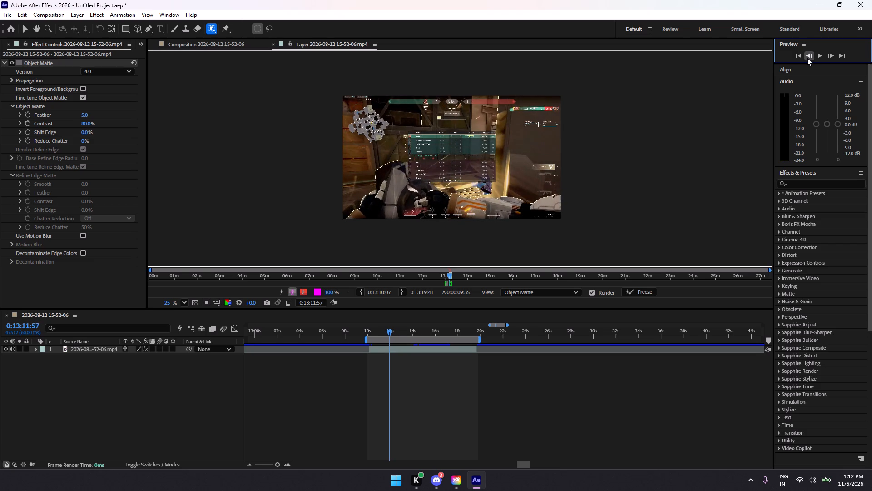
triple_click(807, 58)
triple_click(807, 58)
triple_click(807, 58)
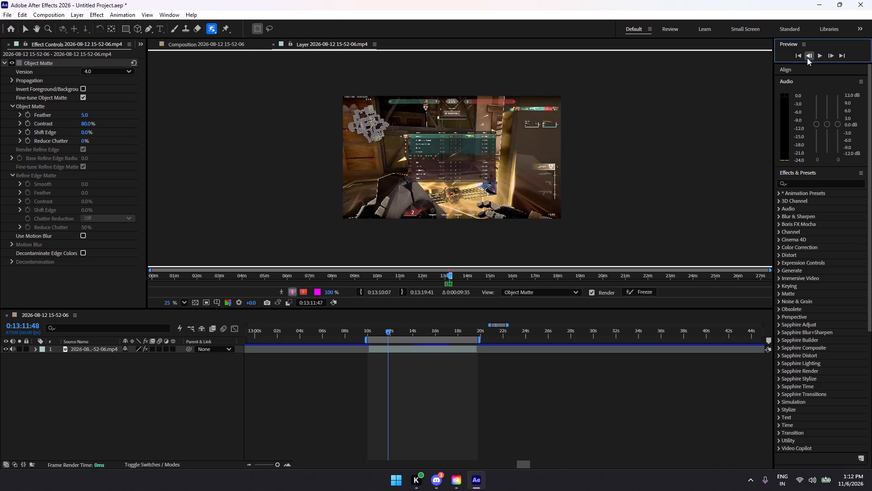
triple_click(807, 58)
triple_click(807, 58)
triple_click(807, 58)
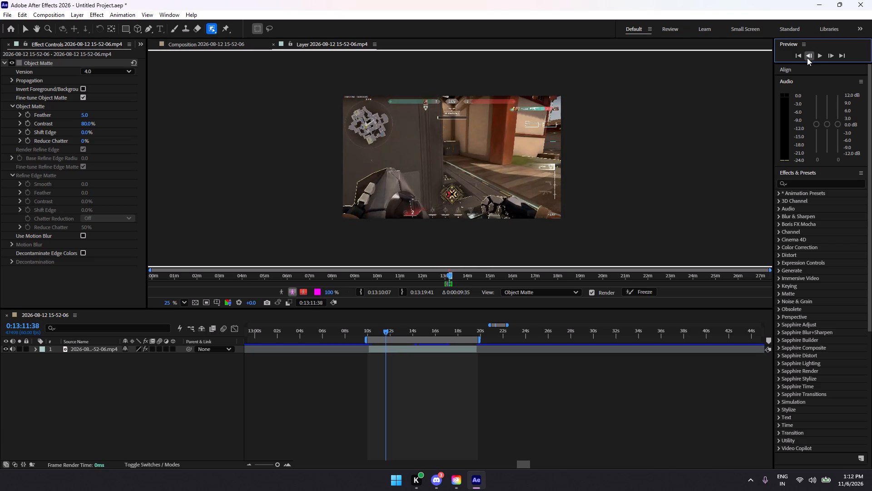
triple_click(807, 58)
triple_click(807, 58)
click(808, 58)
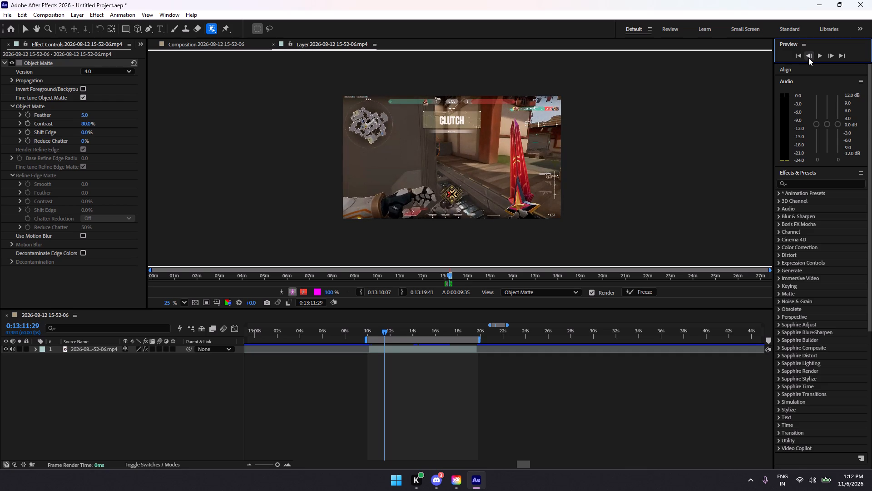
triple_click(808, 58)
triple_click(808, 58)
triple_click(808, 58)
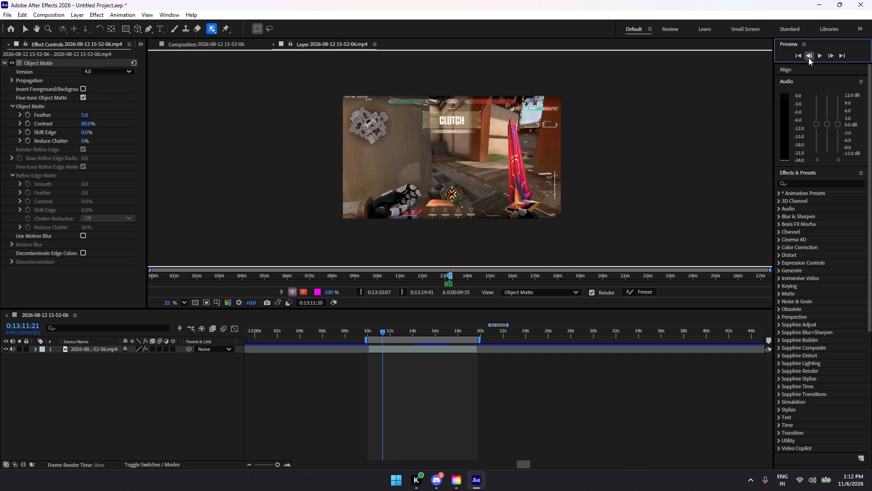
triple_click(808, 58)
triple_click(808, 58)
triple_click(808, 58)
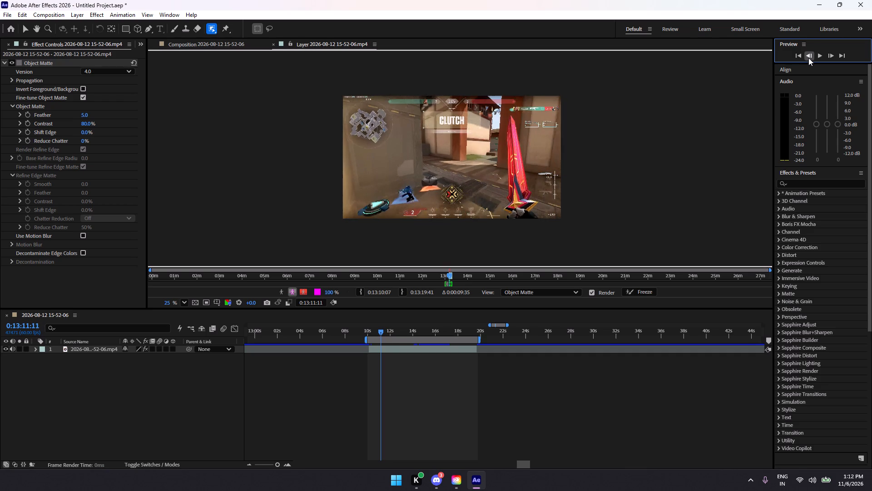
click(808, 58)
triple_click(808, 58)
triple_click(808, 58)
triple_click(808, 58)
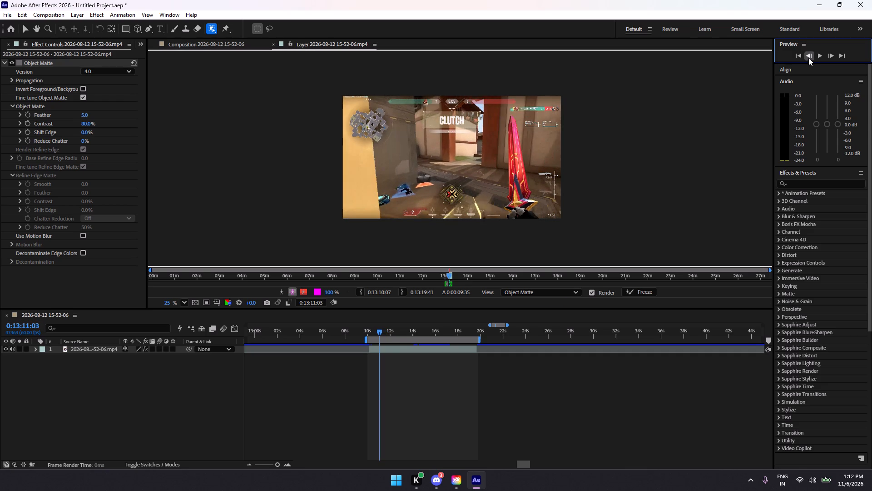
triple_click(808, 58)
triple_click(808, 58)
click(808, 58)
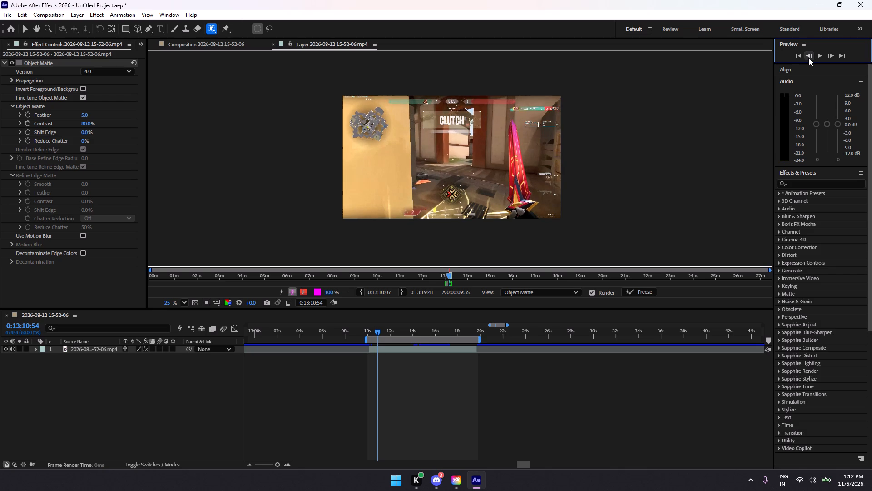
triple_click(808, 58)
triple_click(808, 58)
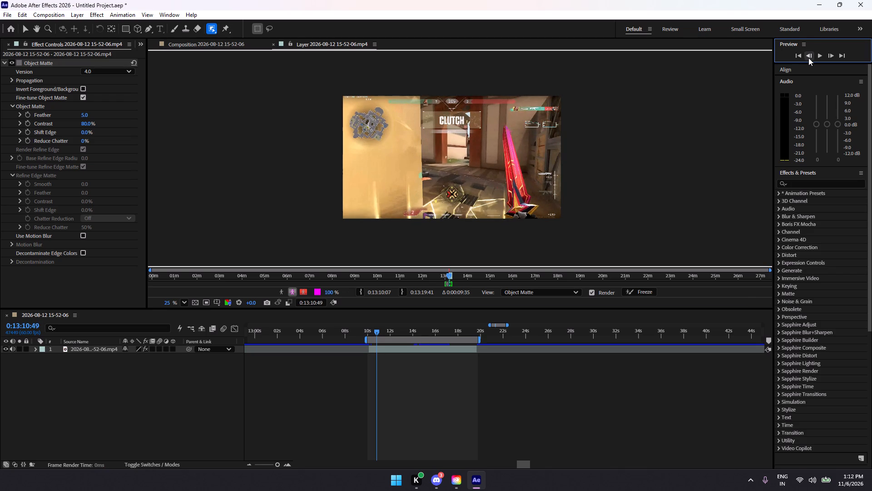
triple_click(808, 58)
click(808, 58)
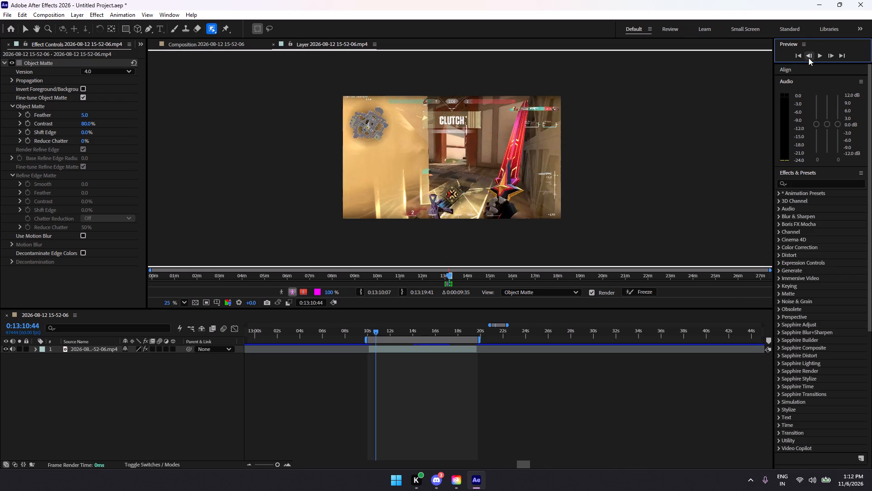
click(808, 58)
double_click(808, 58)
click(808, 58)
click(808, 58)
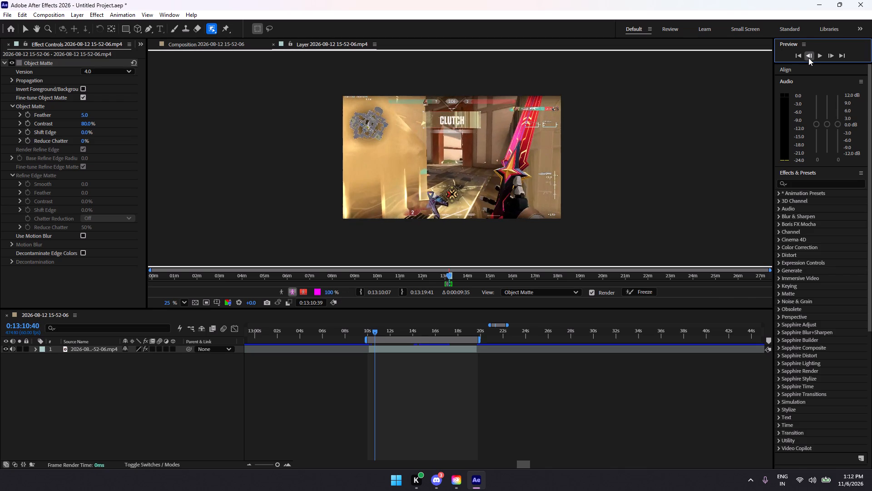
triple_click(808, 58)
triple_click(808, 58)
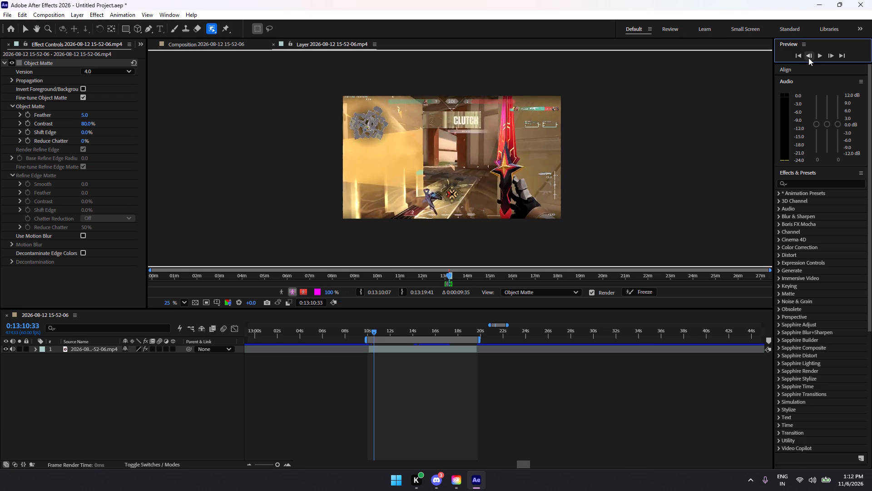
triple_click(808, 58)
triple_click(808, 58)
triple_click(808, 58)
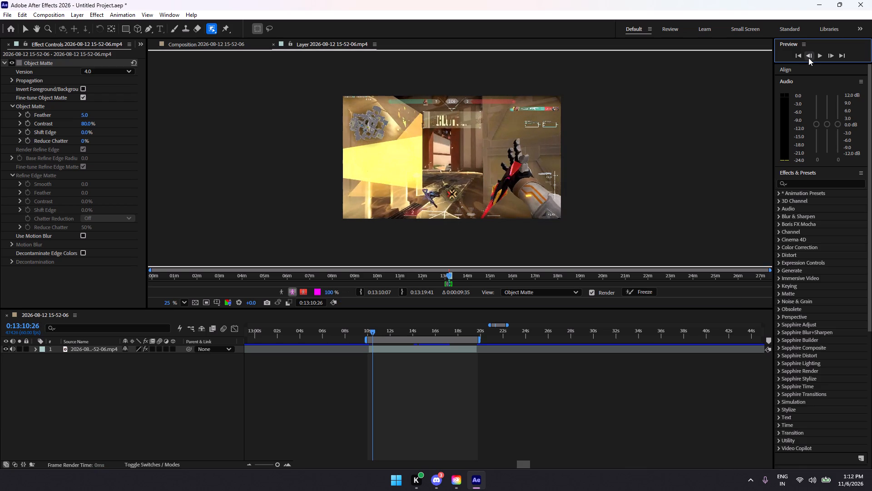
triple_click(808, 58)
triple_click(810, 58)
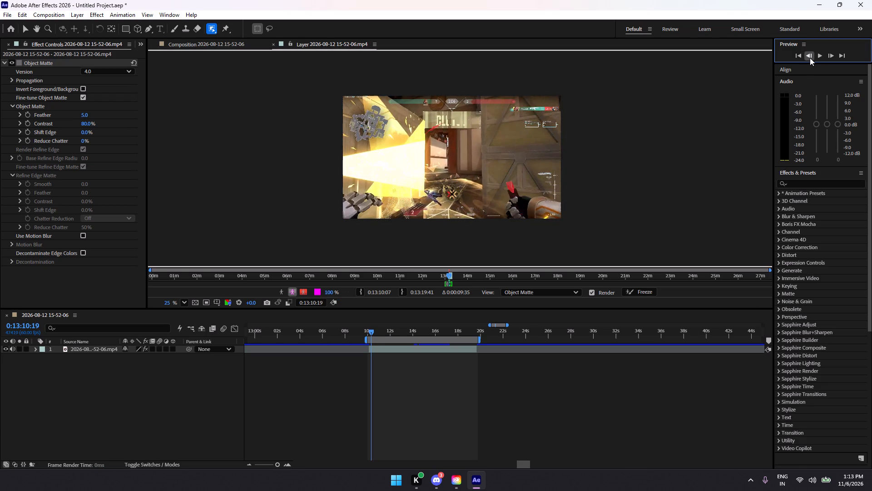
triple_click(810, 58)
click(810, 58)
triple_click(810, 58)
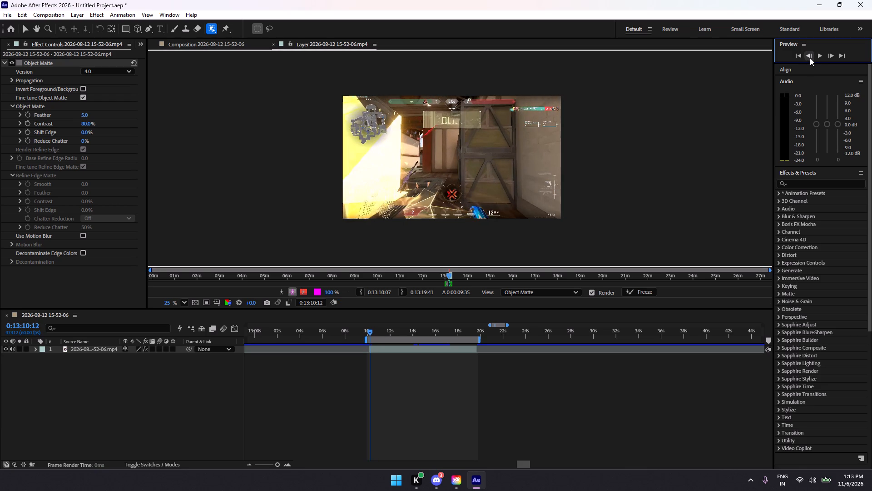
click(810, 58)
At 0:13:10:19, enlarge the layer view to 37.5% and add the red blade tip beside the right hand to the object matte.
click(831, 60)
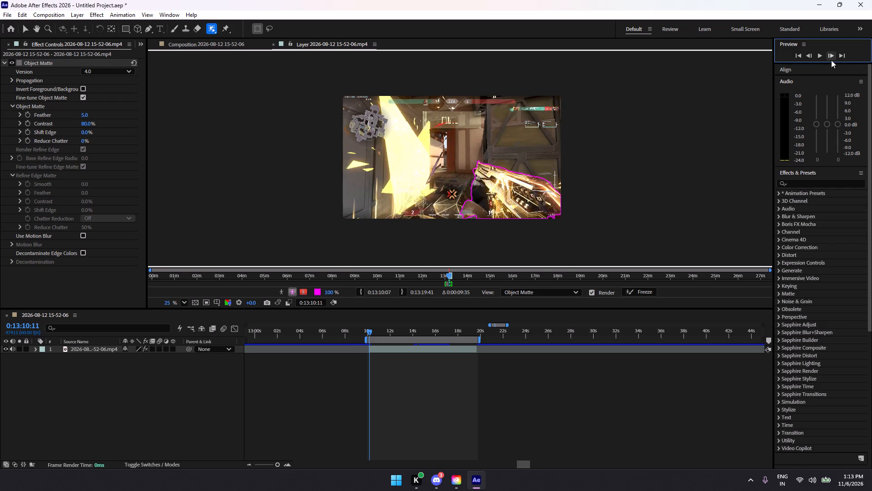
click(831, 60)
click(831, 60)
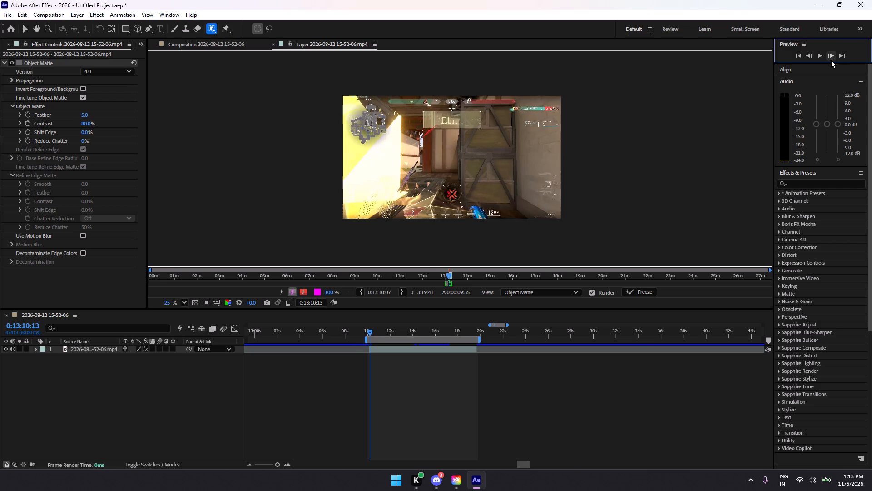
click(831, 60)
click(831, 60)
click(831, 60)
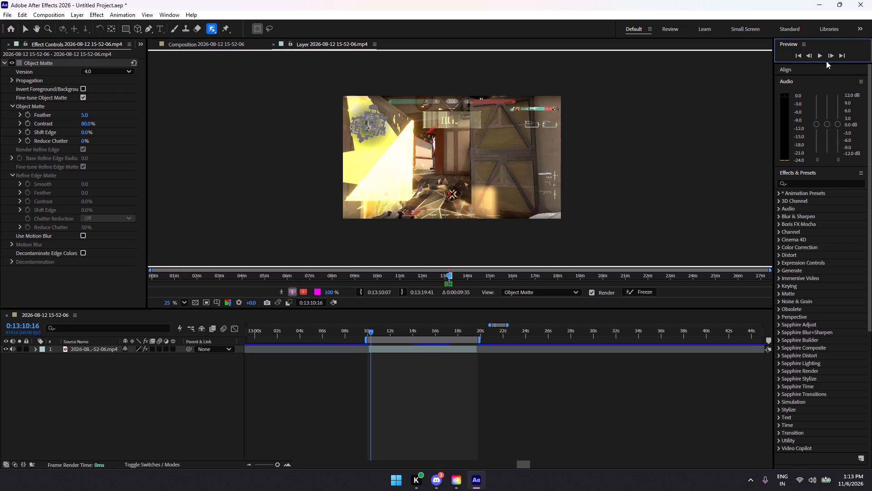
click(828, 58)
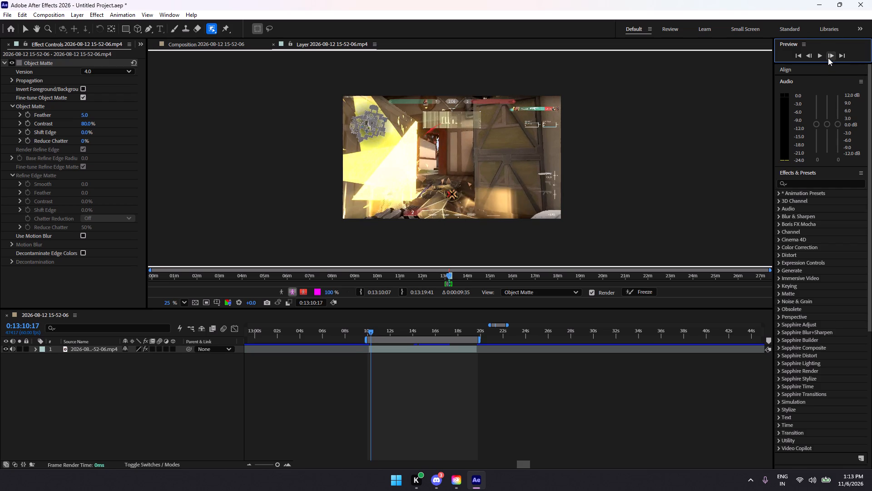
click(828, 58)
click(828, 58)
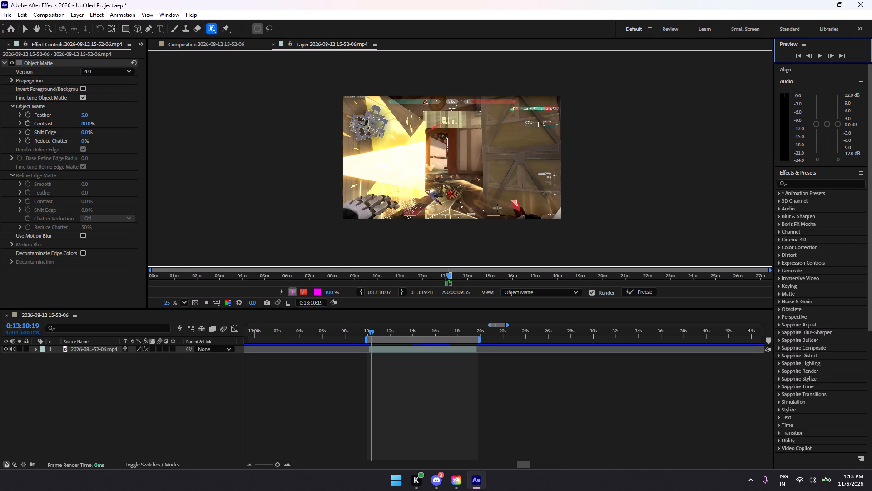
click(516, 205)
key(grave)
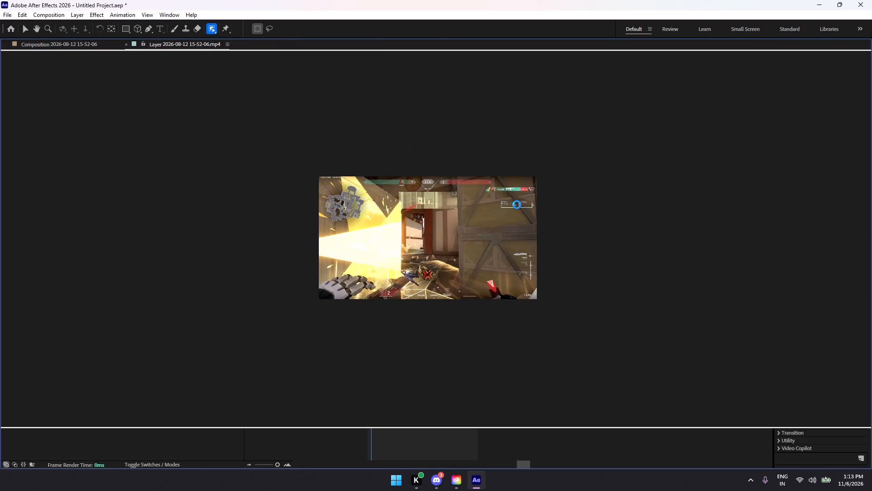
scroll(477, 293, up, 6)
scroll(484, 304, down, 3)
scroll(491, 304, up, 1)
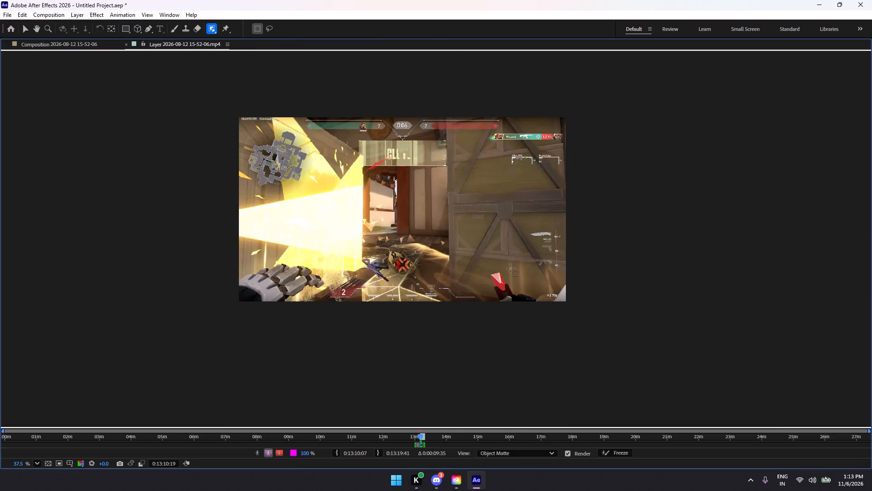
click(498, 276)
At 0:13:10:19, add the armored left glove's outstretched fingers to the object matte.
drag(301, 272, 247, 296)
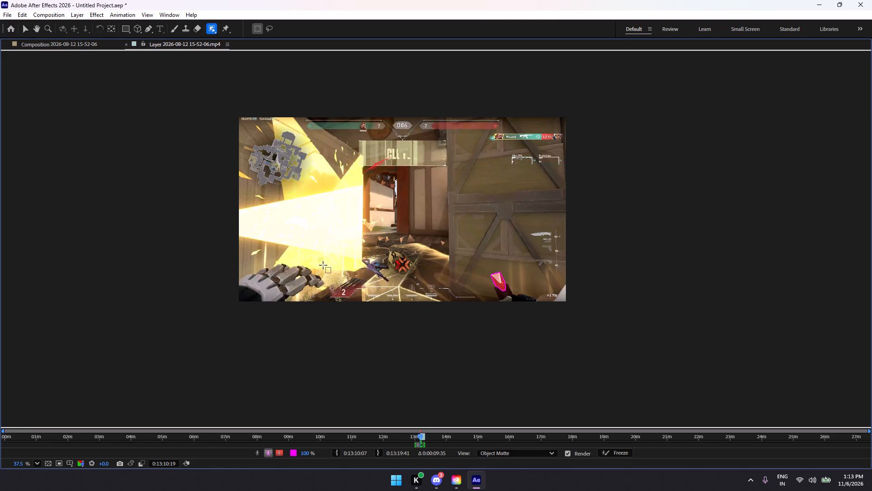
drag(319, 266, 237, 301)
Add the dark right glove directly below the red blade tip to the object matte, down to the frame's bottom edge.
drag(497, 291, 567, 303)
drag(492, 286, 582, 305)
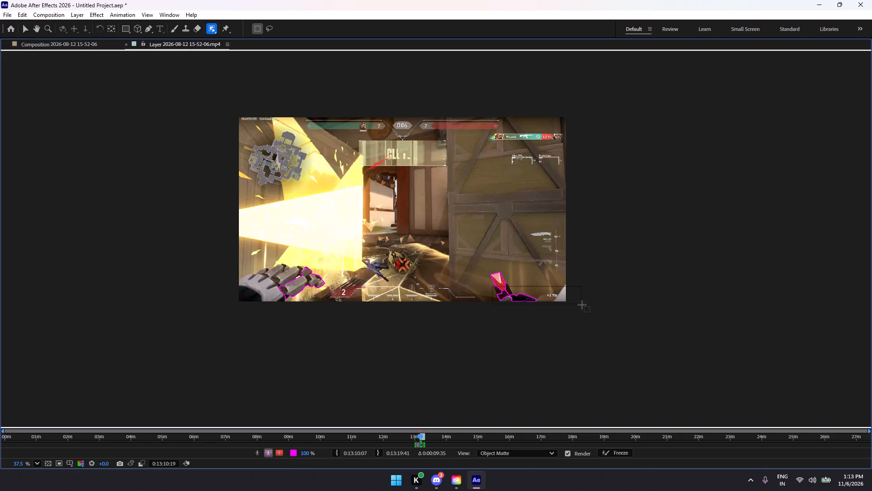
drag(582, 305, 582, 305)
drag(512, 285, 495, 296)
drag(495, 296, 500, 309)
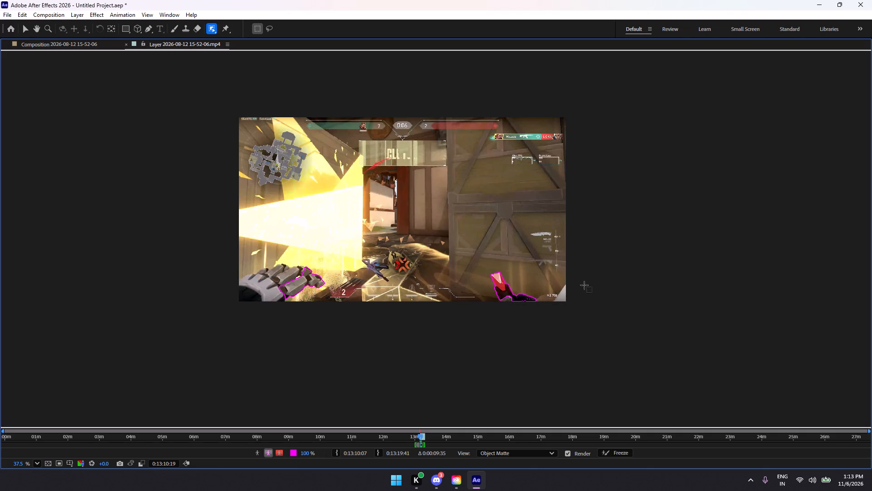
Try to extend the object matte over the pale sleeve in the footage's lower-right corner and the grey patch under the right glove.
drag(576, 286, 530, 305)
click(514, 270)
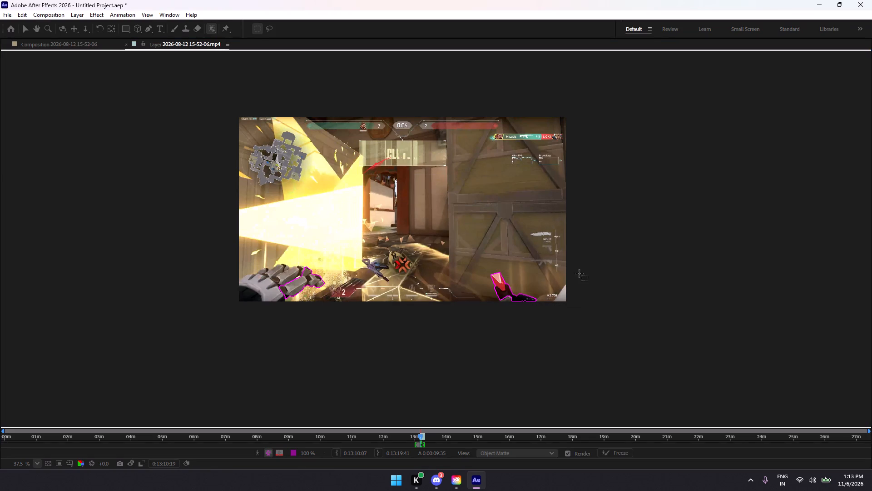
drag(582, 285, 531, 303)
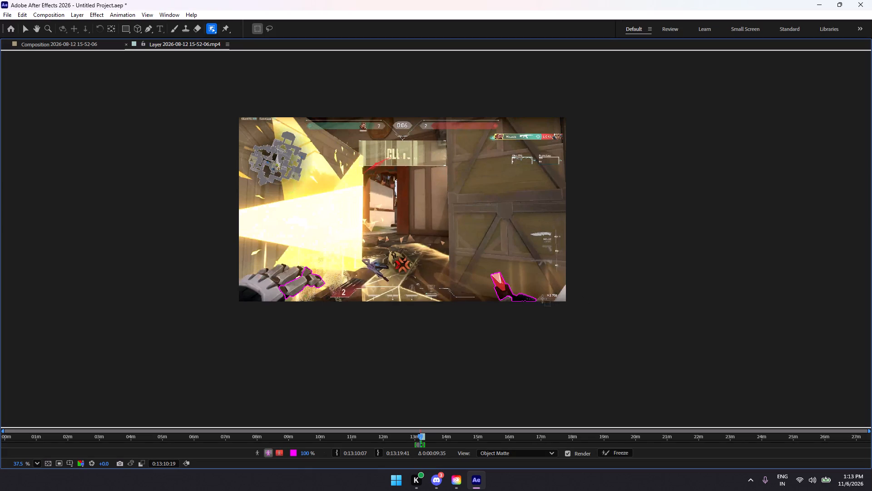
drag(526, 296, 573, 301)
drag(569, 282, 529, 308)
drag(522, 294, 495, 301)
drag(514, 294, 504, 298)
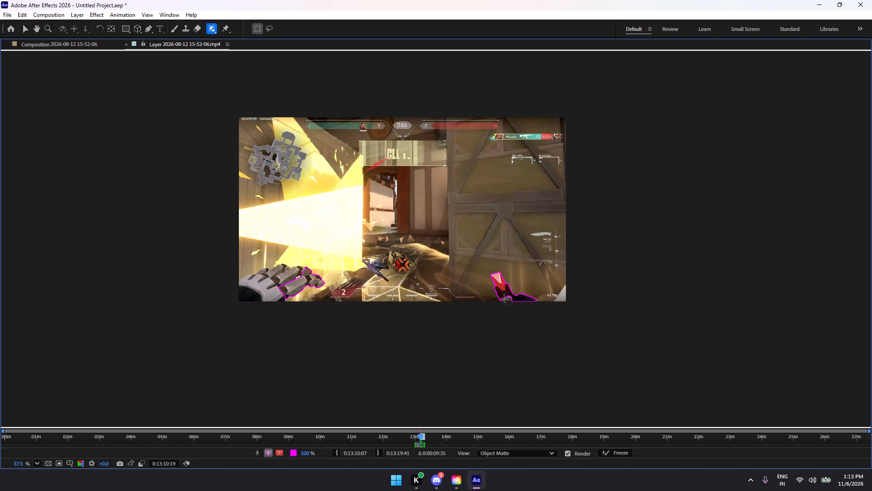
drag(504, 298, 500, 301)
Extend the object matte from the left glove's outer fingers to the adjoining upper finger.
drag(303, 263, 272, 281)
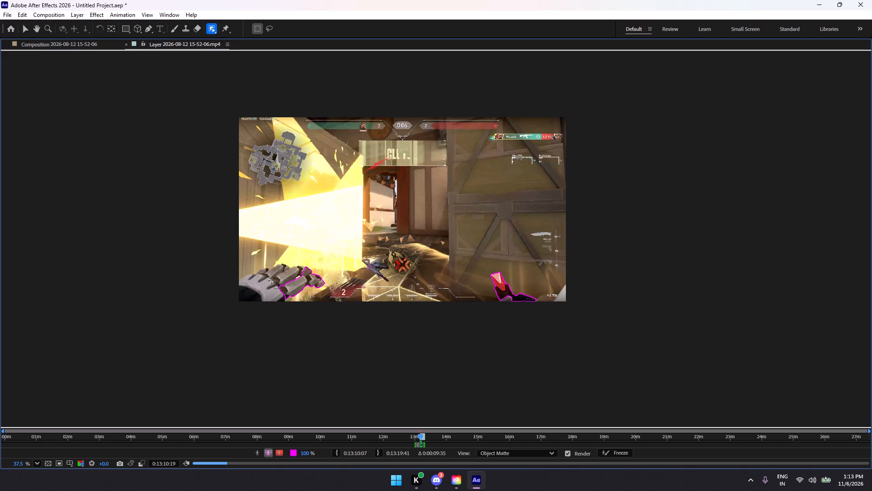
drag(272, 281, 242, 294)
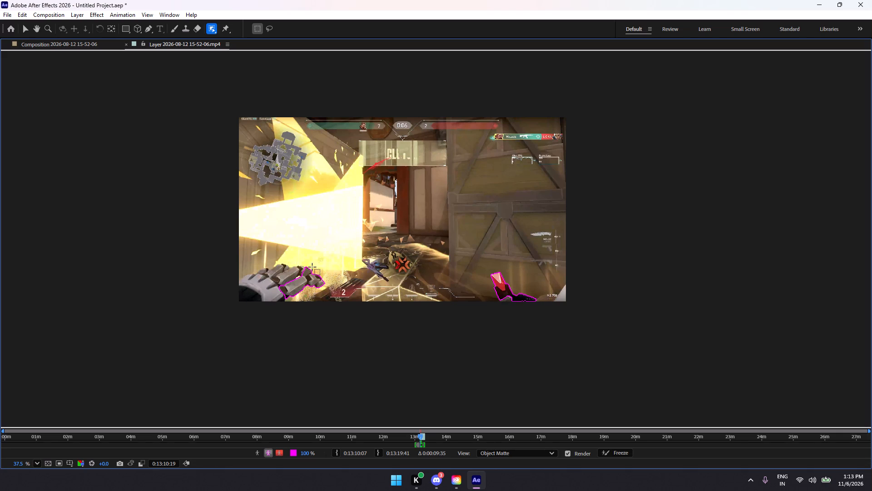
drag(311, 267, 251, 294)
drag(303, 272, 246, 292)
click(515, 274)
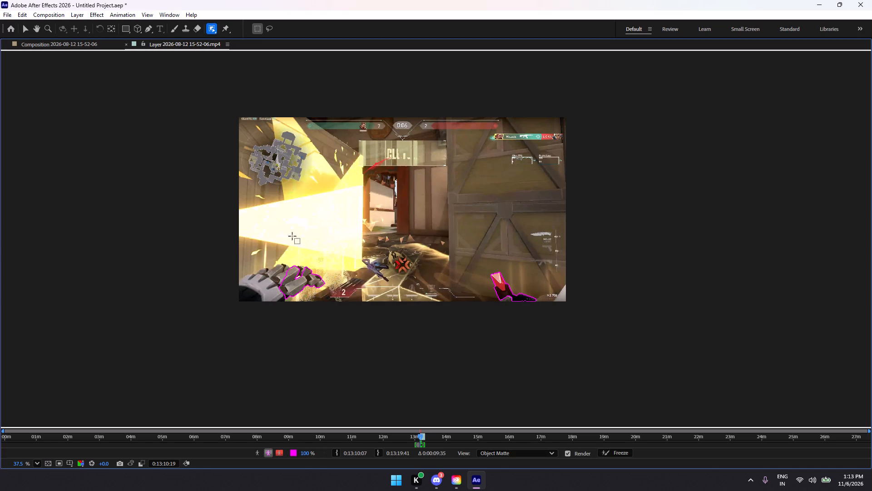
drag(292, 272, 233, 306)
Enlarge the layer view to about 78.8% around the left glove and add the pale back of the hand to the object matte.
scroll(271, 283, up, 1)
scroll(270, 283, down, 1)
scroll(270, 283, up, 2)
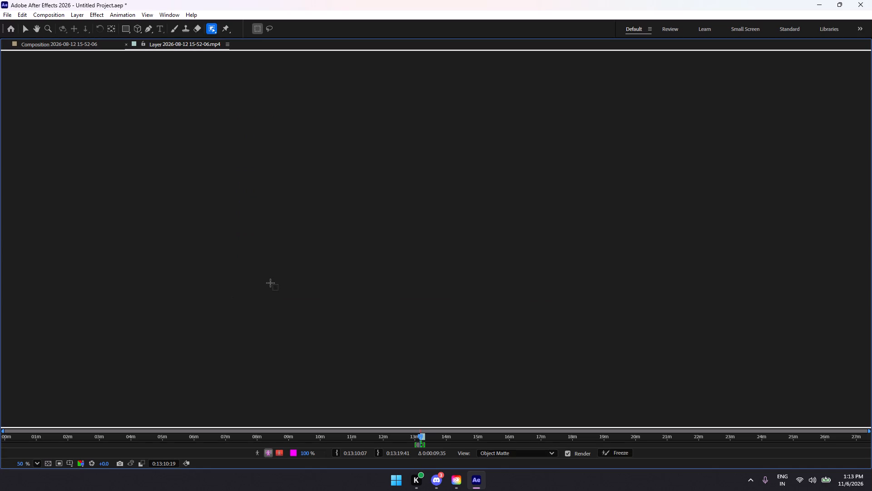
scroll(270, 283, up, 1)
scroll(266, 284, down, 3)
scroll(262, 292, up, 7)
scroll(270, 288, down, 1)
drag(319, 274, 238, 288)
drag(229, 257, 276, 291)
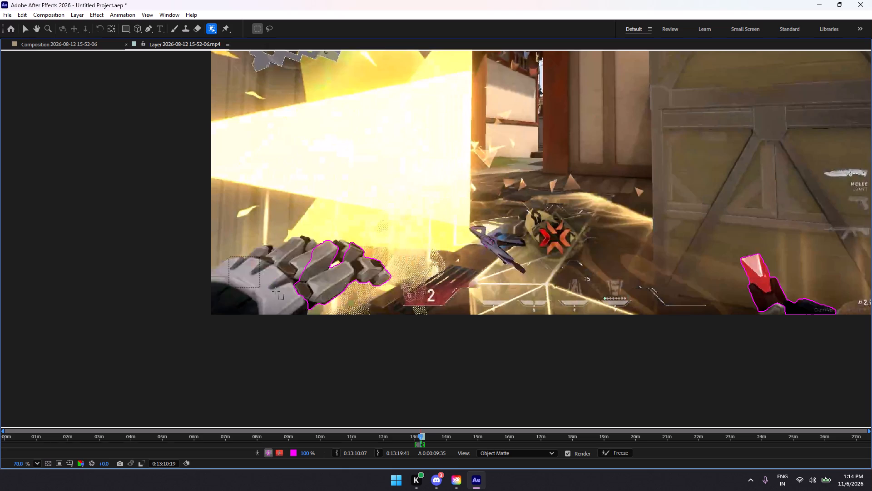
drag(276, 291, 294, 286)
drag(312, 246, 252, 282)
drag(252, 282, 247, 285)
click(510, 278)
Refine the left glove's object matte with further selections across its fingers, back of the hand and wrist cuff.
drag(343, 244, 321, 251)
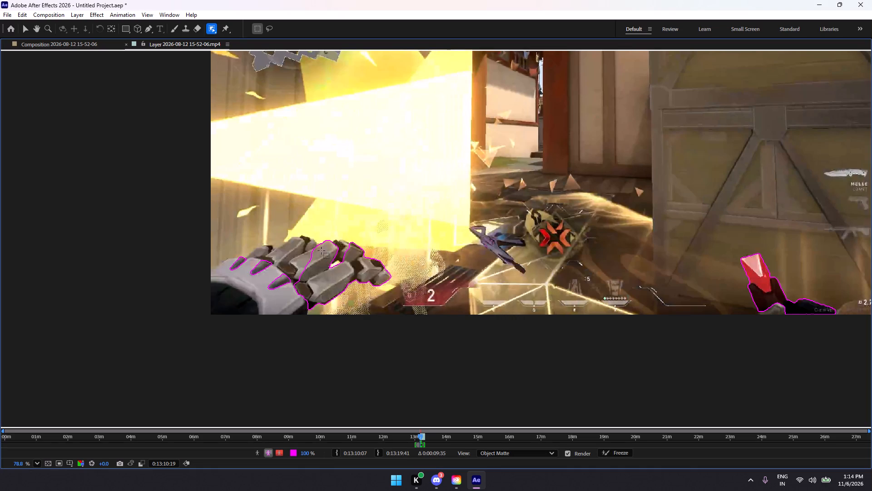
drag(321, 251, 255, 269)
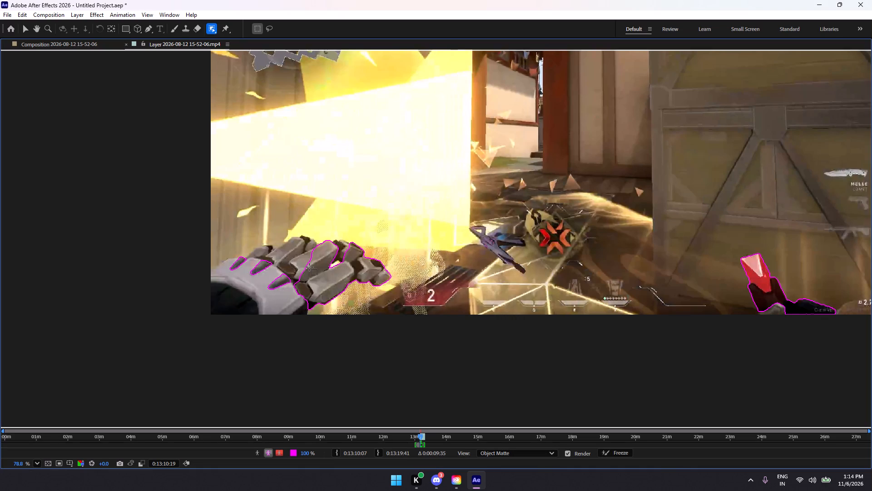
drag(303, 250, 279, 268)
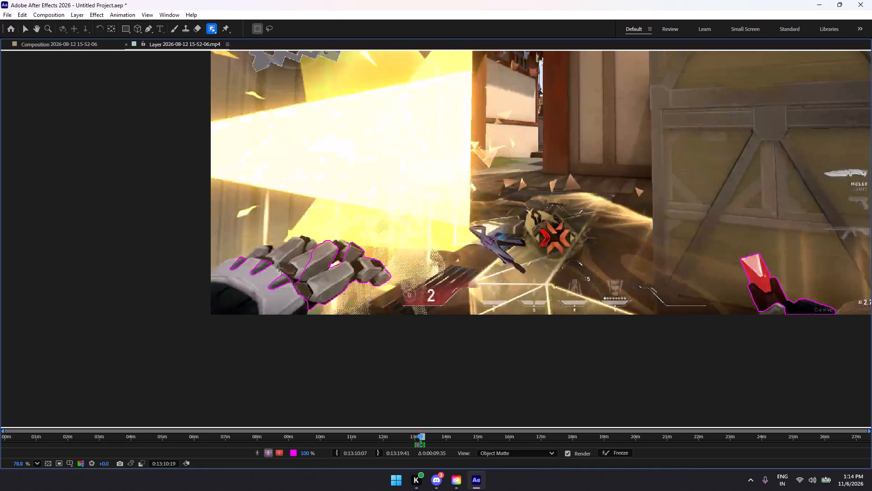
drag(279, 268, 249, 289)
drag(318, 270, 308, 273)
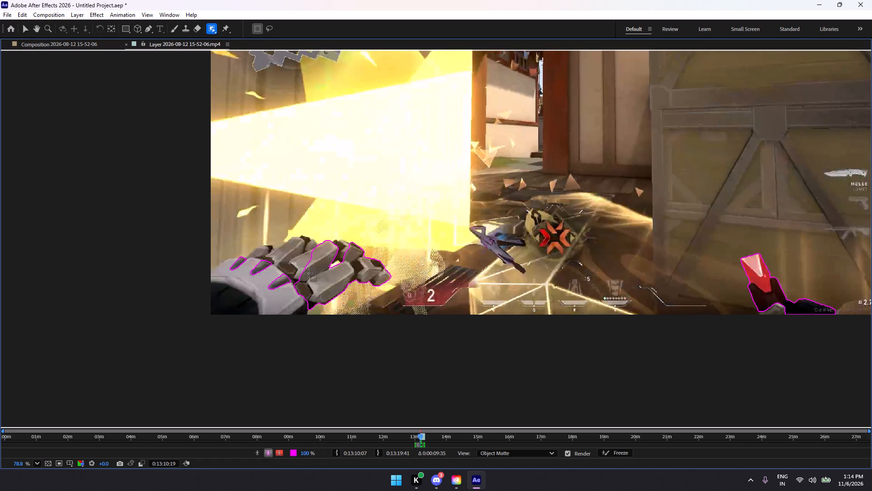
drag(308, 273, 225, 300)
drag(210, 274, 299, 315)
drag(333, 284, 242, 315)
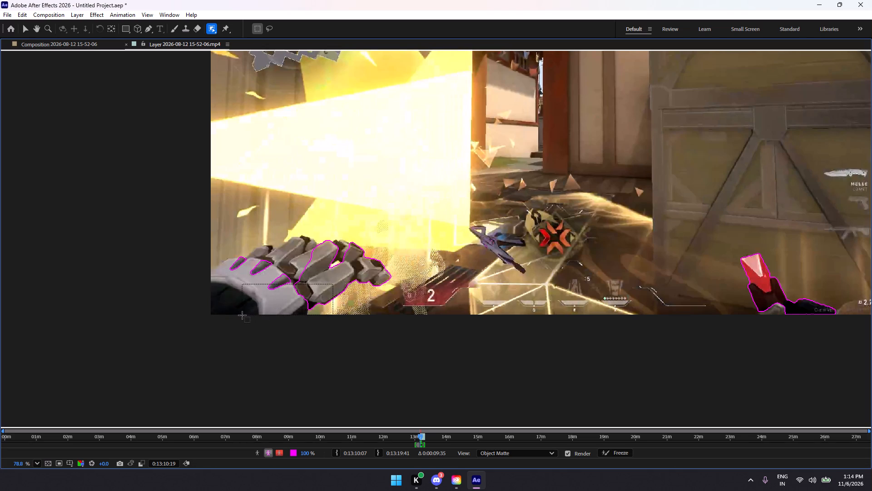
drag(242, 315, 235, 311)
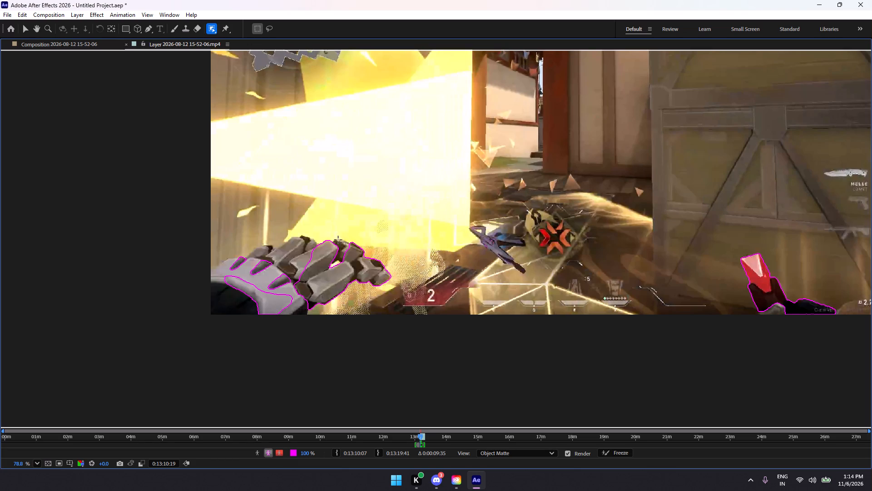
Add the left glove's unselected middle finger plate beside the knuckles to the object matte.
drag(333, 241, 219, 291)
drag(361, 233, 211, 311)
Extend the left glove's object matte with box selections across its fingers, knuckles, back of the hand and wrist.
drag(329, 254, 254, 310)
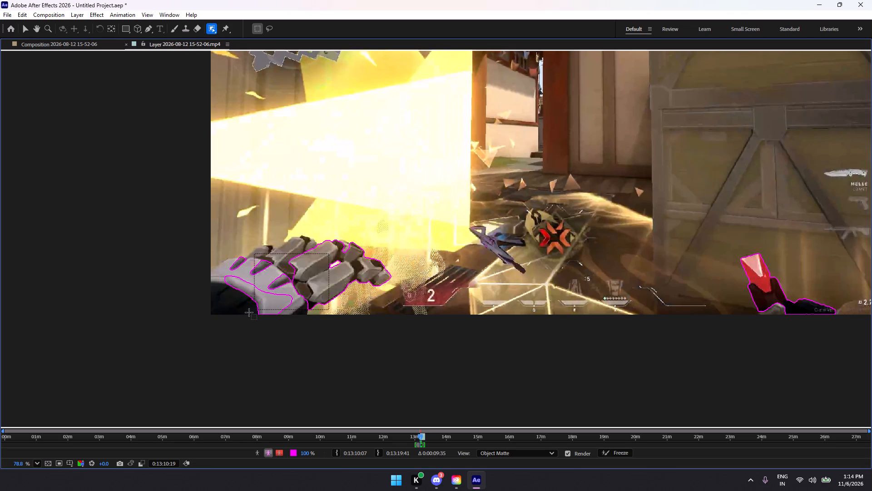
drag(321, 256, 210, 313)
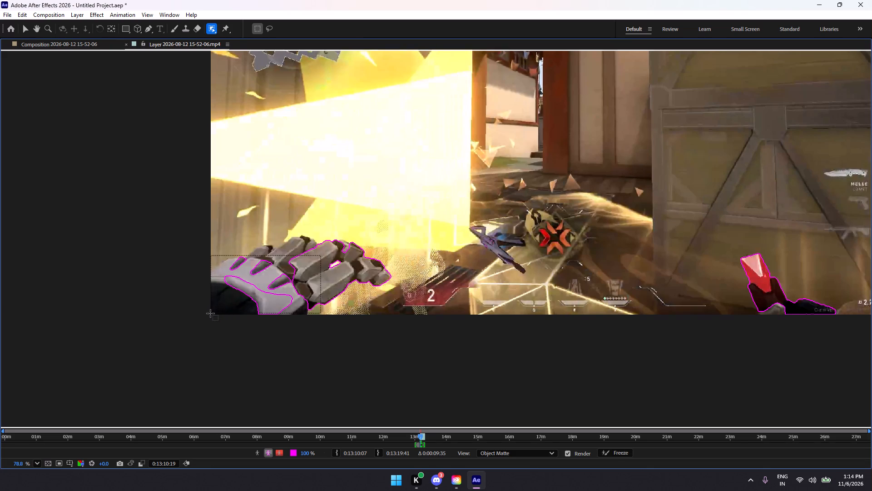
drag(210, 313, 212, 318)
drag(337, 238, 267, 263)
drag(267, 263, 220, 291)
drag(357, 251, 204, 308)
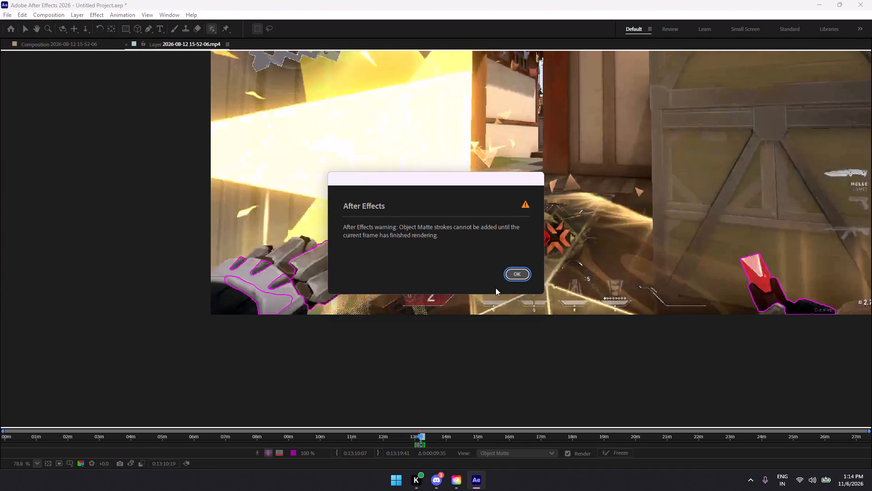
click(518, 272)
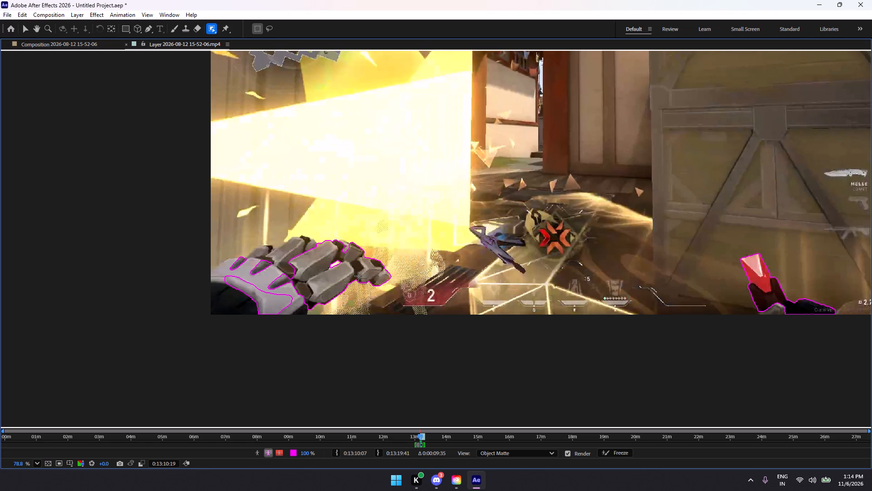
Add the left glove's upper finger beside the knuckles to the object matte, using selections reaching down to the wrist cuff.
drag(334, 256, 229, 282)
drag(229, 282, 229, 295)
drag(308, 275, 237, 306)
drag(237, 306, 211, 314)
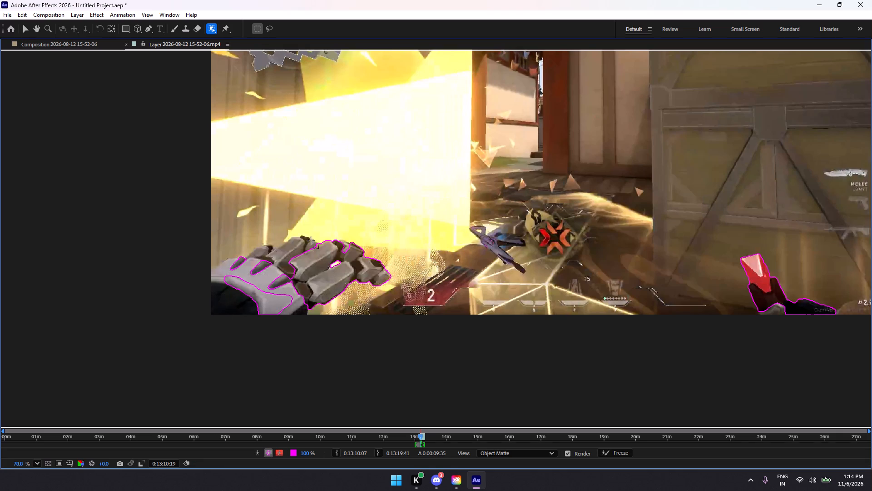
drag(318, 238, 215, 308)
drag(333, 266, 223, 294)
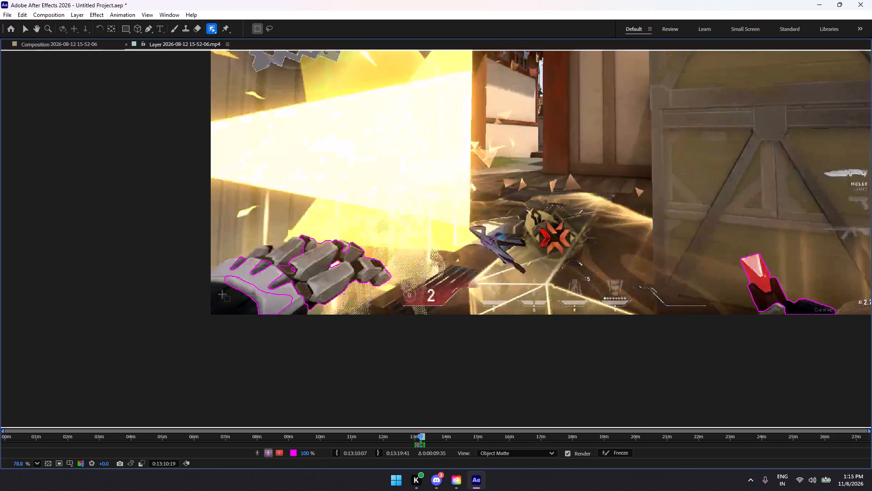
drag(313, 239, 210, 316)
Fill the object matte's gaps between the left glove's finger plates and around the upper finger joint.
drag(318, 266, 254, 306)
drag(346, 259, 320, 269)
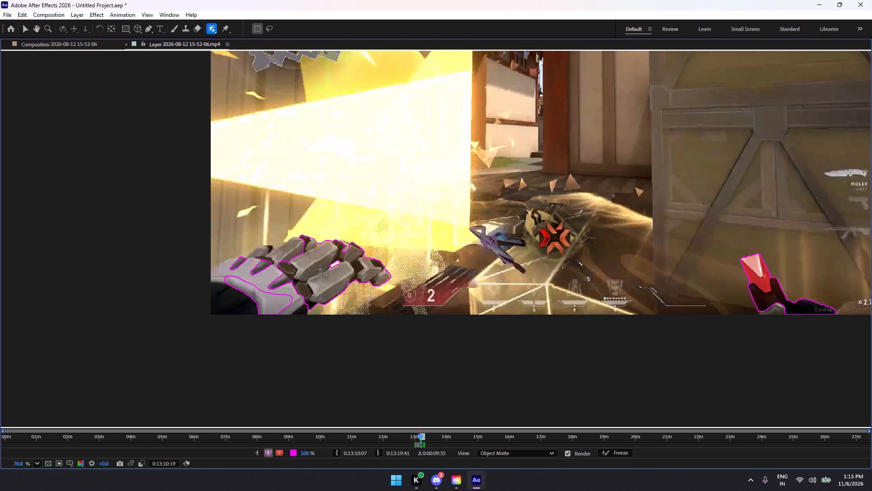
drag(357, 248, 328, 239)
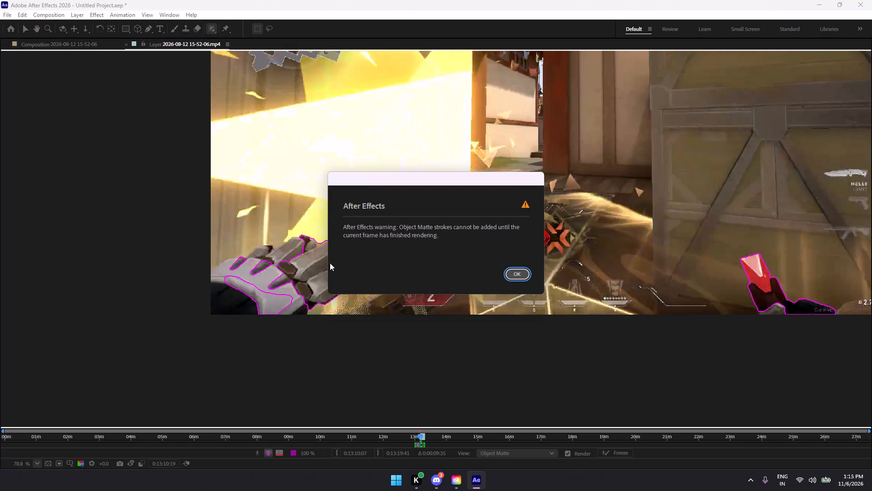
click(519, 272)
drag(351, 262, 339, 240)
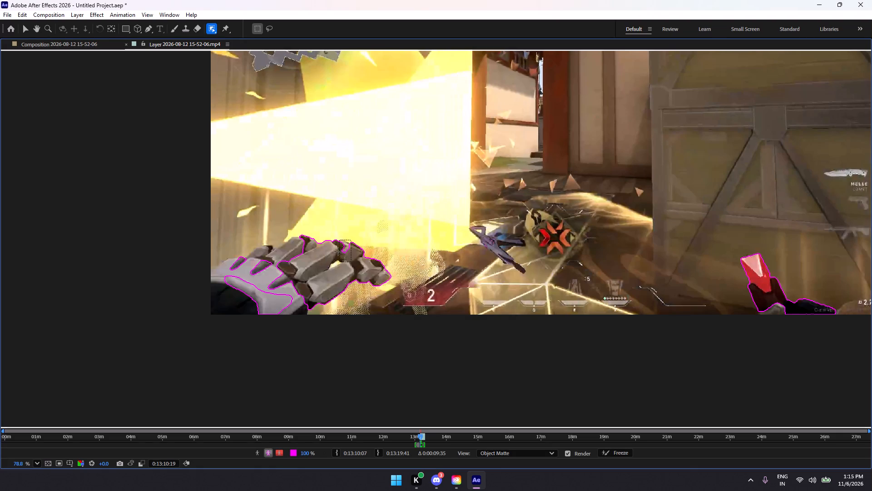
Refine the left glove's object matte with further selections over its upper fingers, knuckles and back of the hand.
drag(332, 242, 281, 256)
drag(281, 256, 241, 268)
drag(297, 261, 235, 272)
drag(286, 278, 214, 294)
drag(327, 252, 249, 274)
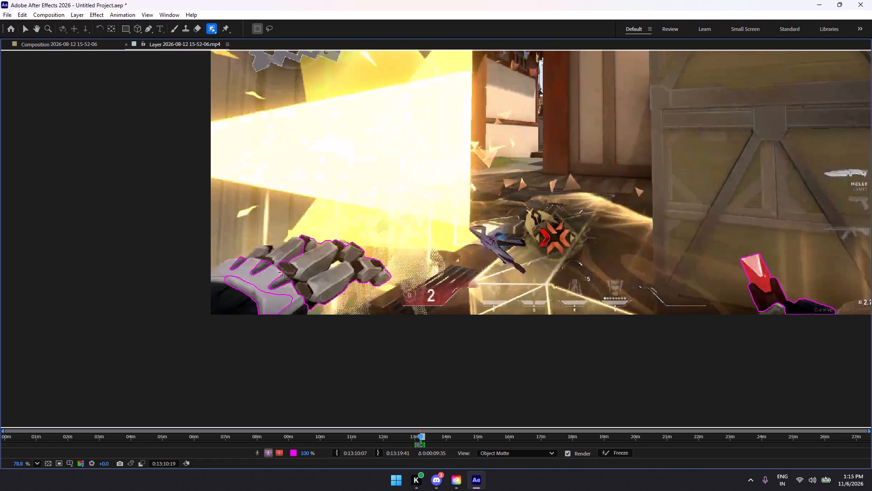
drag(284, 272, 246, 293)
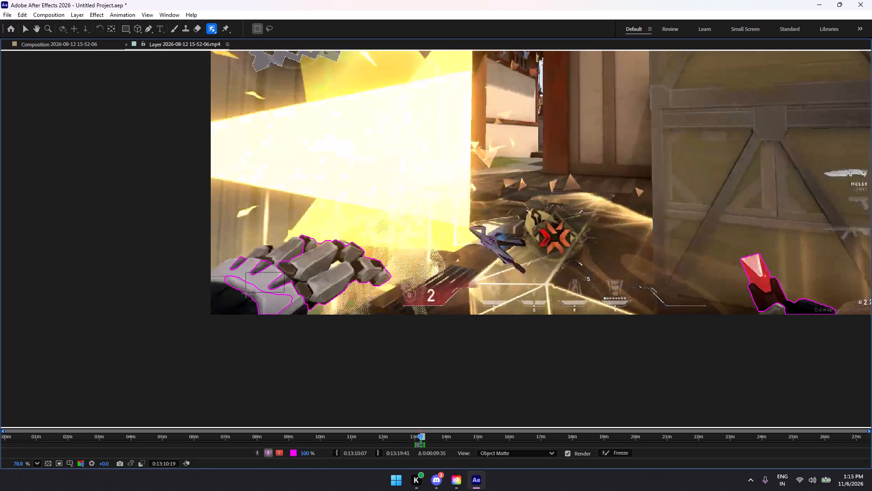
drag(255, 247, 314, 265)
drag(314, 265, 315, 265)
drag(317, 270, 268, 293)
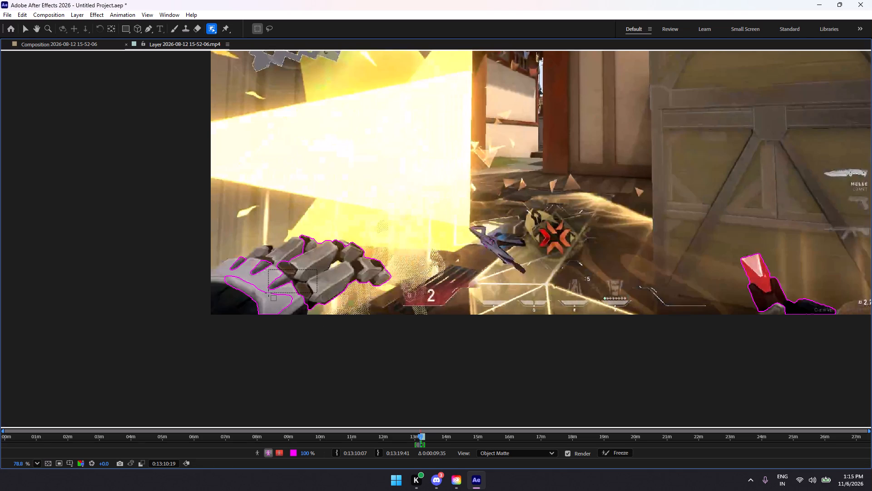
drag(268, 293, 253, 300)
Extend the left glove's object matte into the dark wrist cuff below the back of the hand.
drag(268, 288, 218, 308)
drag(218, 308, 214, 309)
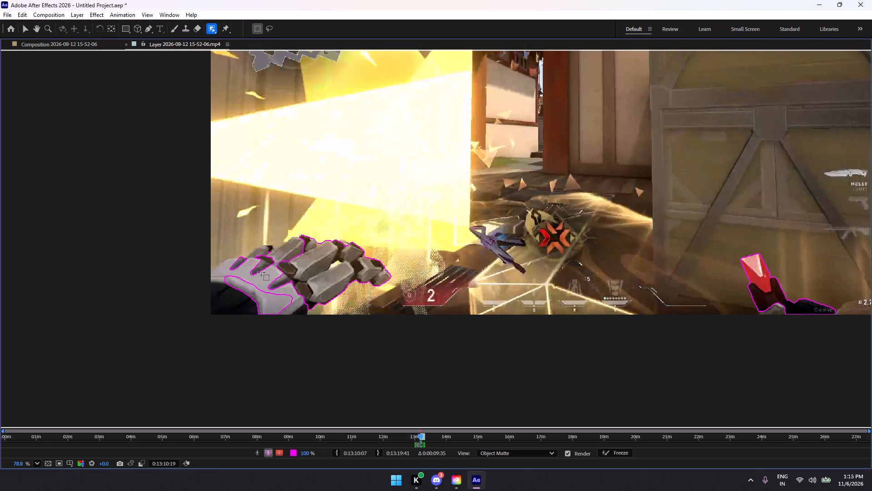
drag(262, 268, 213, 291)
drag(259, 292, 215, 306)
drag(265, 268, 225, 309)
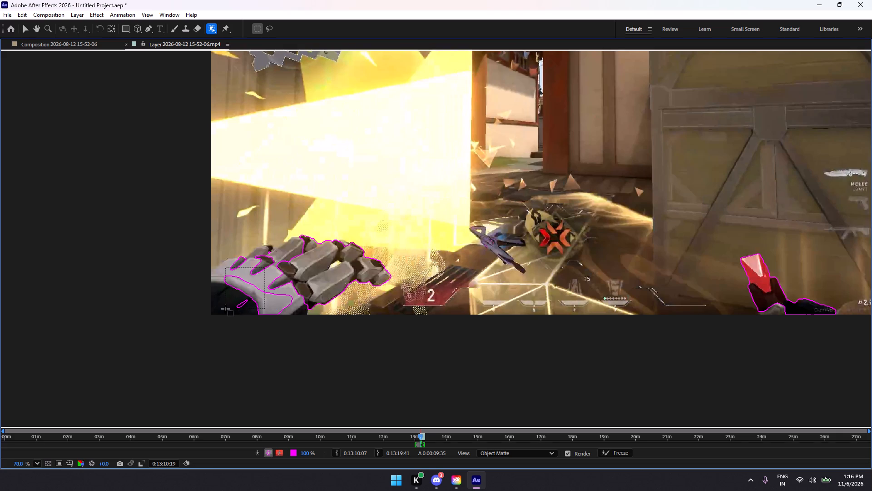
drag(225, 309, 225, 309)
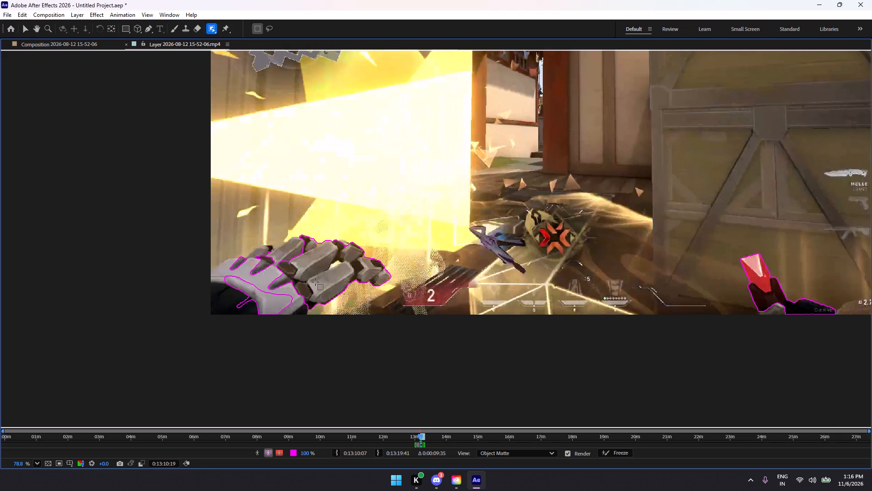
Add the pale lower back of the left glove, between the fingers and the wrist cuff, to the object matte.
drag(300, 282, 248, 292)
drag(304, 296, 272, 304)
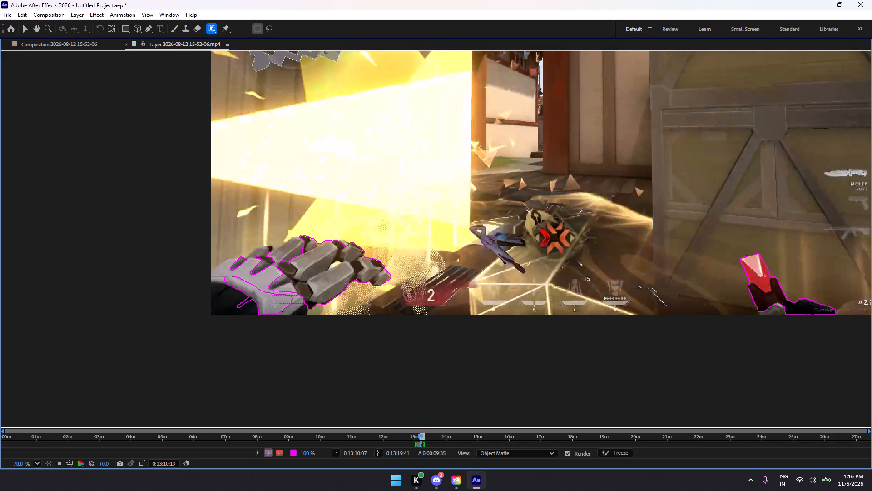
drag(299, 287, 268, 301)
drag(268, 301, 267, 301)
drag(275, 273, 230, 280)
drag(230, 280, 229, 280)
drag(299, 279, 250, 297)
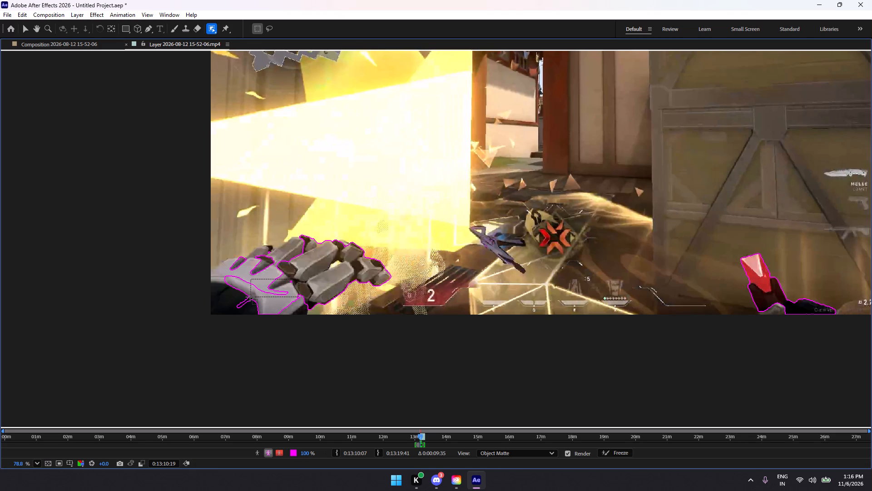
drag(250, 297, 247, 300)
Extend the object matte with larger selections over the left glove's knuckles and wrist, up to the entire glove.
drag(312, 242, 253, 264)
drag(267, 272, 207, 289)
drag(263, 255, 208, 320)
drag(391, 219, 308, 263)
drag(308, 263, 204, 315)
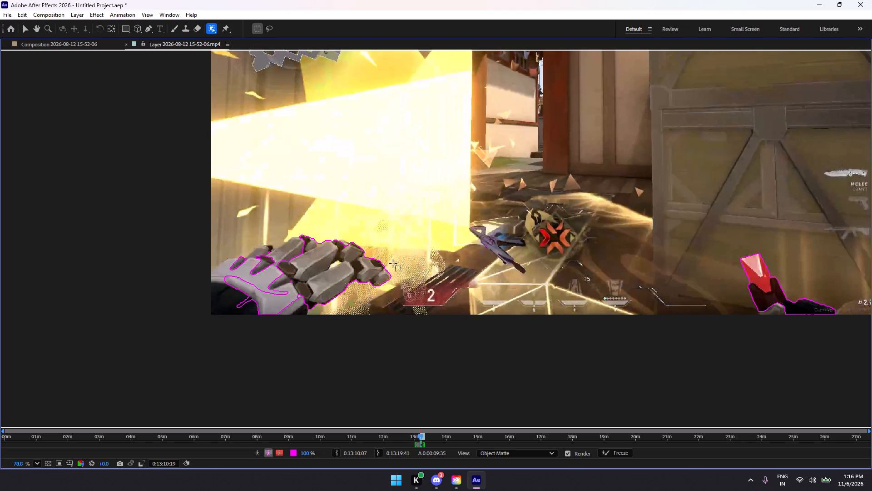
drag(385, 233, 207, 339)
Extend the left glove's object matte with broad selections over the back of the hand and the dark wrist cuff.
drag(310, 341, 201, 233)
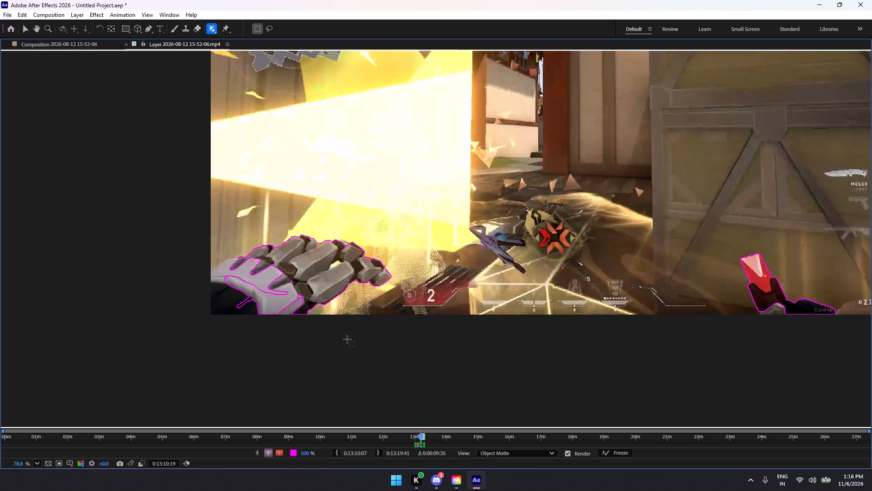
drag(327, 249, 166, 319)
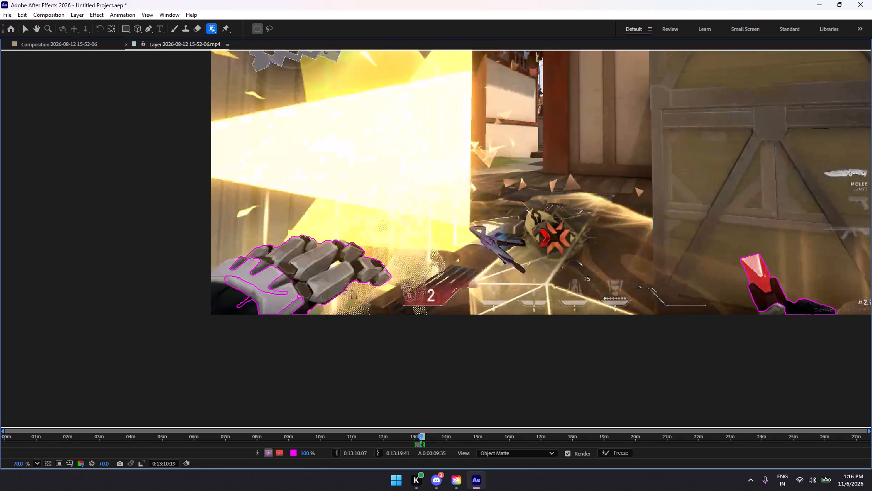
drag(318, 261, 193, 307)
drag(400, 227, 191, 342)
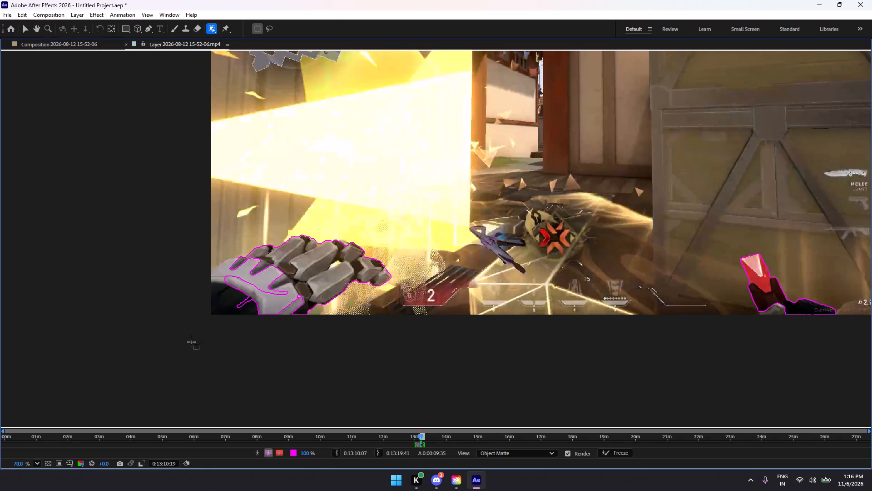
drag(191, 342, 208, 330)
drag(329, 355, 205, 261)
drag(205, 261, 212, 271)
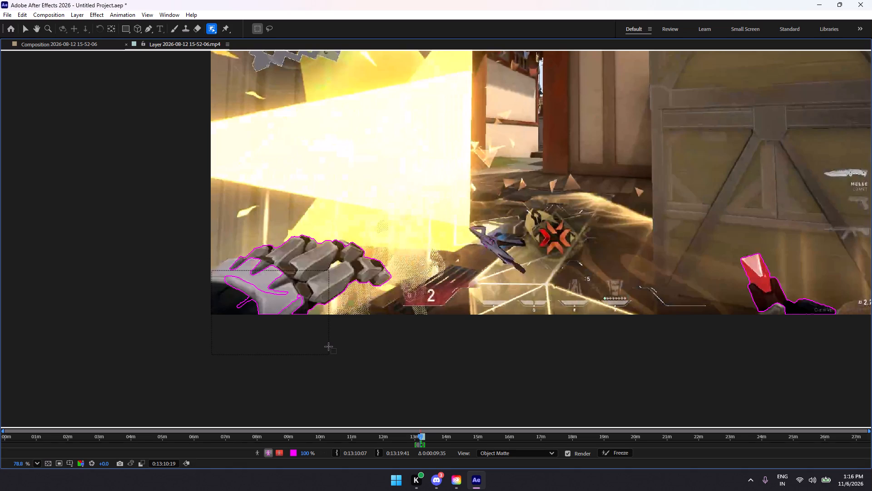
drag(324, 337, 221, 290)
Try to fill the object matte's gap on the left glove with smaller selections between the knuckles and the dark cuff.
drag(293, 266, 225, 297)
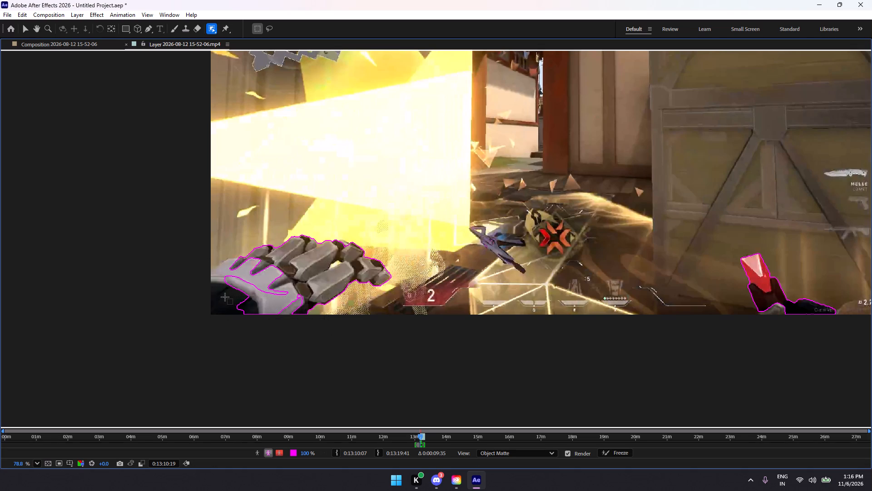
drag(225, 297, 223, 297)
drag(284, 247, 230, 284)
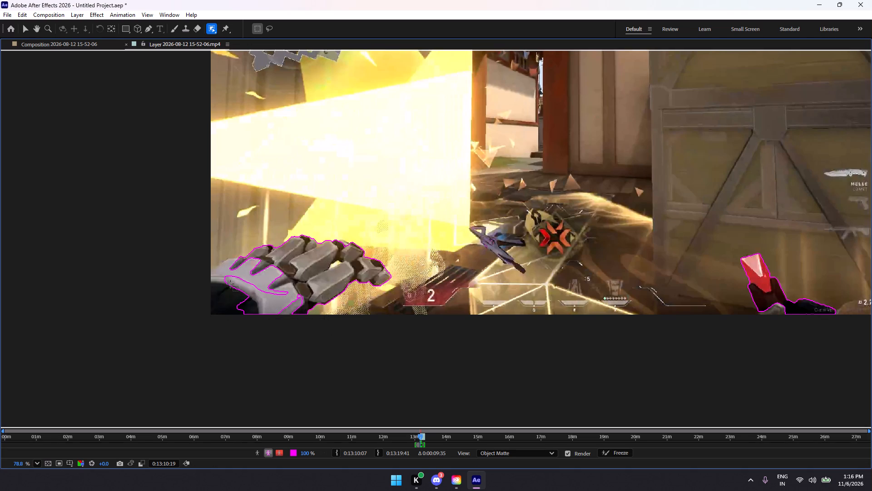
drag(230, 284, 187, 306)
drag(201, 318, 280, 269)
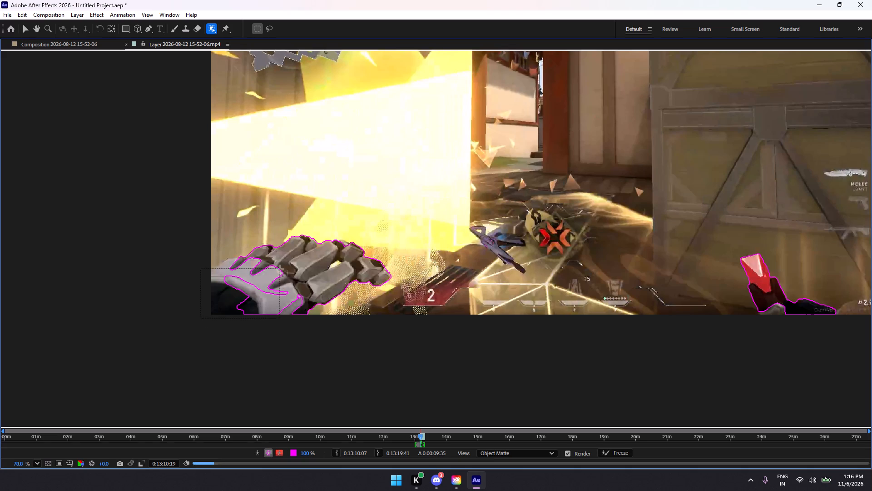
drag(280, 269, 295, 262)
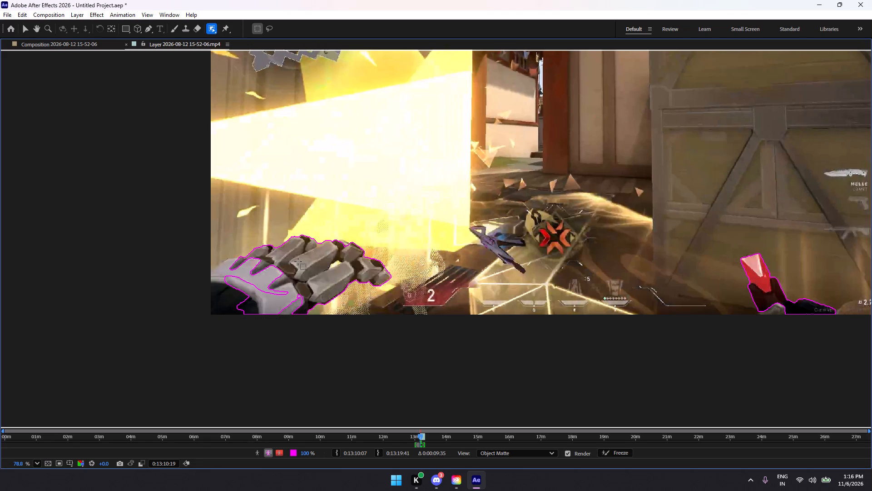
drag(297, 261, 229, 300)
drag(250, 253, 242, 275)
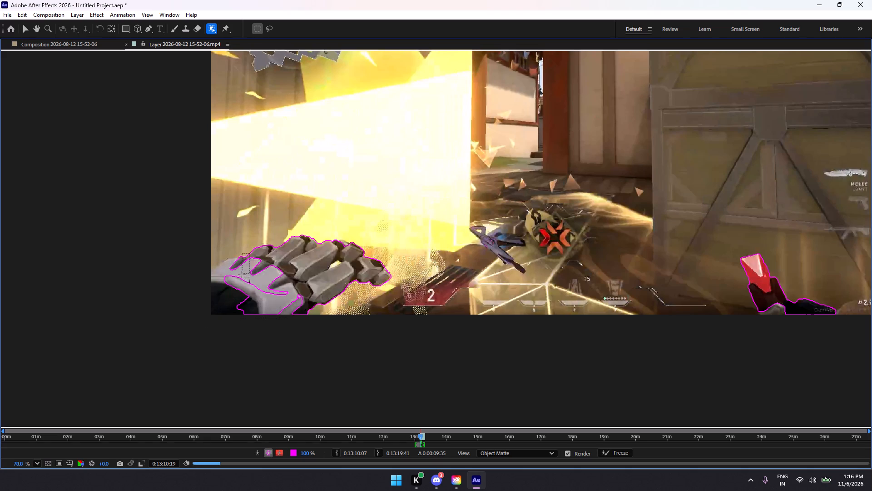
drag(242, 275, 227, 281)
drag(237, 267, 228, 283)
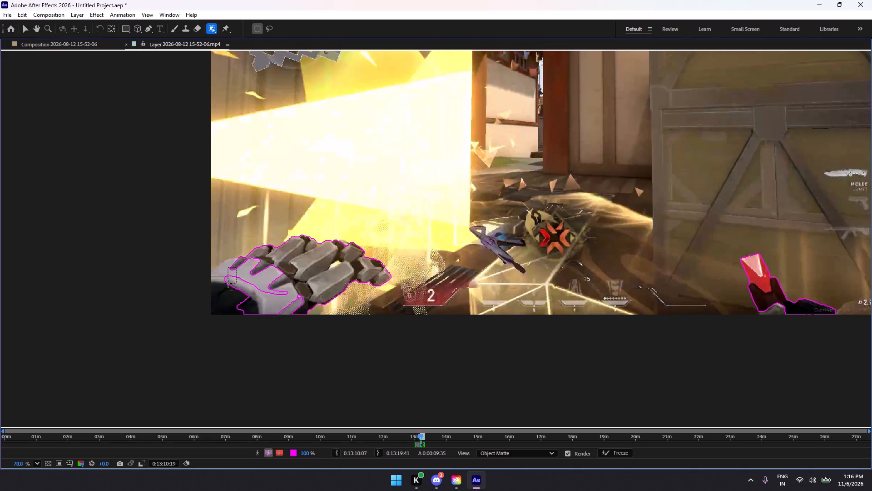
drag(228, 283, 207, 314)
Try to add the whole left glove to the object matte with wide selections from the fingers past the wrist.
drag(287, 285, 187, 304)
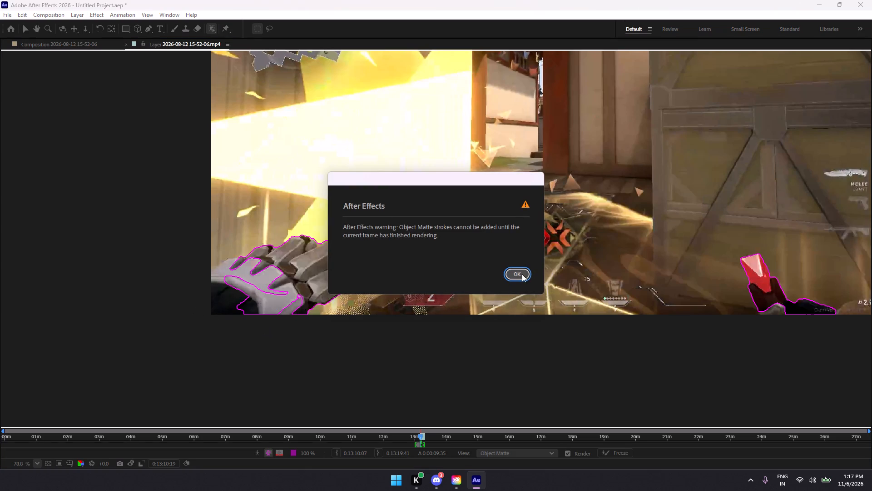
click(519, 275)
drag(344, 281, 185, 296)
click(510, 276)
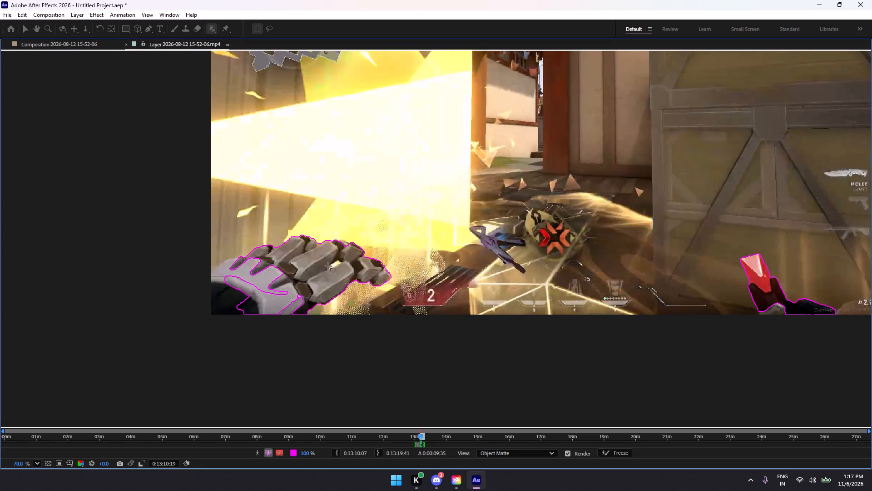
drag(330, 262, 184, 293)
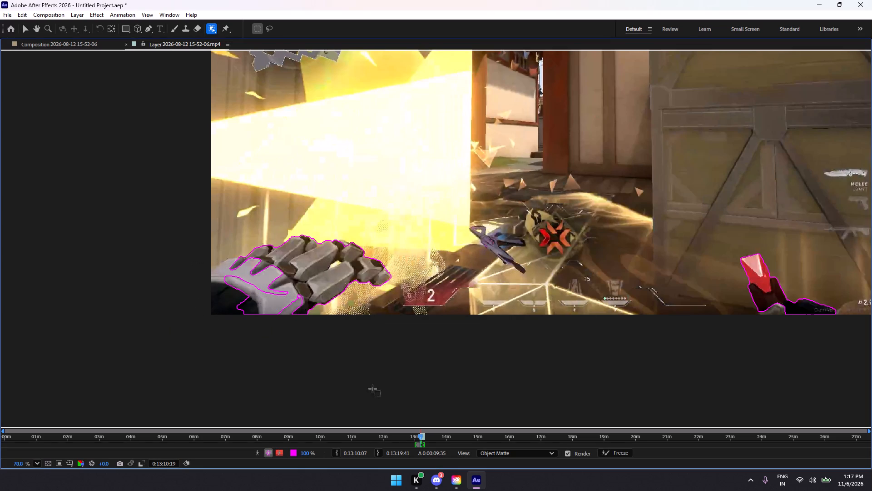
drag(426, 193, 134, 350)
click(521, 275)
drag(378, 200, 173, 333)
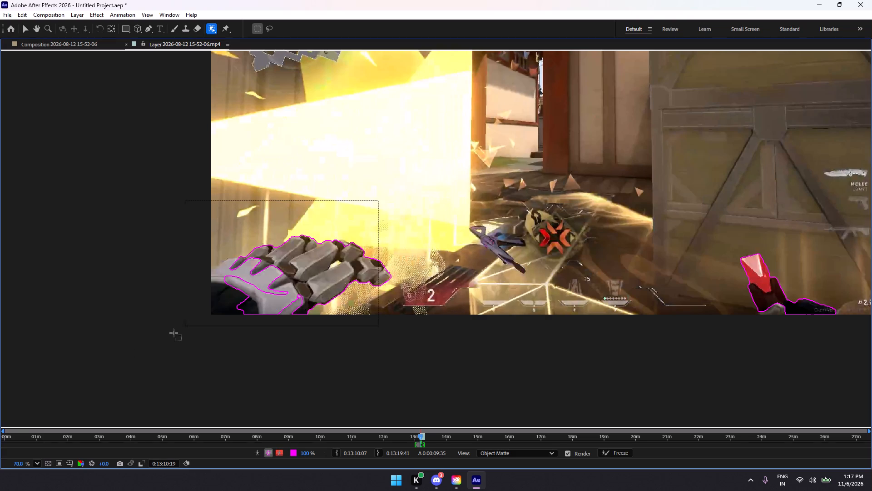
drag(173, 333, 173, 333)
Try to extend the object matte with large selections from below the left glove up over its wrist and back of the hand.
drag(363, 367, 193, 265)
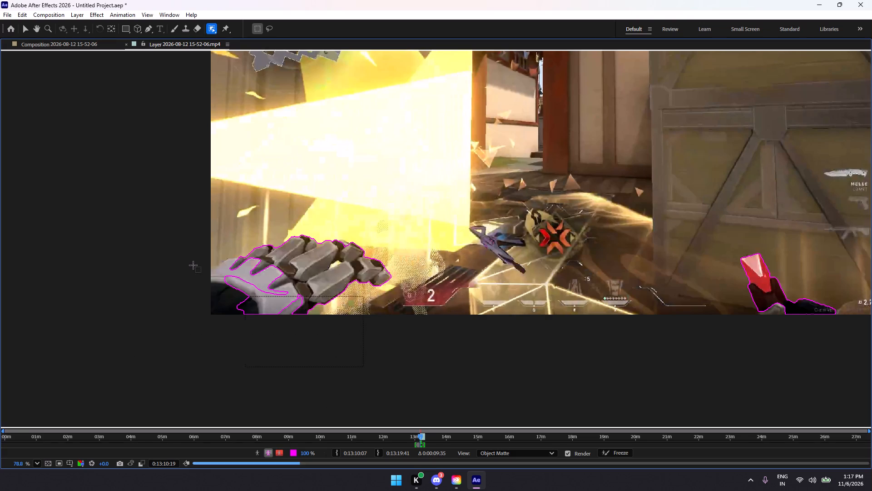
drag(193, 265, 188, 259)
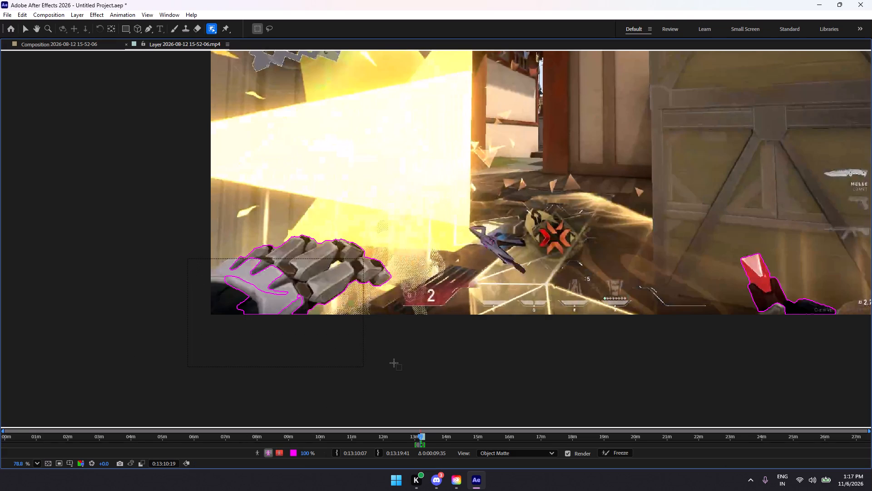
drag(387, 361, 198, 255)
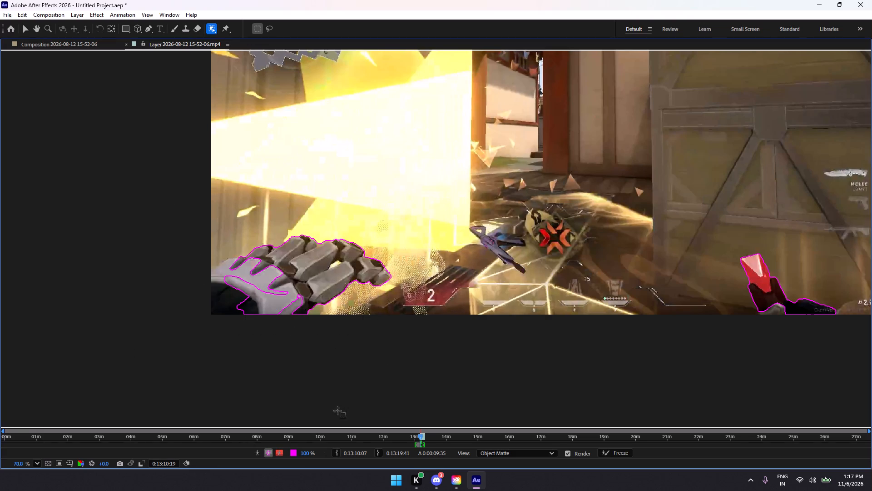
drag(334, 353, 187, 271)
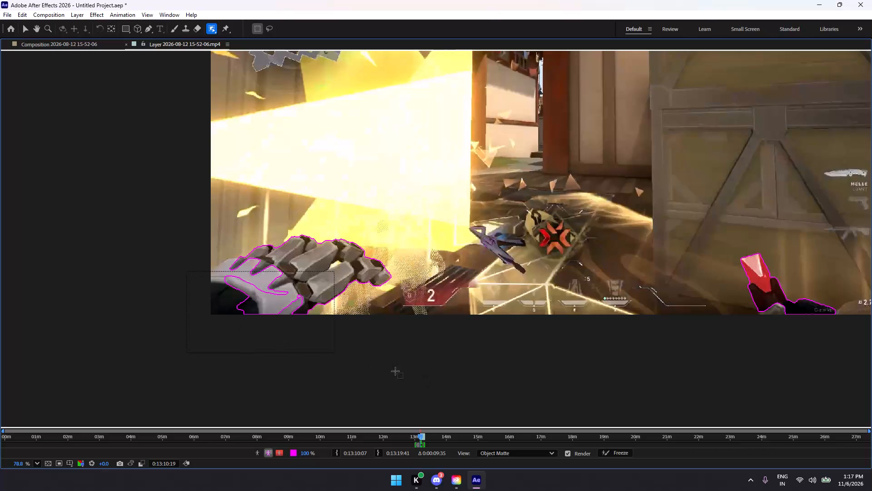
drag(337, 354, 173, 252)
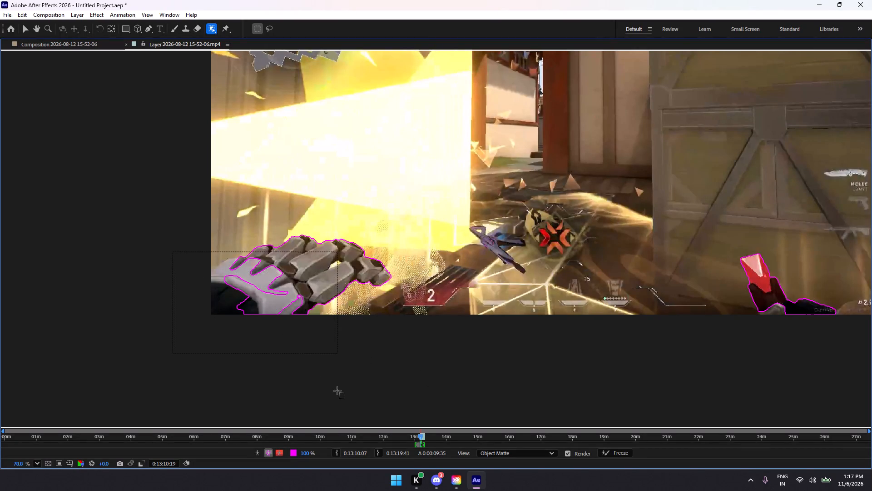
drag(330, 363, 177, 244)
drag(319, 349, 200, 247)
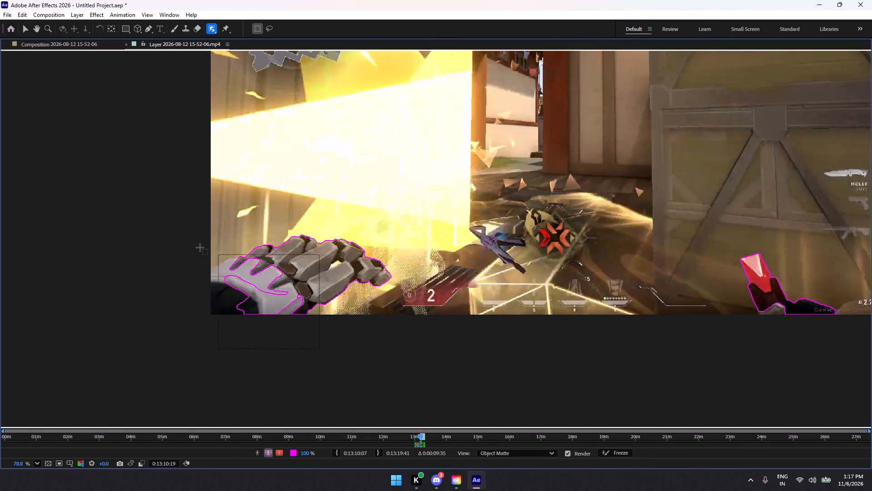
drag(200, 247, 198, 247)
drag(305, 336, 278, 293)
drag(278, 293, 180, 235)
Add the pale edge above the left glove's dark wrist cuff to the object matte with small selections.
drag(297, 266, 254, 294)
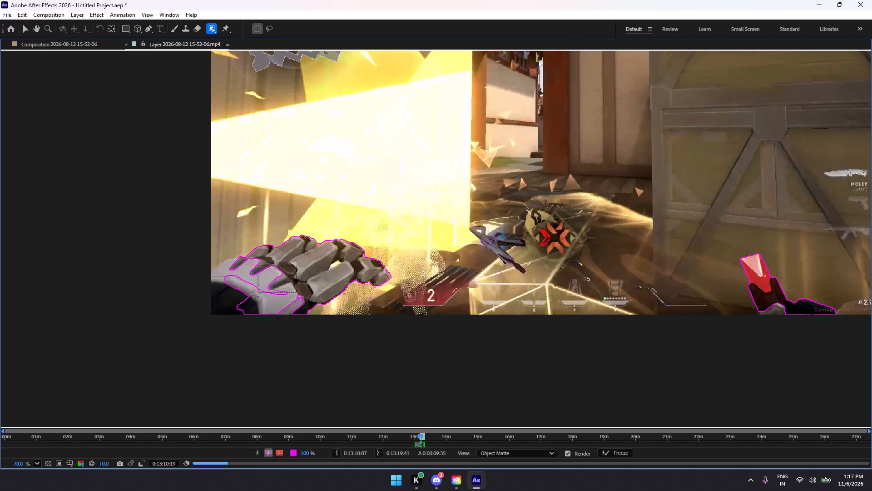
drag(254, 294, 233, 298)
drag(259, 271, 223, 287)
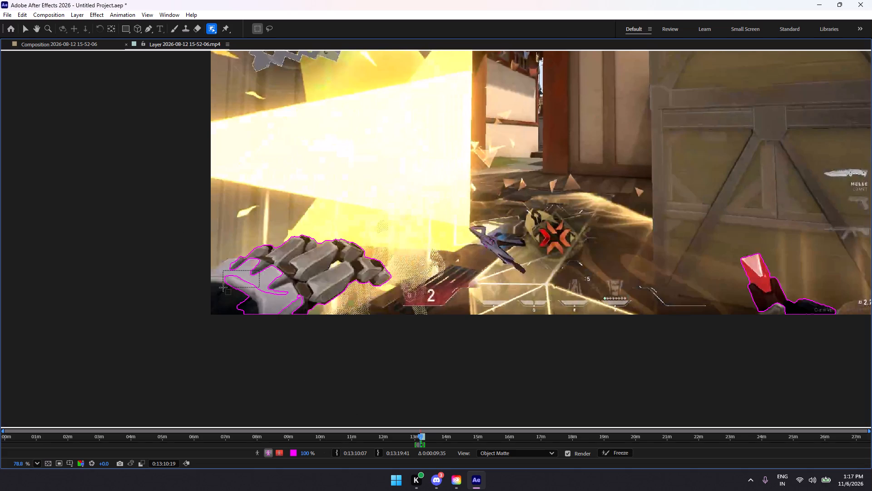
drag(223, 287, 213, 291)
drag(248, 303, 221, 291)
drag(221, 291, 216, 281)
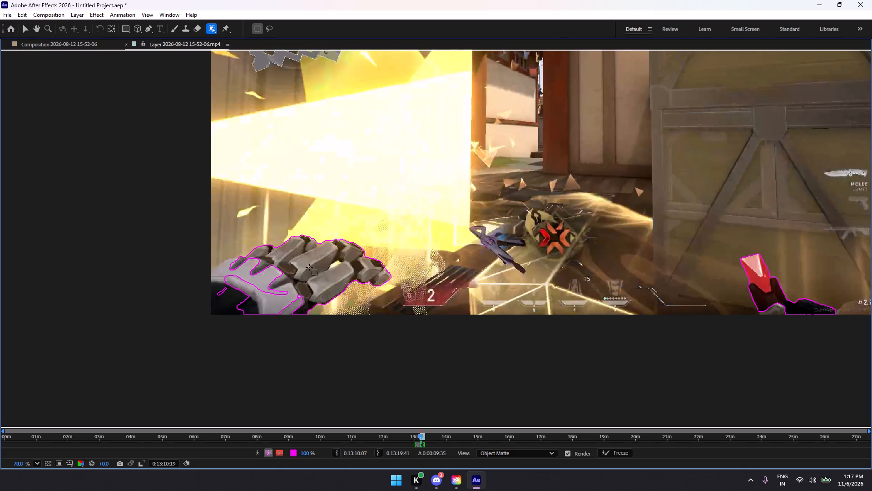
Extend the left glove's object matte along the cuff edge with wide selections spanning the fingers, back of the hand and wrist.
drag(356, 242, 200, 318)
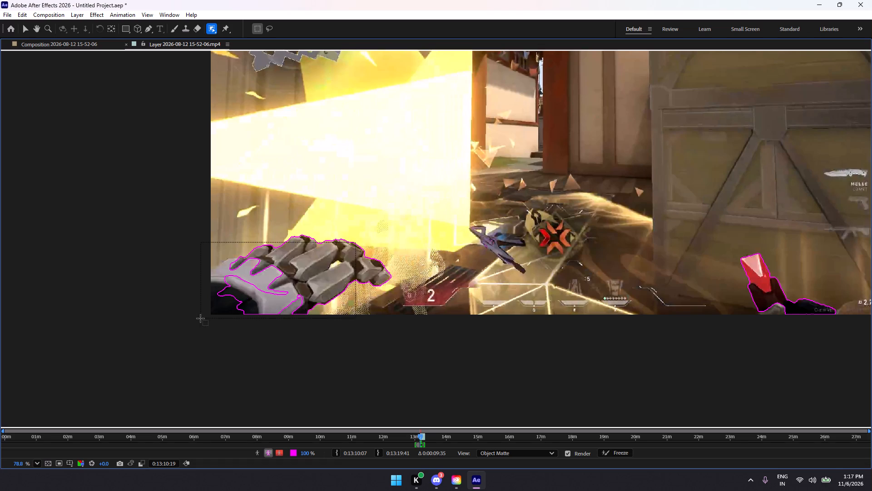
drag(200, 318, 200, 318)
drag(294, 261, 183, 294)
drag(342, 230, 191, 340)
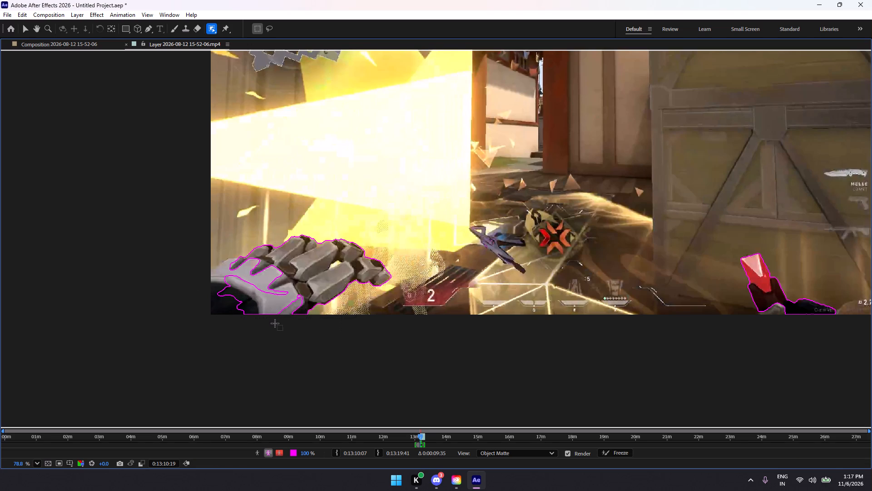
drag(361, 245, 254, 314)
drag(350, 276, 194, 305)
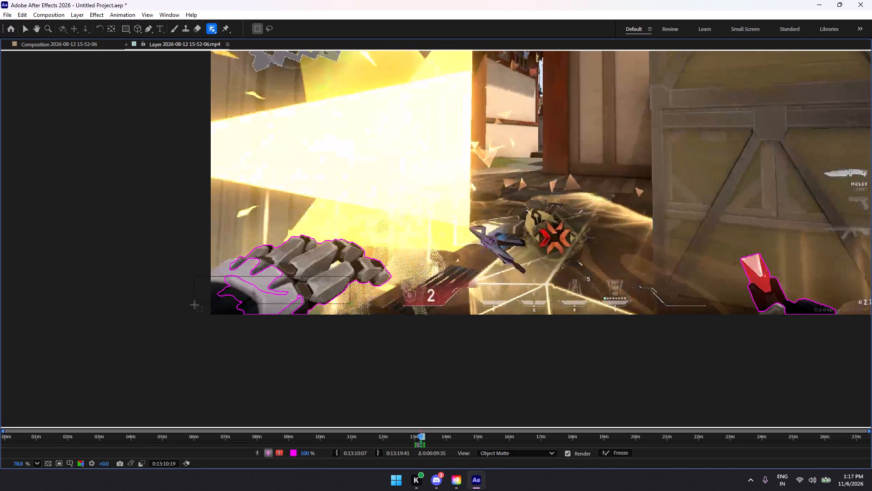
drag(194, 305, 184, 321)
Try to close the object matte gap across the back and wrist of the left glove with wide selections.
drag(290, 271, 221, 299)
drag(294, 253, 292, 253)
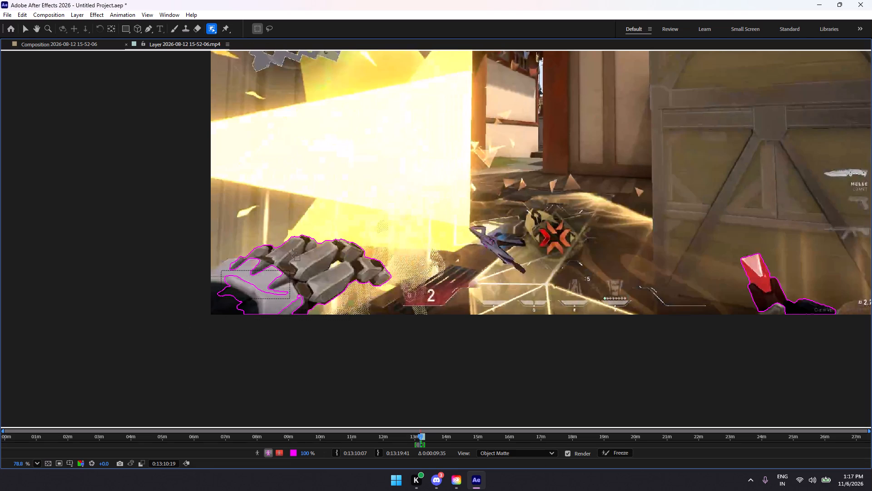
drag(292, 253, 213, 292)
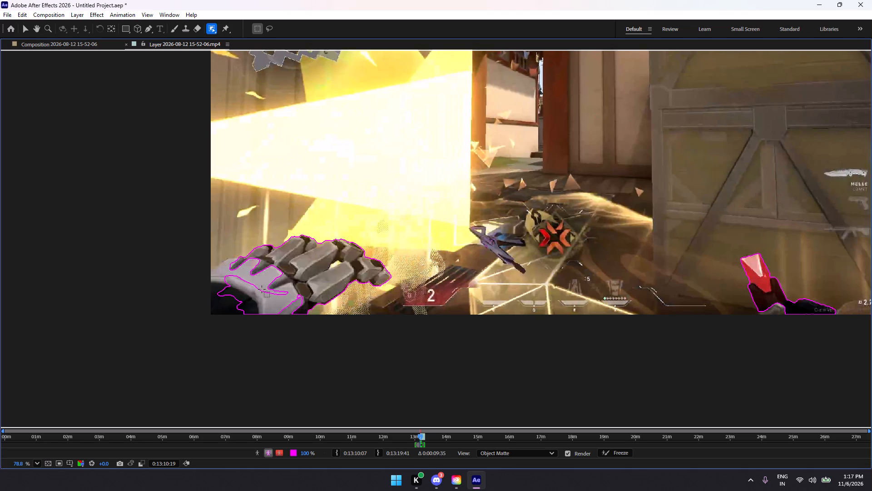
drag(293, 278, 214, 306)
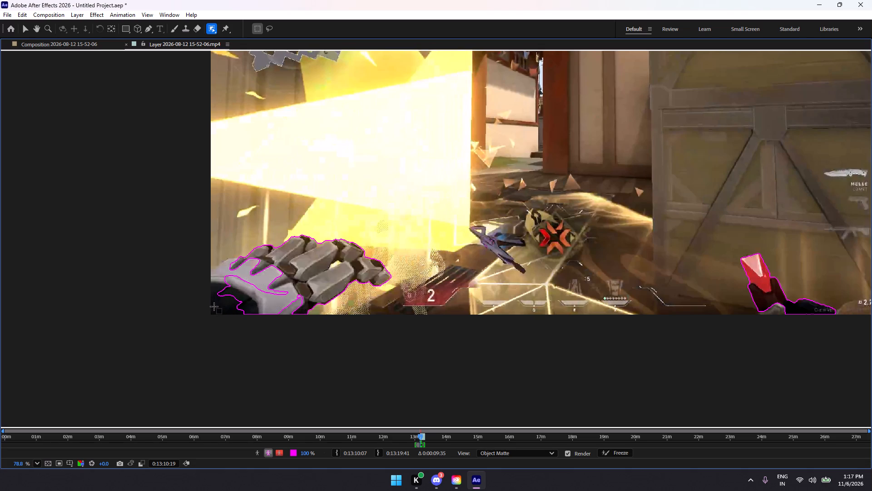
drag(214, 306, 219, 308)
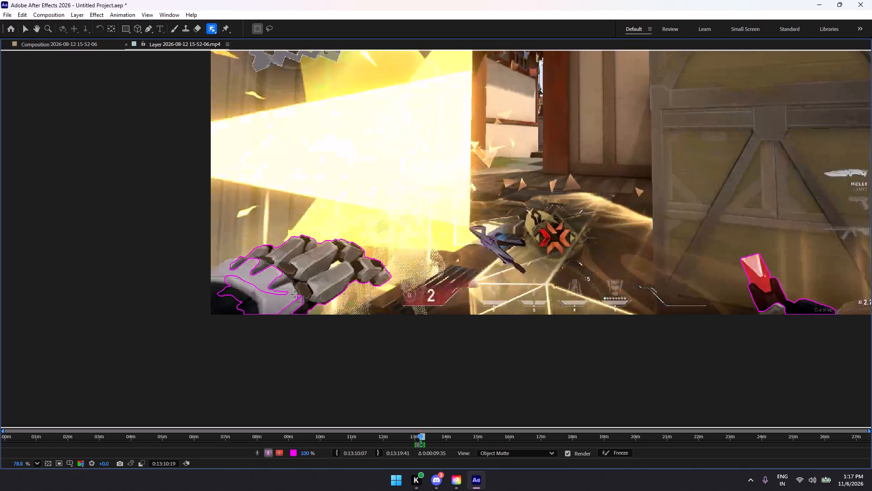
Advance to 0:13:10:20 and refine the object matte over the left glove's back and wrist with small selections.
key(grave)
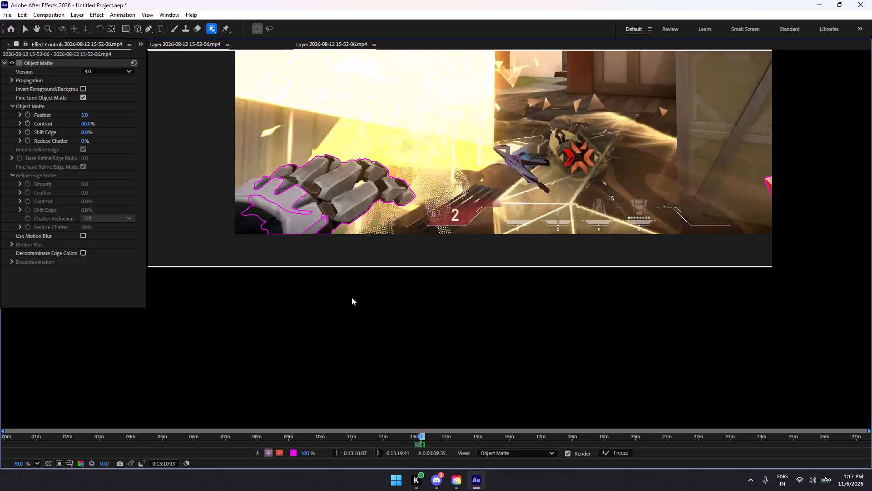
scroll(631, 167, down, 5)
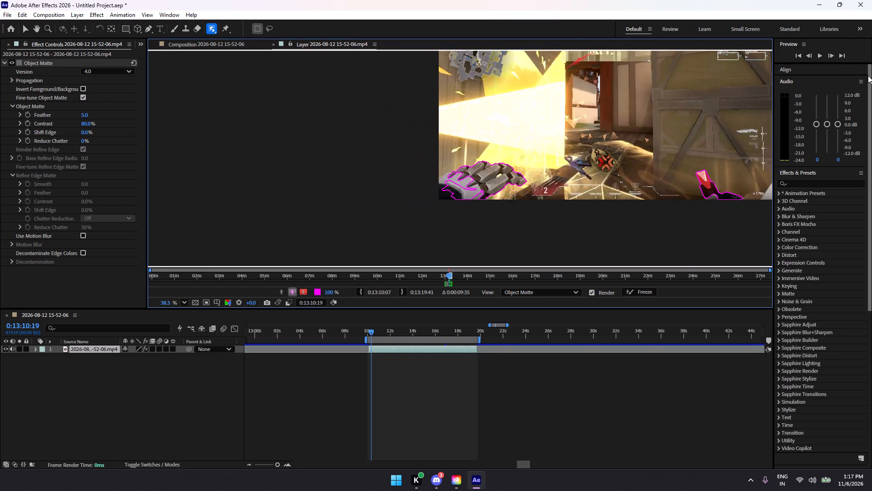
click(829, 55)
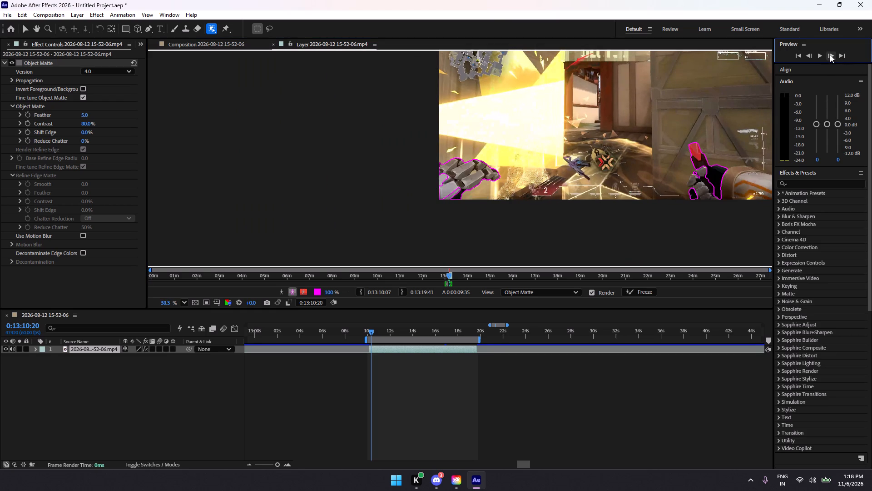
drag(450, 167, 434, 181)
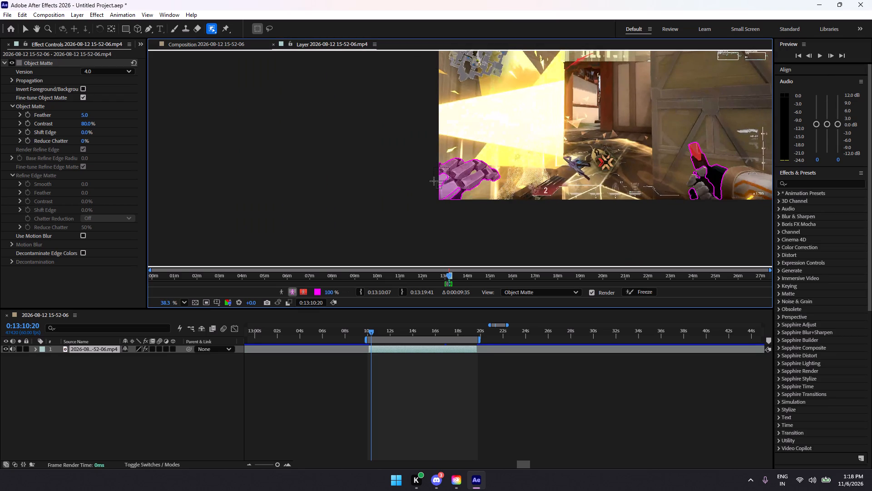
drag(434, 181, 456, 173)
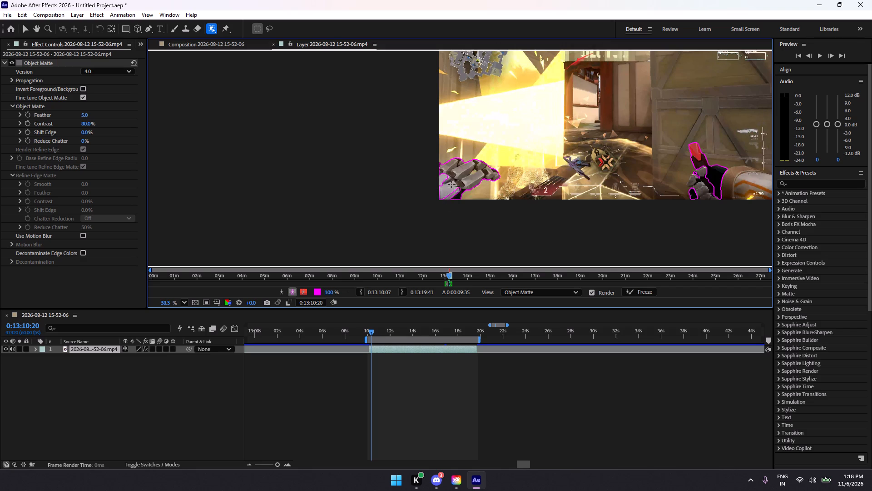
click(451, 184)
click(519, 269)
click(452, 179)
Add the right forearm and sleeve to the object matte, along with the right glove's gripping fingers.
click(744, 184)
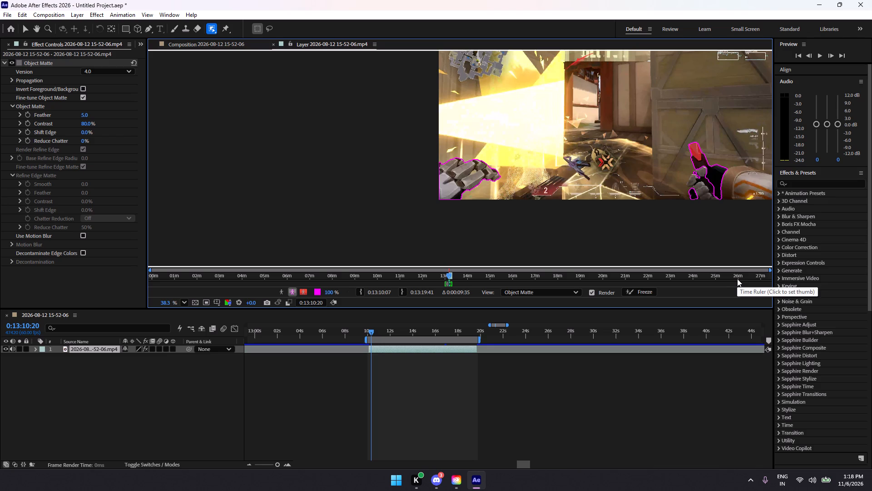
drag(728, 172, 684, 194)
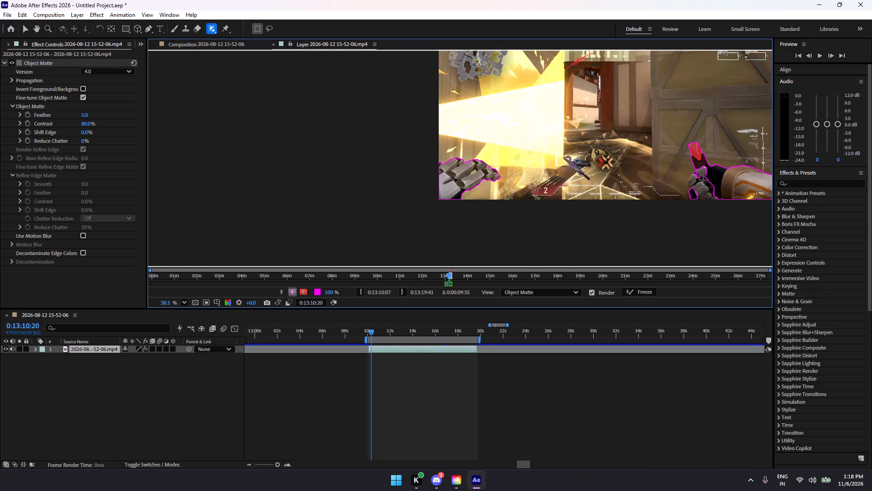
drag(705, 170, 692, 201)
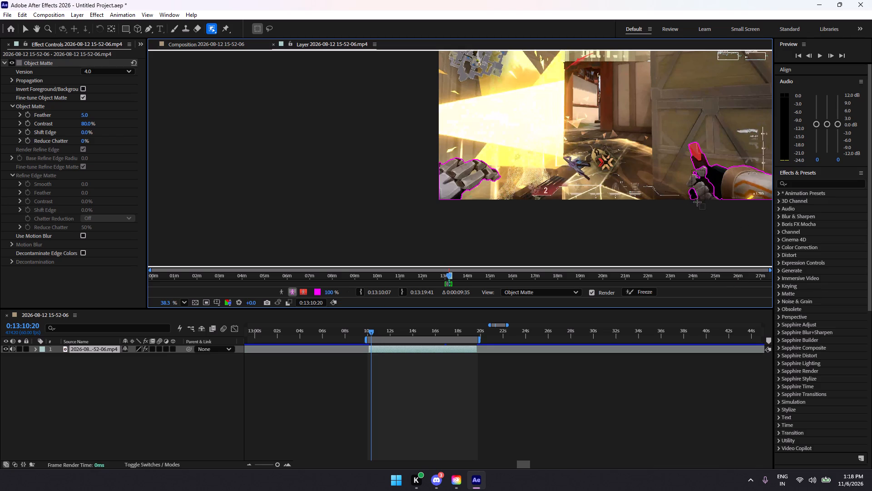
drag(711, 168, 700, 180)
drag(700, 180, 692, 193)
Refine the object matte around the right glove's lower fingers with close-up selections over the fingers and palm edge.
scroll(709, 178, up, 4)
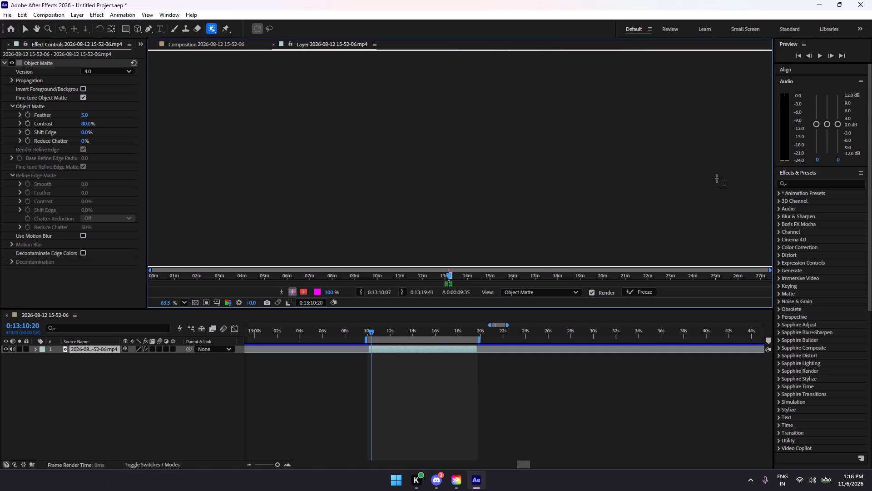
drag(722, 160, 685, 195)
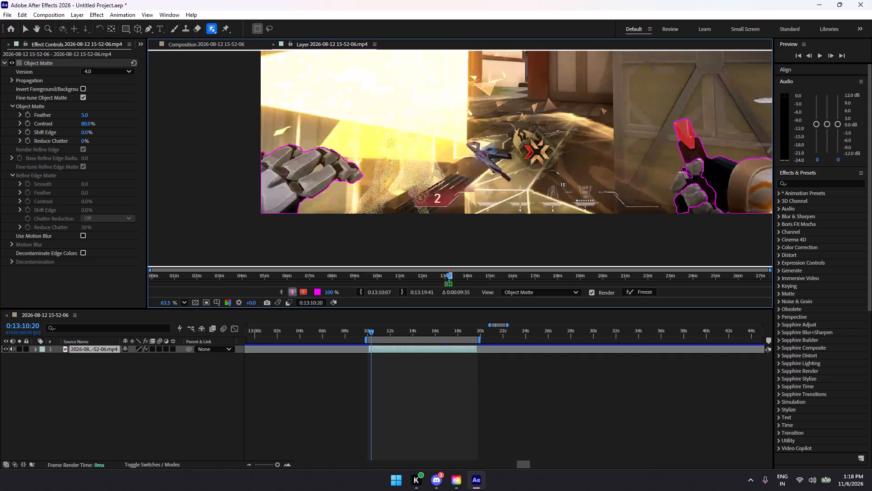
drag(685, 195, 675, 204)
drag(719, 191, 709, 200)
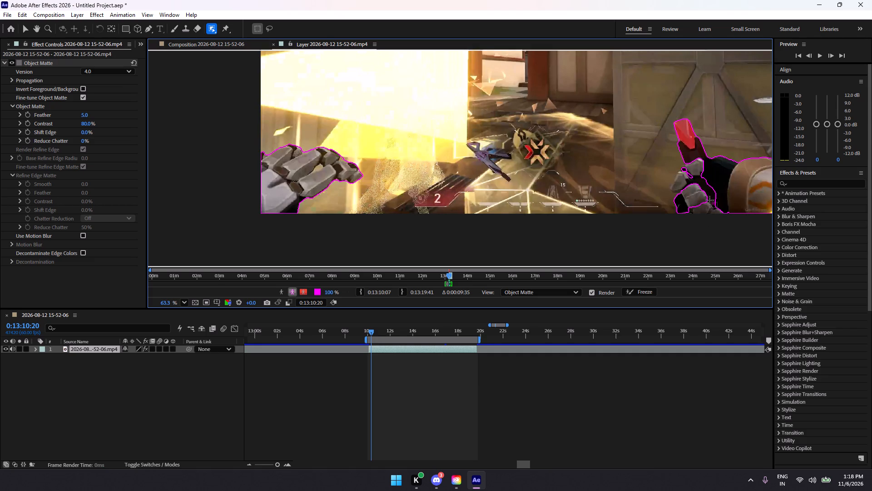
drag(709, 200, 691, 214)
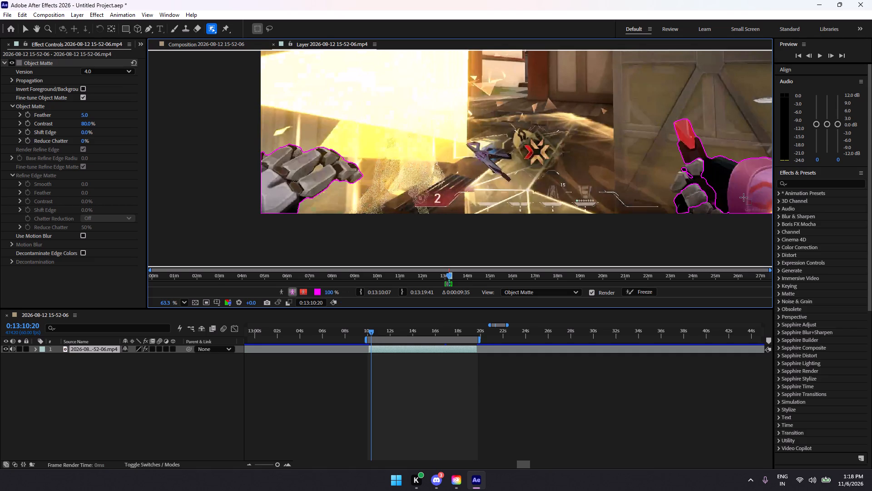
drag(688, 172, 726, 215)
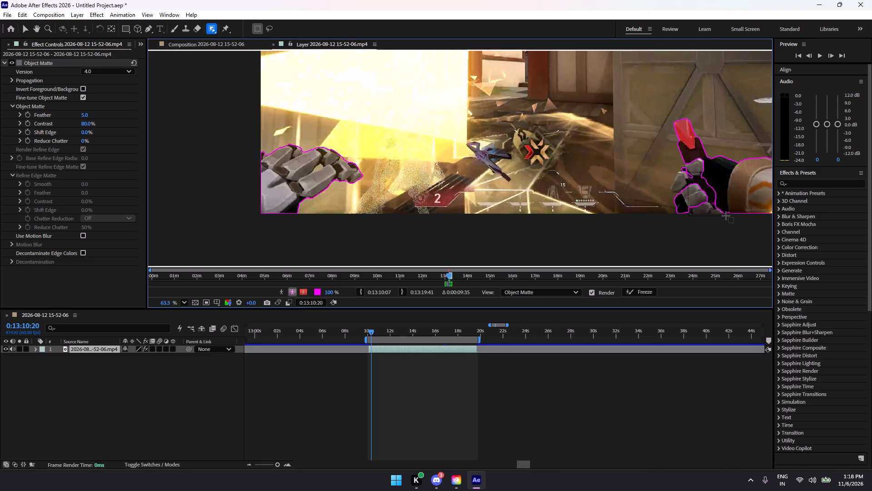
drag(726, 215, 725, 215)
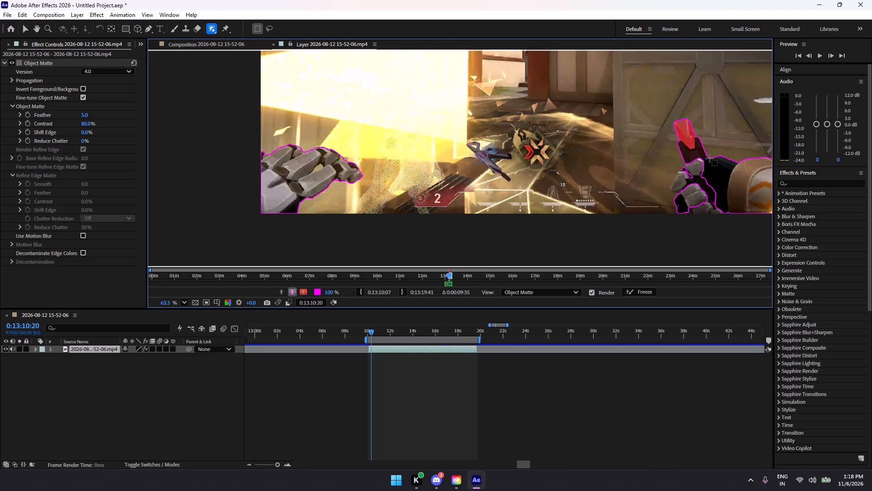
Extend the right glove's object matte with alternating selections over its upper fingers and the lower fingers at the frame's bottom edge.
drag(709, 158, 678, 205)
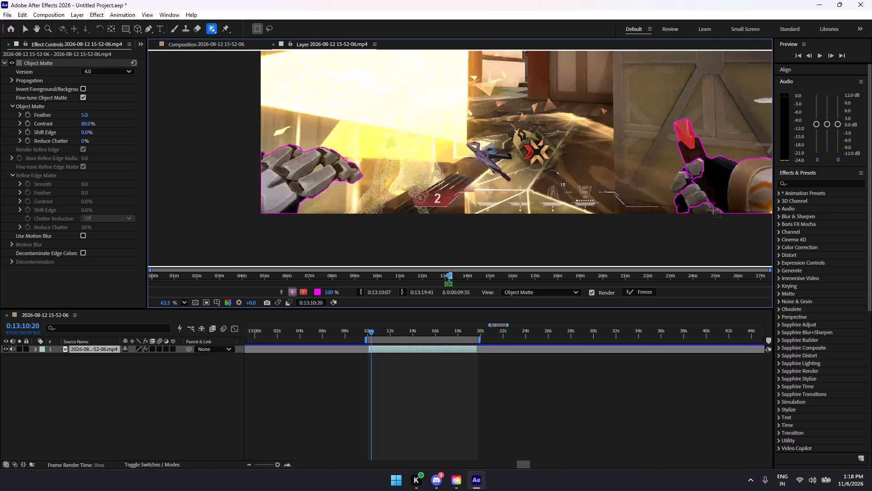
drag(714, 198, 682, 214)
drag(712, 166, 675, 187)
drag(675, 187, 668, 194)
drag(711, 197, 692, 214)
drag(692, 214, 691, 215)
Extend the object matte over the whole right glove and the red-tipped weapon with large selections.
drag(713, 150, 665, 216)
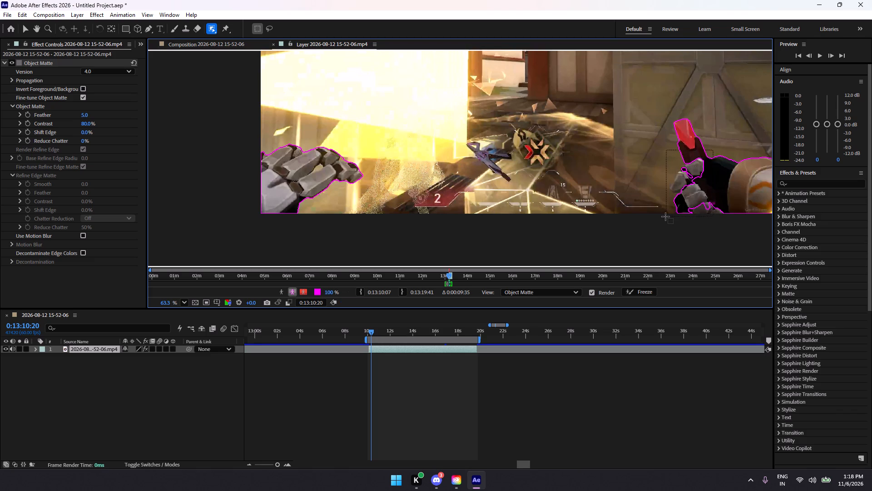
drag(665, 216, 665, 216)
drag(661, 111, 662, 111)
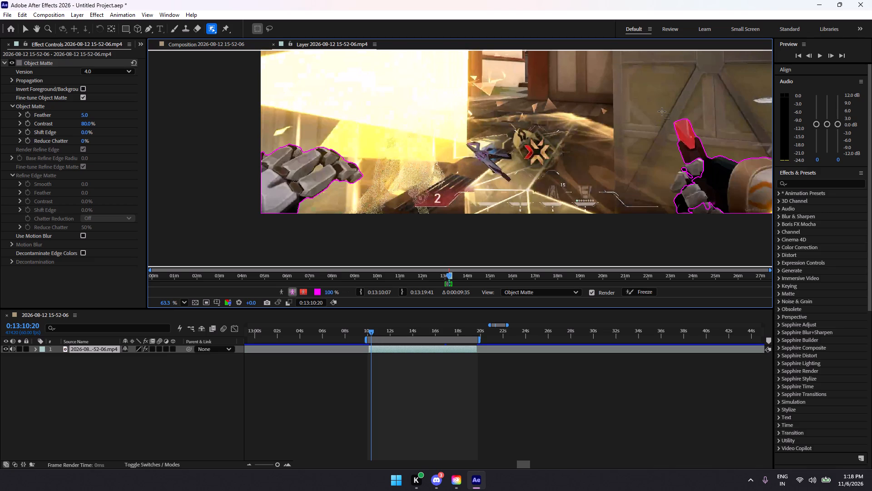
drag(662, 111, 738, 223)
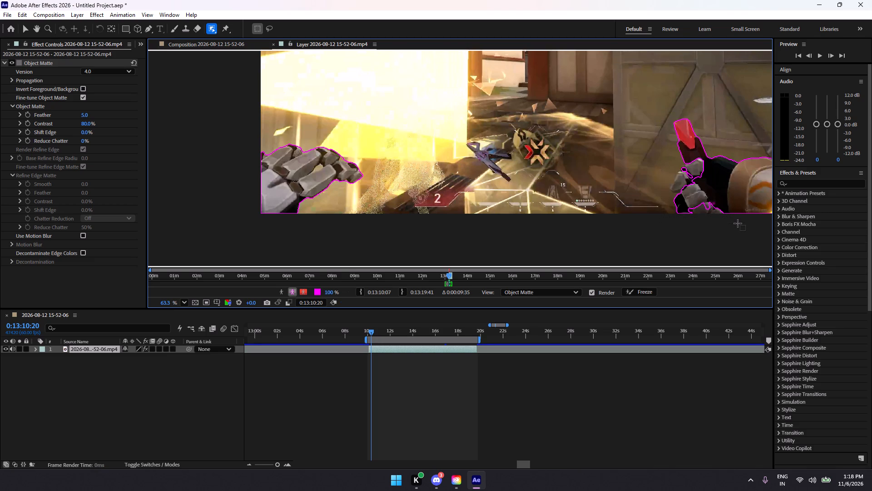
drag(739, 131, 671, 216)
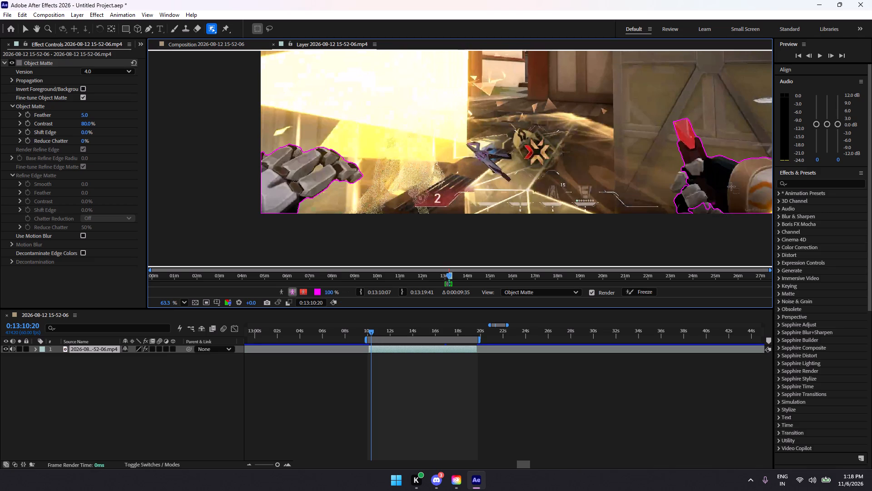
drag(740, 132, 662, 255)
Cover the right hand, weapon and sleeve with one large object matte selection, plus a small one over the lower fingers.
scroll(708, 196, down, 3)
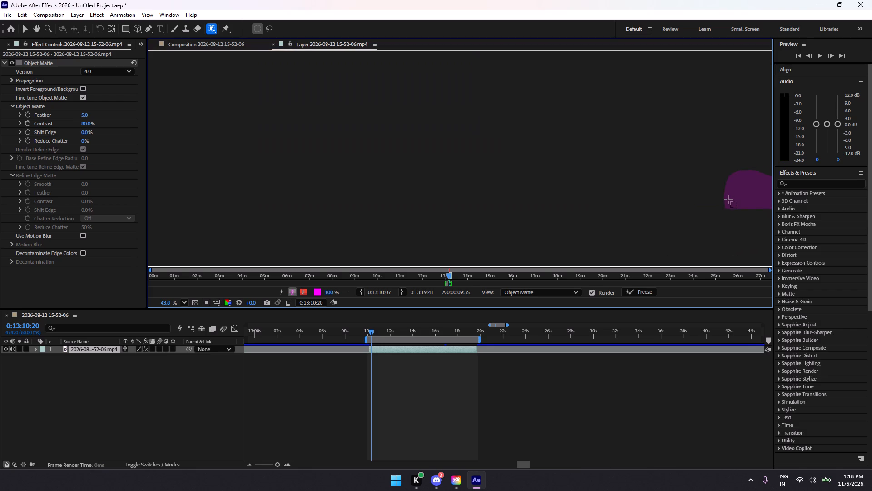
middle_drag(732, 230, 561, 243)
drag(501, 136, 674, 243)
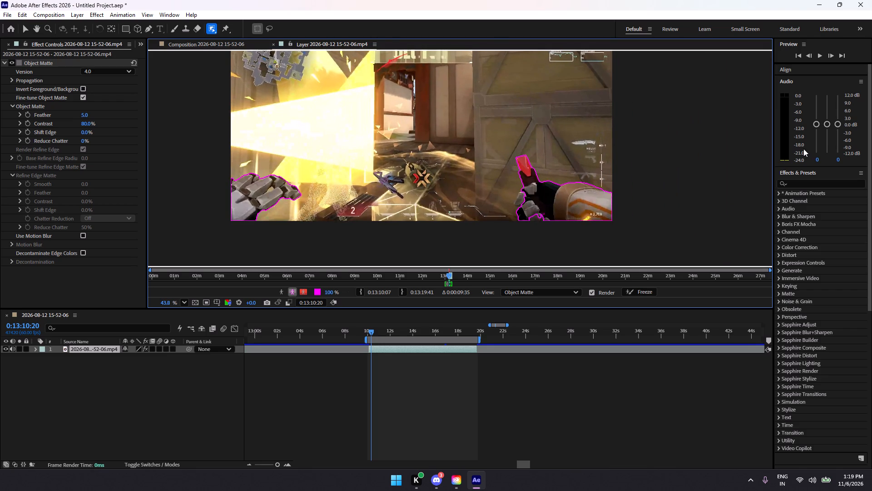
drag(541, 207, 522, 221)
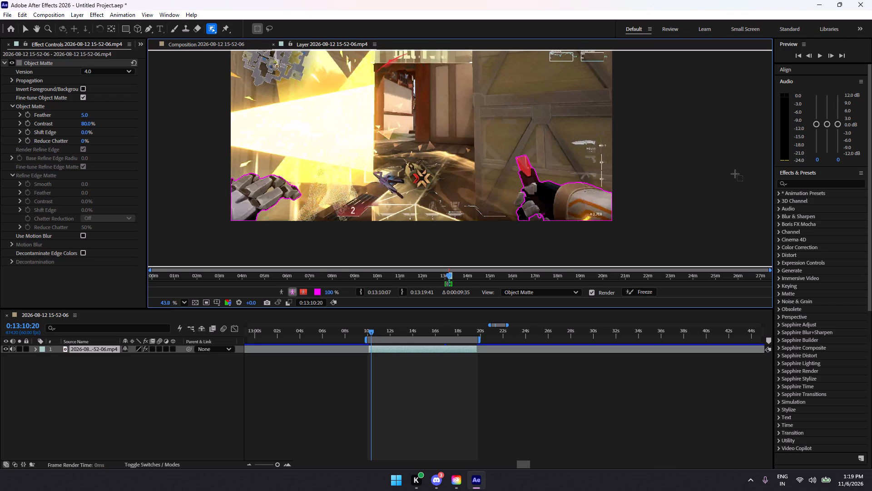
Advance to frame 0:13:10:22 and refine the object matte over the right glove's lower fingers and the weapon beneath them.
click(833, 54)
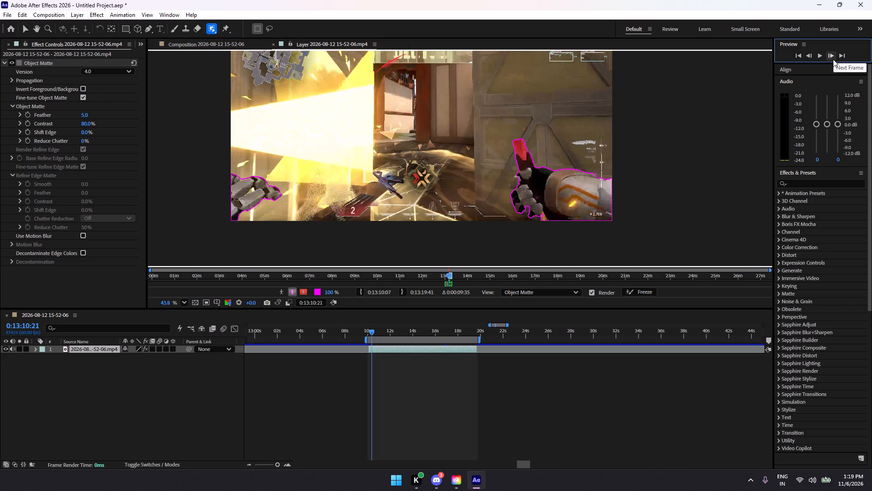
click(833, 59)
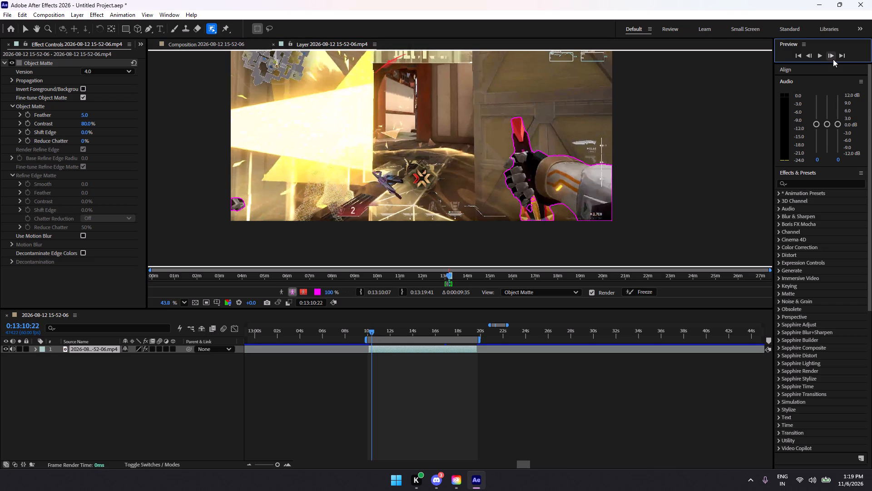
drag(545, 191, 525, 214)
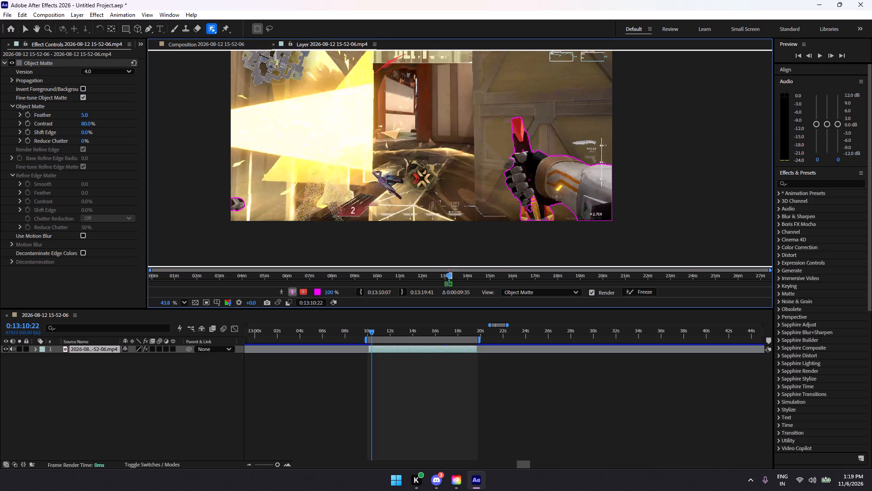
drag(544, 195, 520, 211)
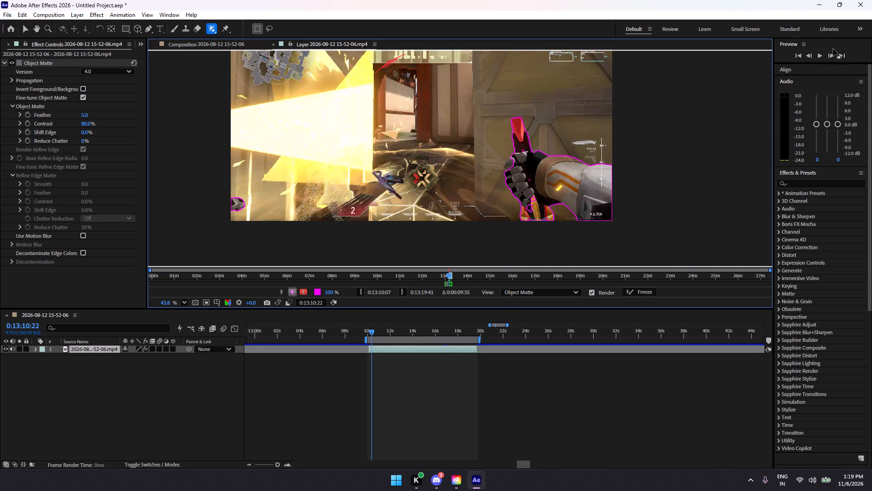
Propagate the object matte frame by frame to 0:13:10:34, checking the outline around the spinning weapon and right hand.
click(832, 57)
click(832, 57)
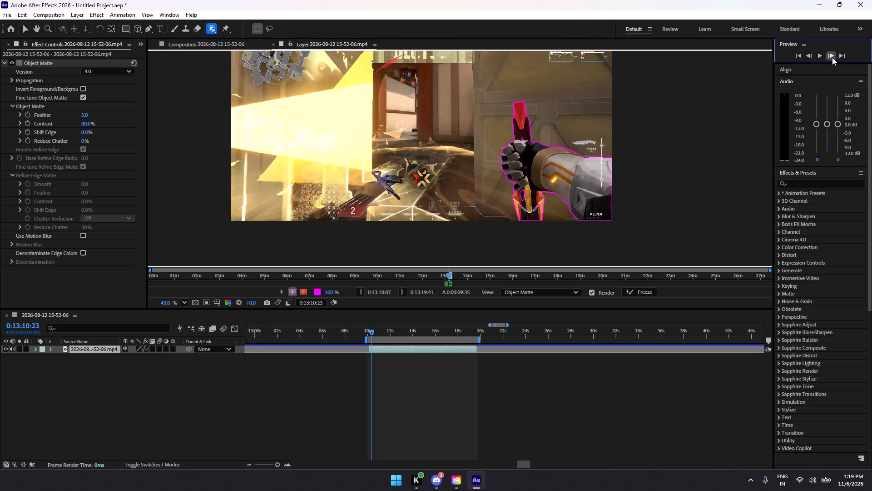
click(832, 57)
click(832, 57)
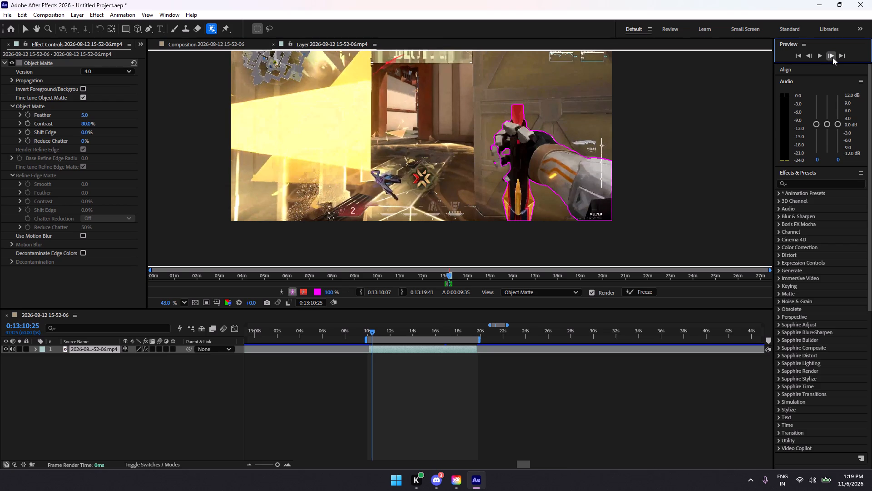
click(832, 57)
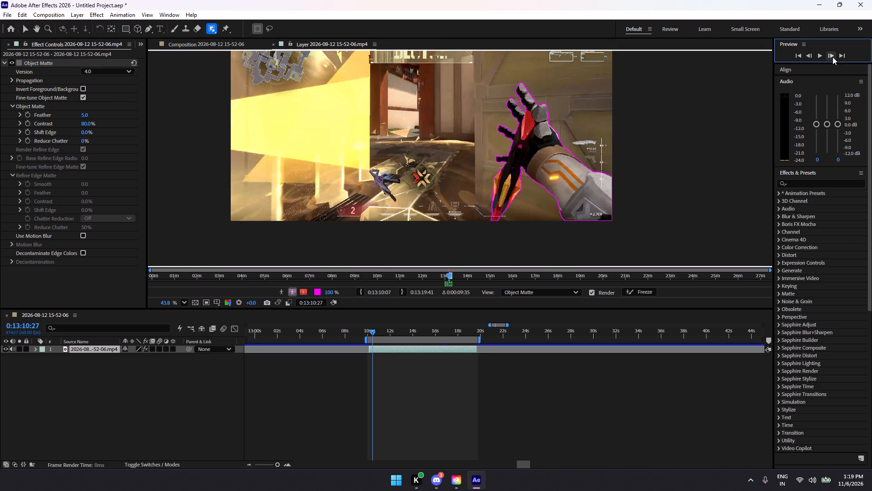
click(832, 57)
click(832, 57)
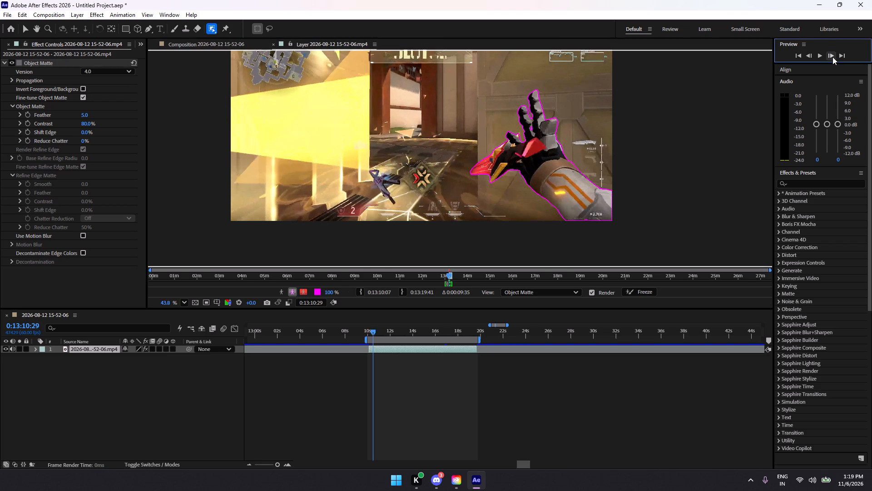
click(832, 57)
click(832, 57)
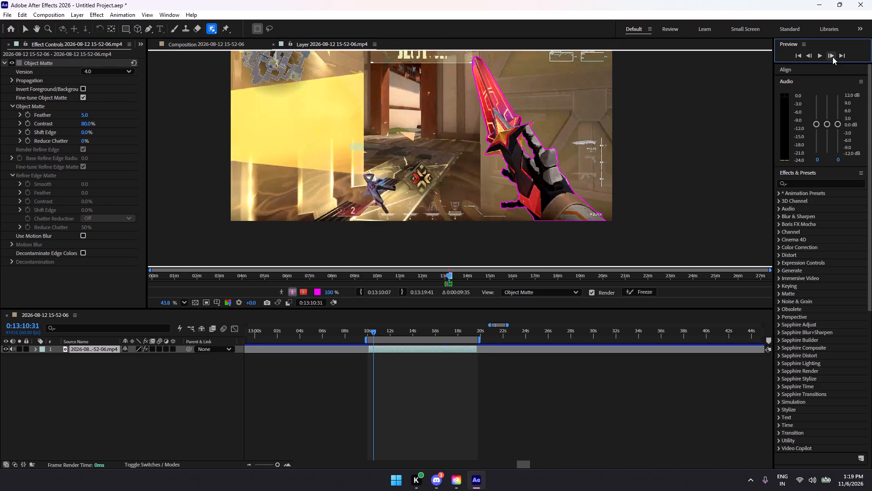
click(832, 57)
click(832, 57)
click(833, 57)
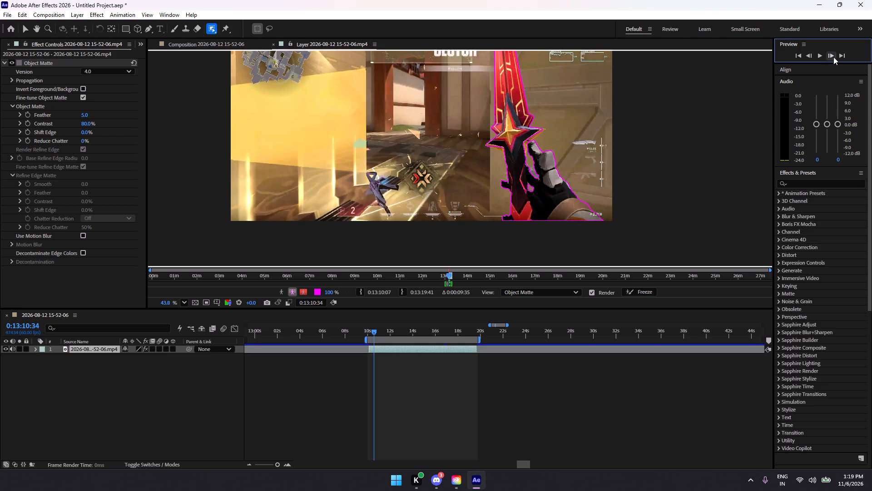
Continue propagating the matte frame by frame to 0:13:10:50, checking the outline around the red sword and gripping hand.
click(833, 57)
click(833, 57)
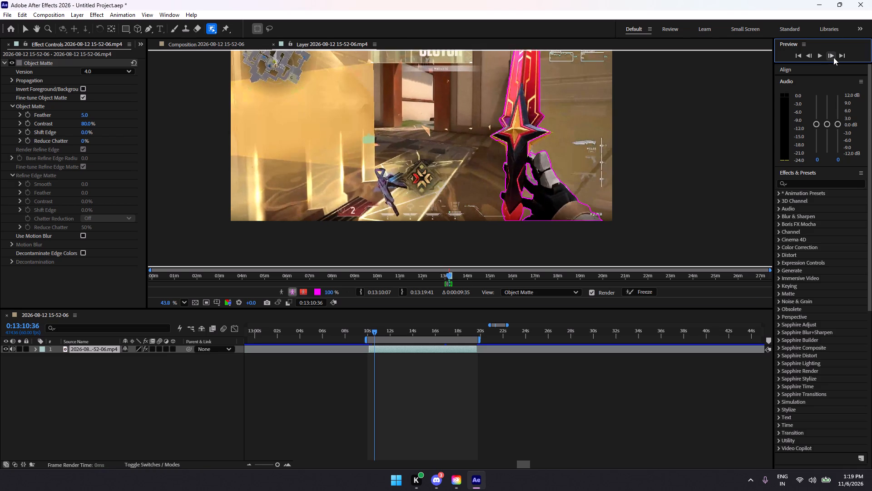
click(833, 57)
click(833, 57)
click(834, 57)
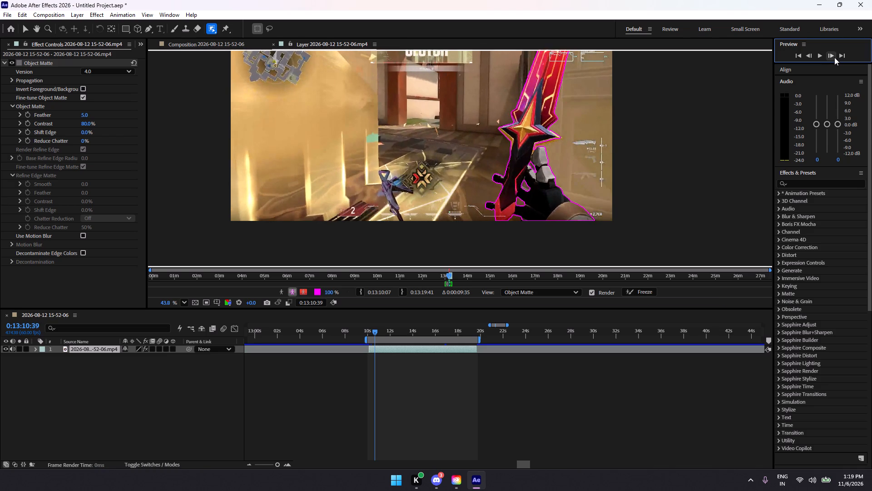
click(834, 57)
click(834, 57)
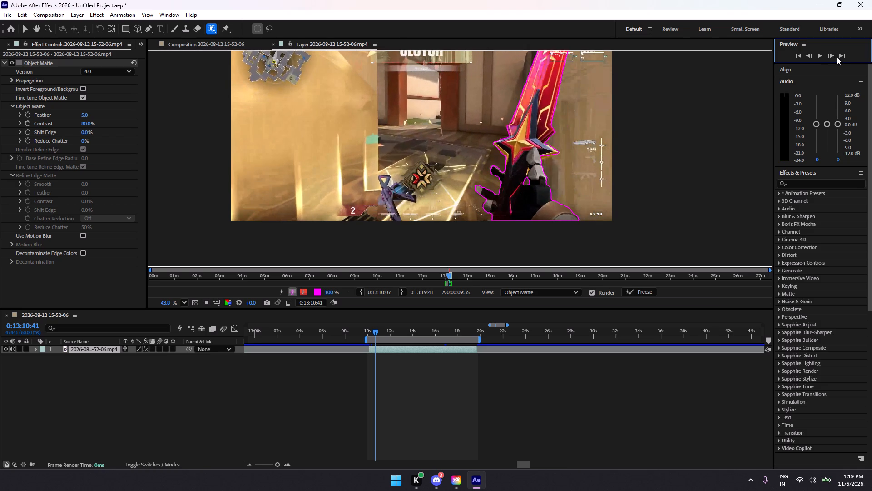
click(837, 57)
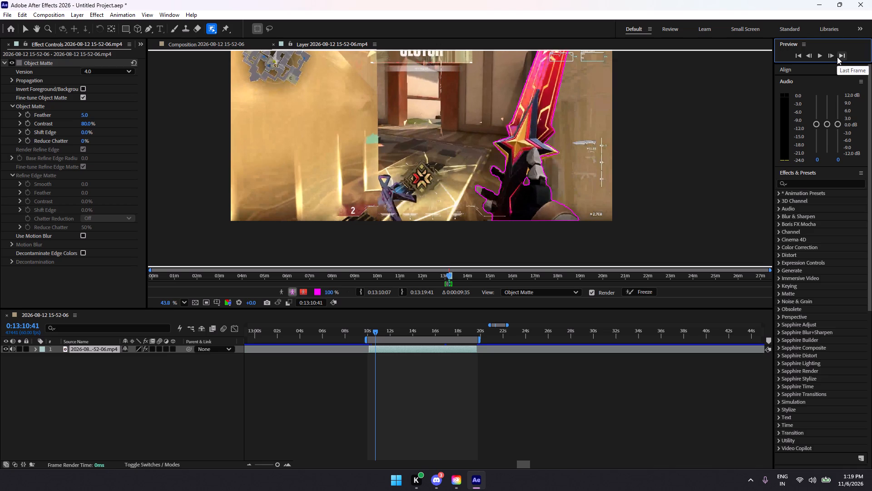
click(832, 57)
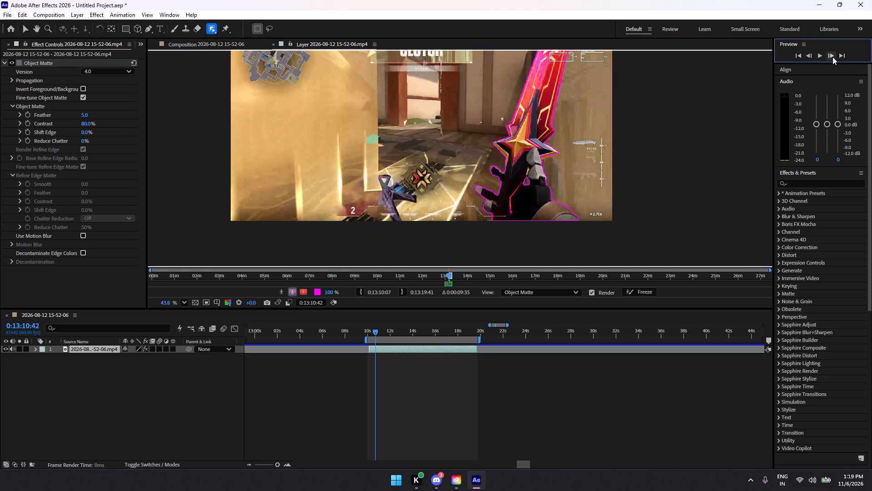
click(832, 57)
triple_click(832, 57)
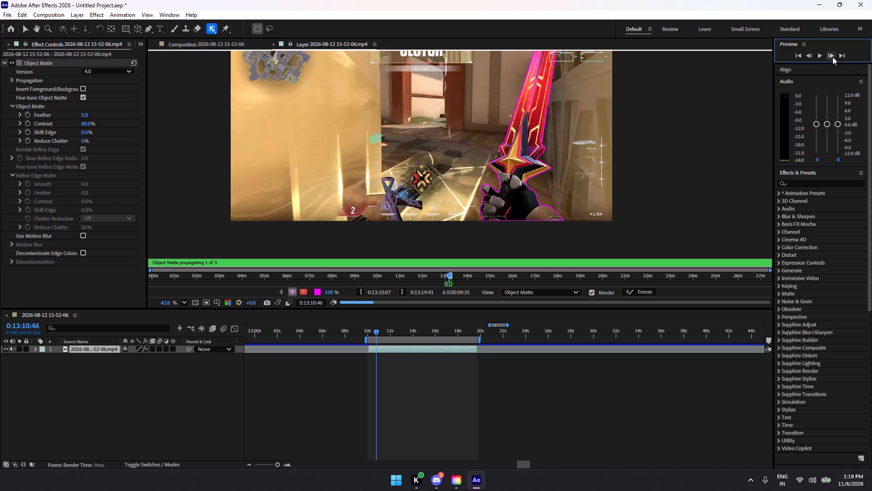
click(832, 57)
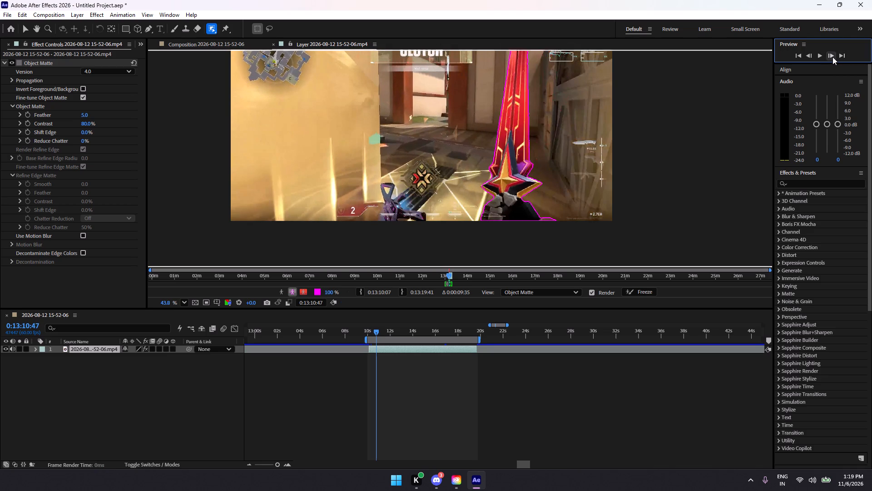
click(832, 57)
click(832, 57)
click(832, 57)
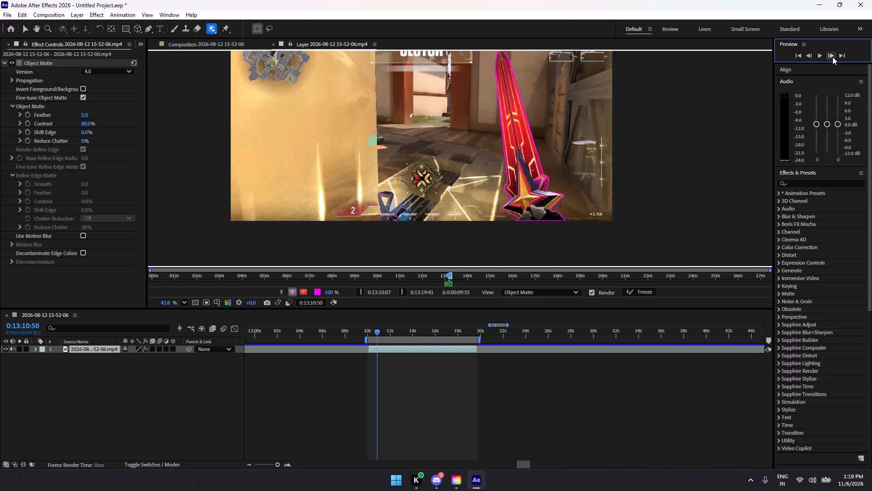
Play ahead to 0:13:11:16 and add the left gloved hand and wrist to the object matte.
click(819, 56)
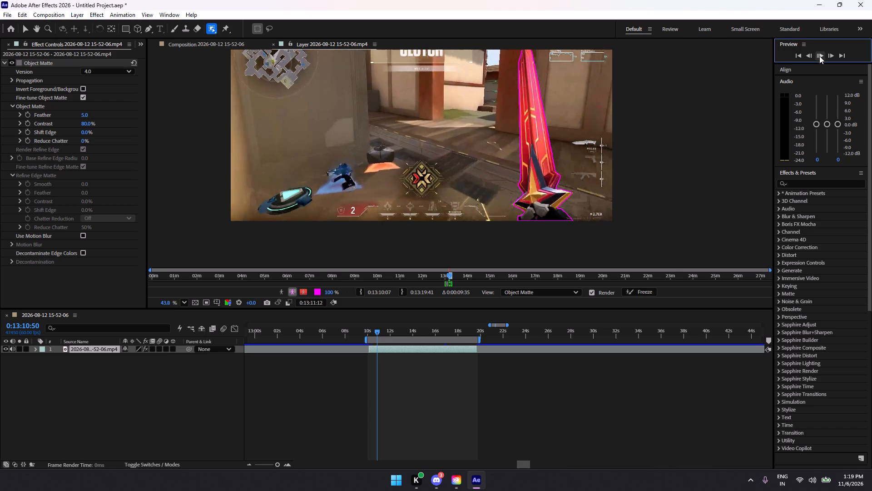
click(819, 56)
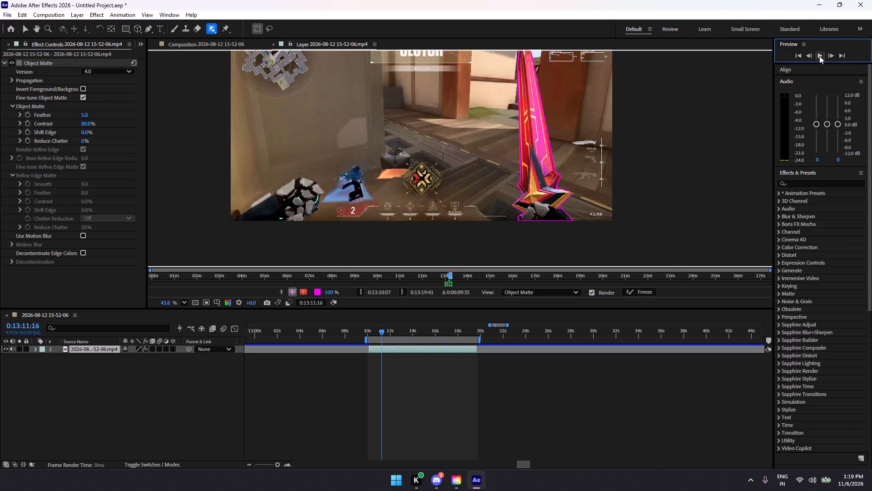
drag(319, 177, 311, 181)
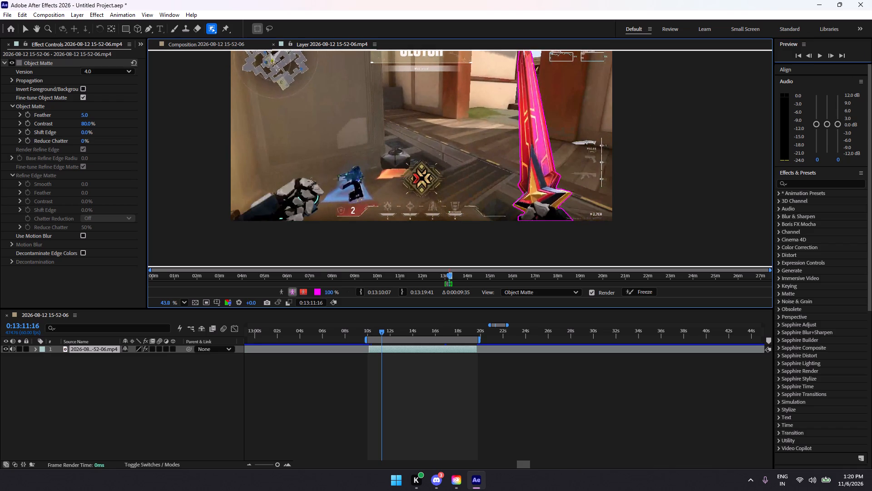
drag(311, 181, 229, 226)
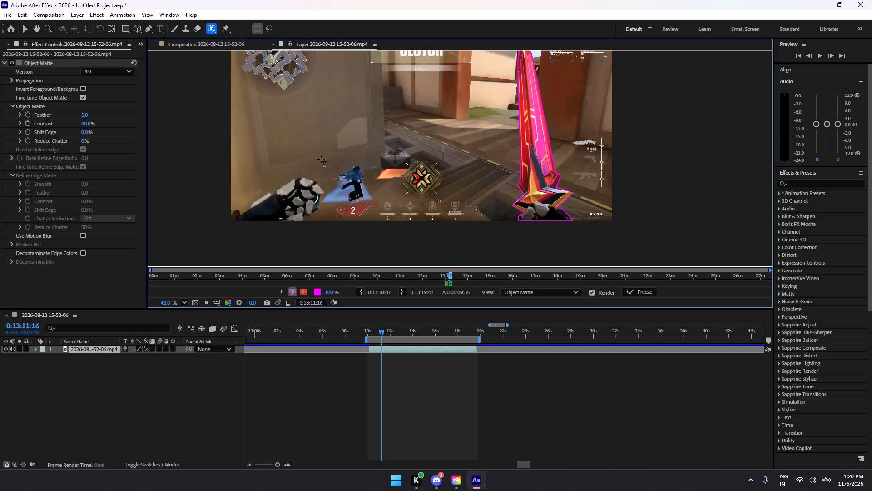
drag(323, 175, 224, 222)
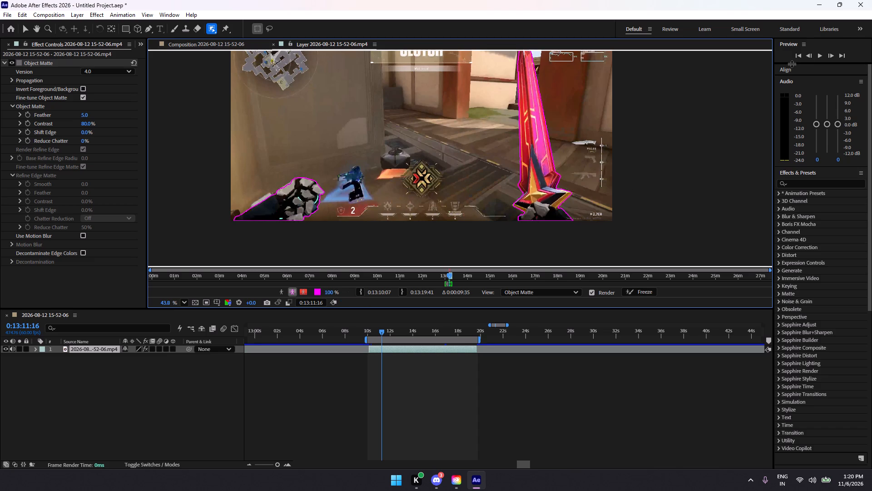
Go back to frame 0:13:11:15 and add the left glove, its glowing device and the wrist to the object matte.
click(812, 57)
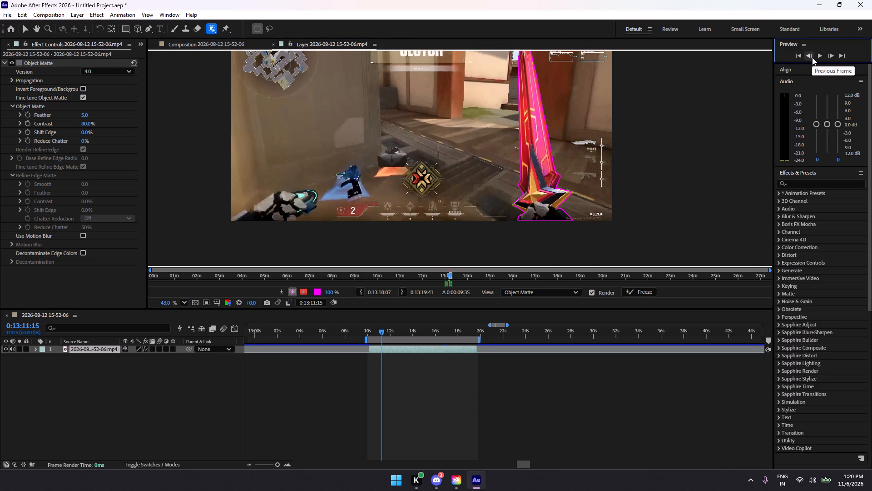
drag(318, 195, 224, 230)
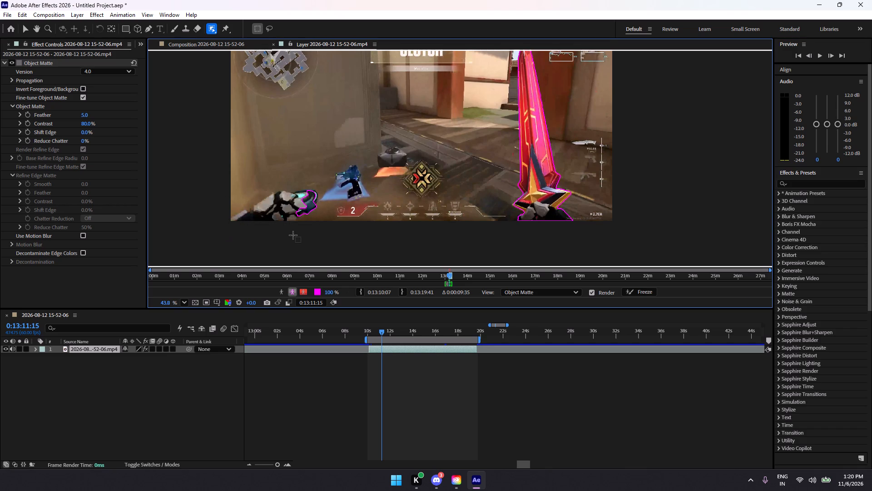
drag(307, 175, 229, 231)
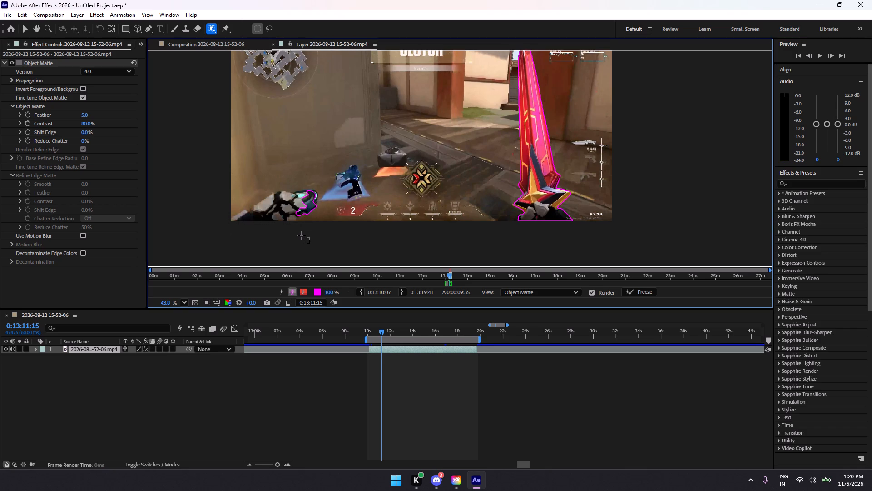
drag(310, 183, 231, 234)
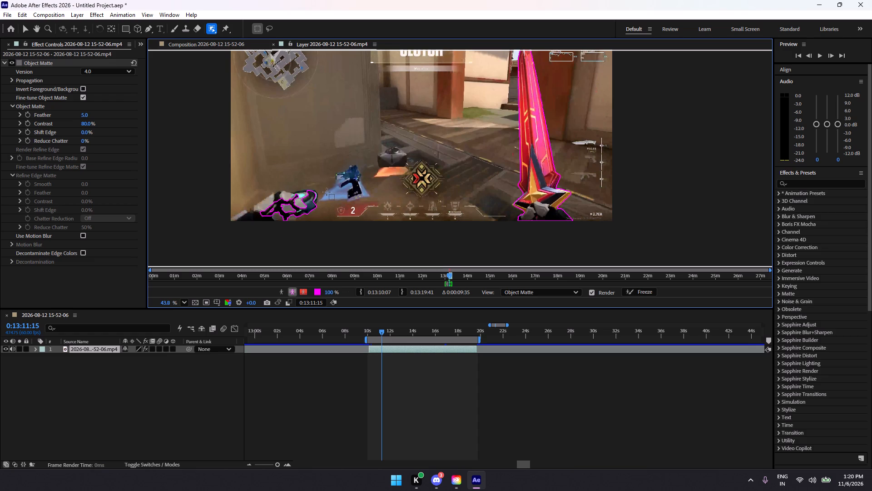
drag(324, 185, 230, 230)
drag(286, 192, 253, 208)
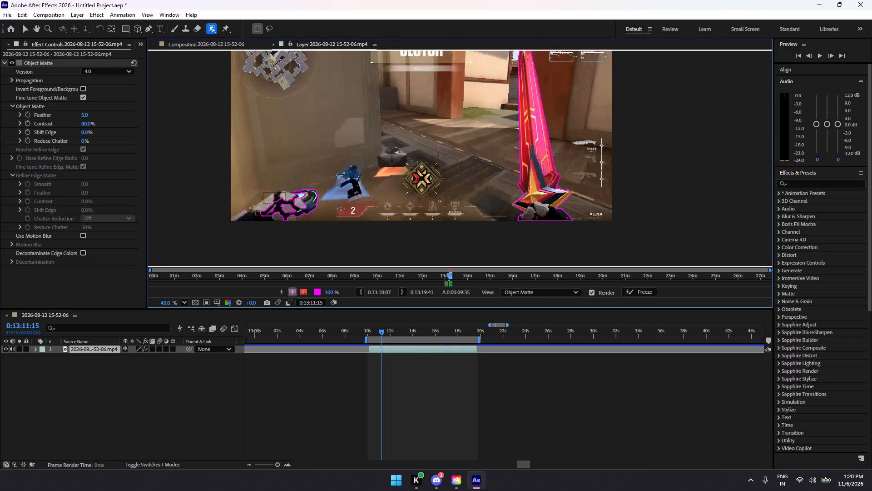
drag(253, 208, 233, 220)
Refine the left hand's object matte at 0:13:11:15 with repeated small selections over the glove's back plates and wrist.
drag(290, 198, 259, 215)
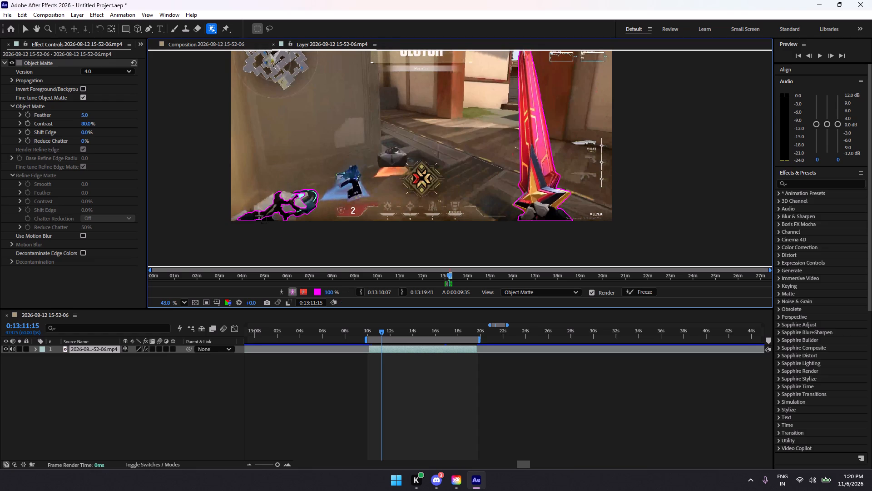
drag(259, 215, 251, 216)
drag(287, 196, 263, 208)
drag(263, 208, 252, 212)
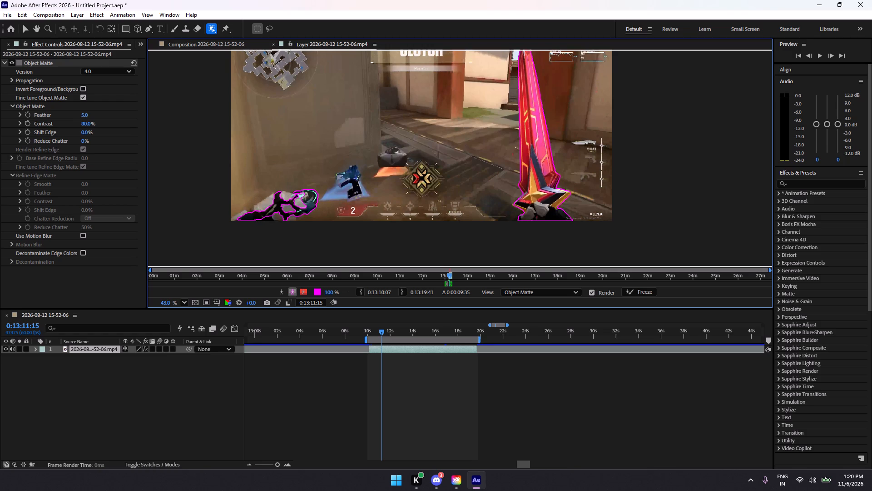
drag(284, 191, 238, 220)
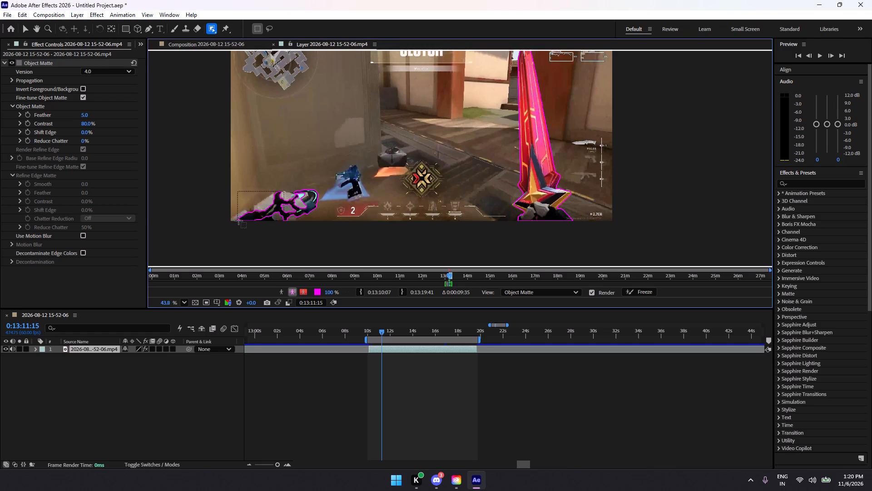
drag(238, 220, 239, 221)
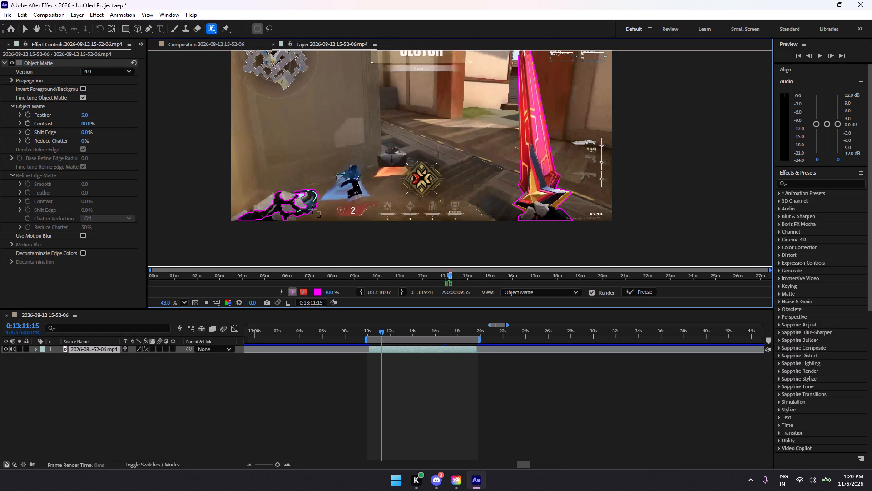
drag(293, 210, 252, 218)
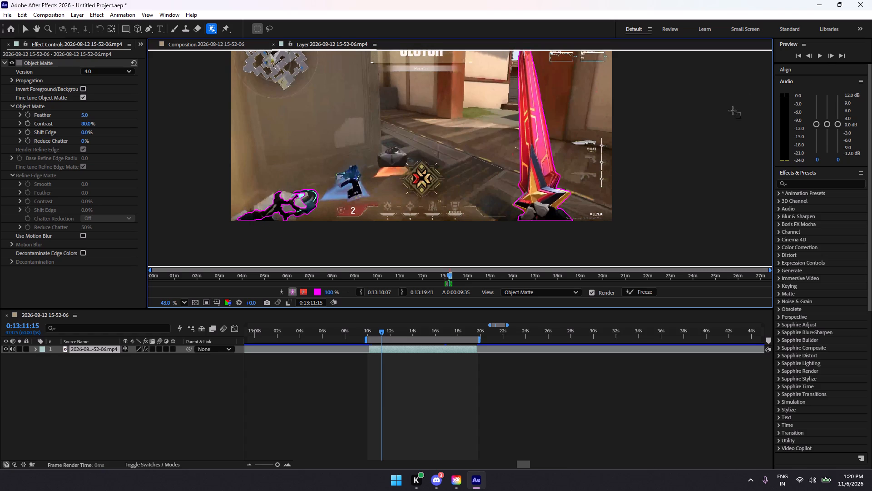
Go back to frame 0:13:11:14 and add the sliver of left wrist at the bottom corner of the picture to the object matte.
click(811, 55)
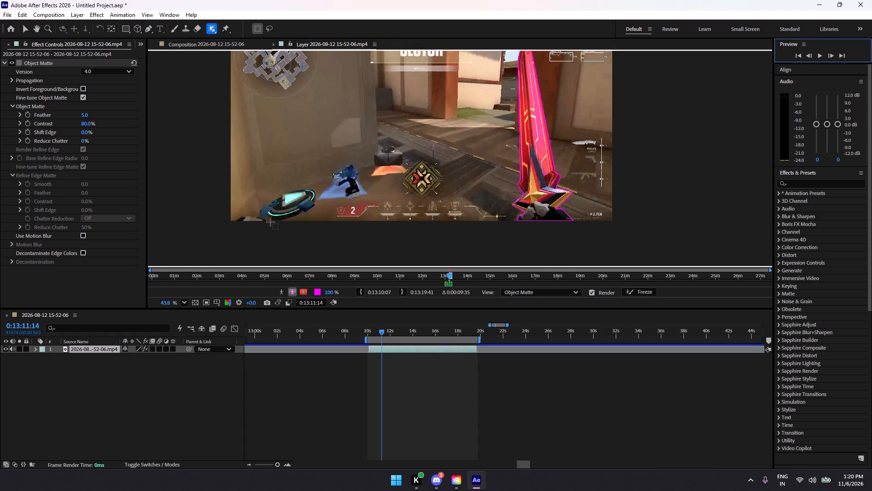
drag(238, 216, 267, 221)
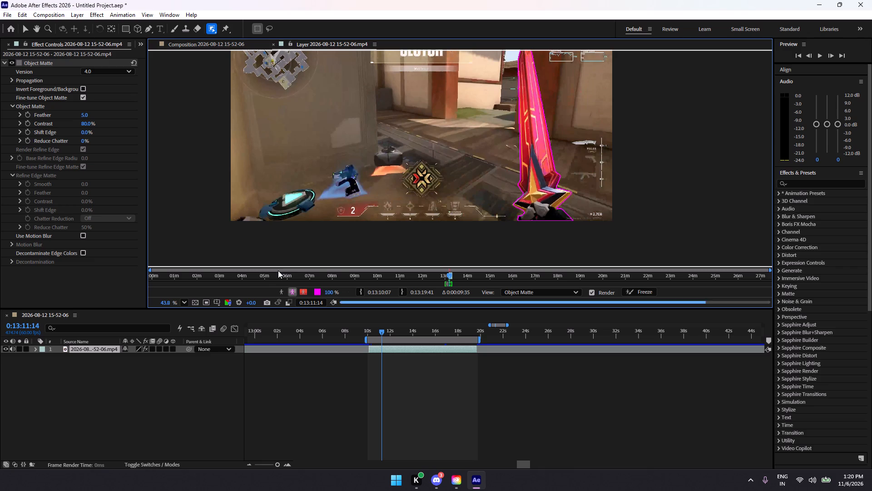
drag(243, 217, 267, 216)
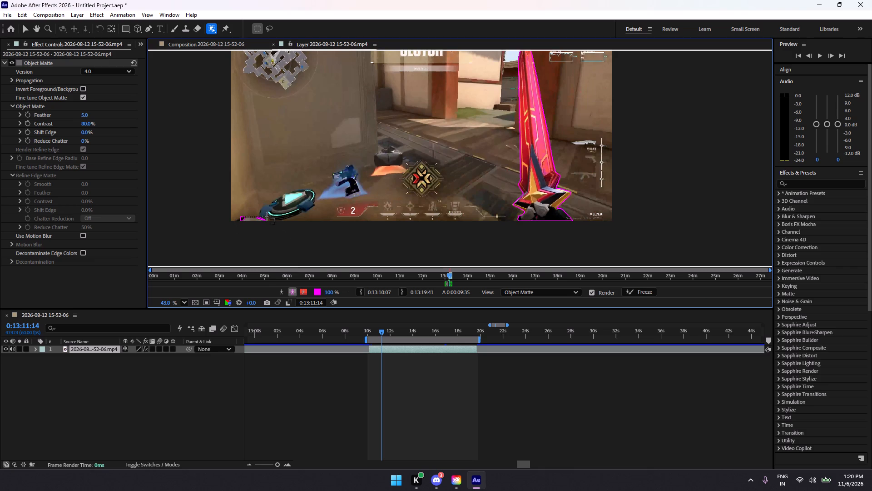
drag(267, 216, 259, 220)
drag(261, 219, 248, 219)
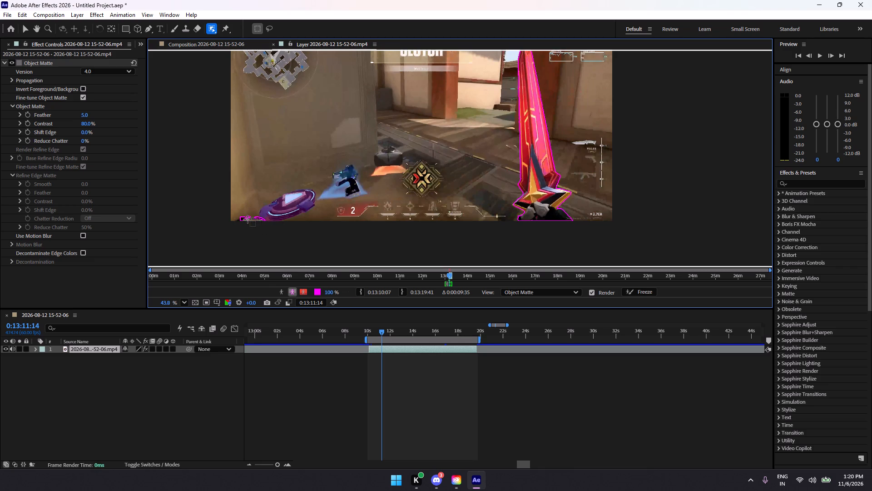
drag(248, 219, 237, 220)
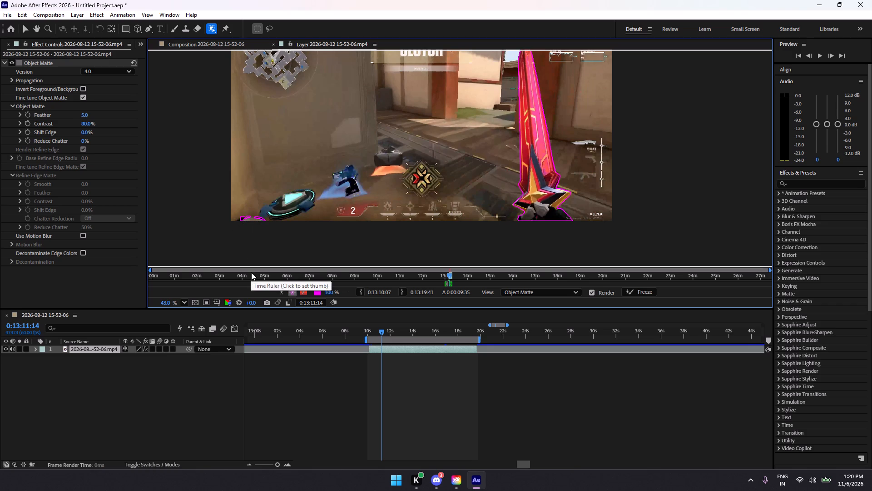
Return to frame 0:13:11:15 and rework the left hand's object matte around the glowing device, glove plates and wrist.
click(829, 55)
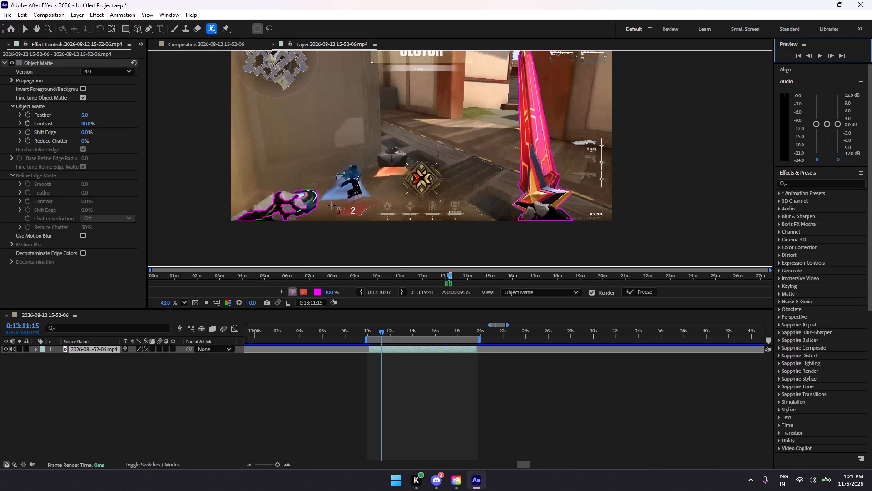
alt+drag(301, 180, 324, 213)
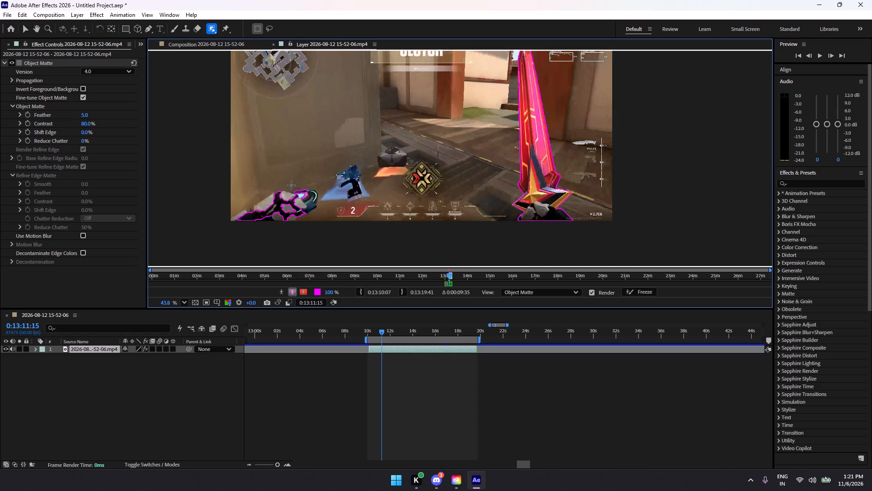
drag(289, 186, 231, 221)
drag(285, 188, 228, 222)
Propagate the matte frame by frame to 0:13:11:20, extending it over the left wrist at 0:13:11:18 and the forearm at 0:13:11:20.
click(829, 56)
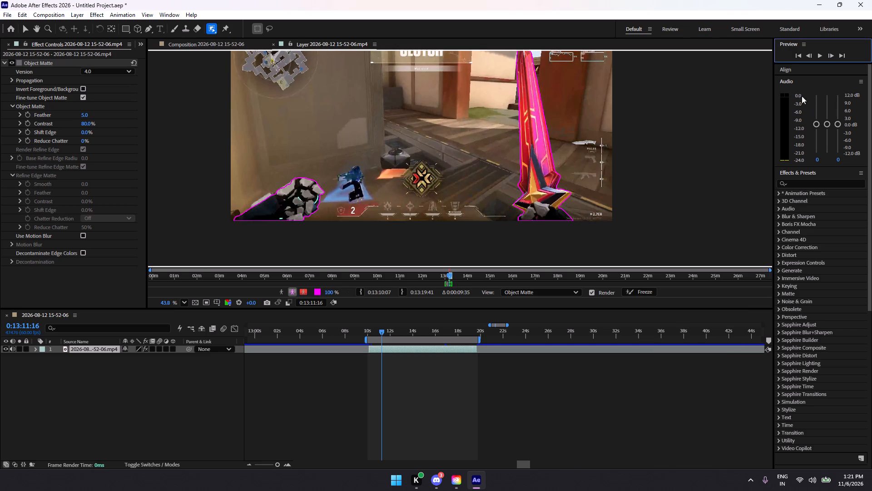
click(830, 56)
click(830, 56)
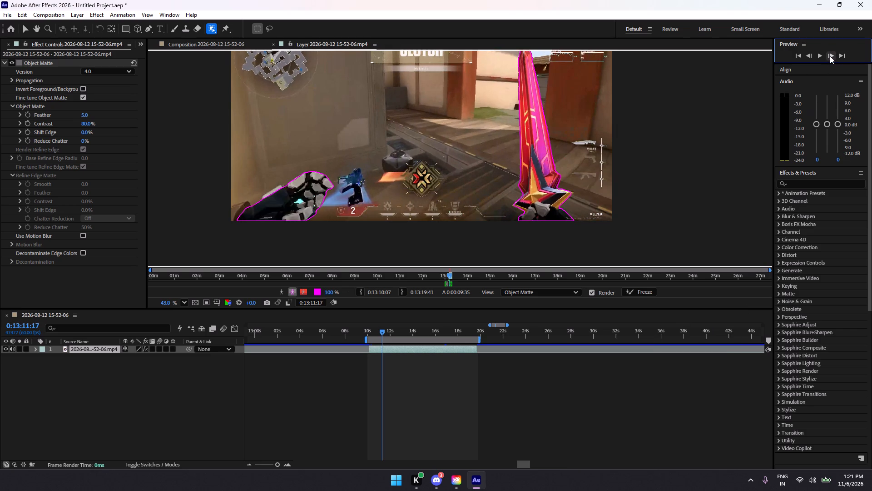
drag(258, 193, 225, 219)
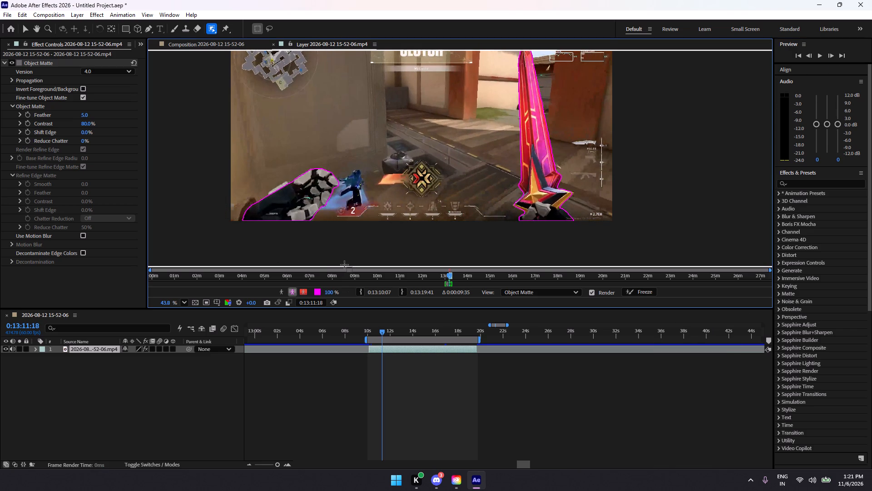
click(827, 53)
click(827, 53)
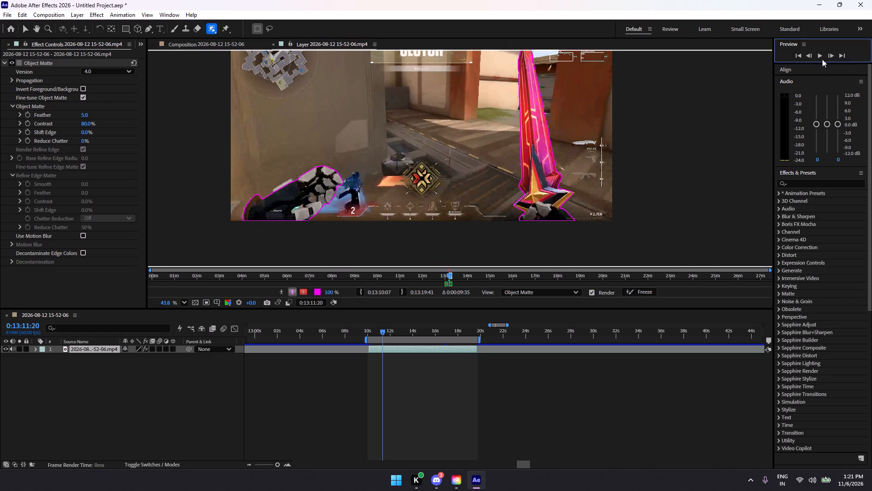
click(247, 203)
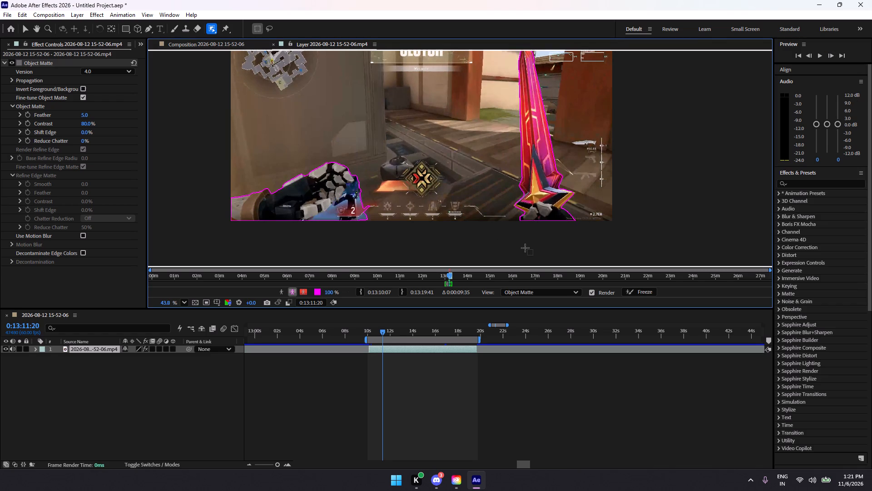
Trim the matte at 0:13:11:20 around the blue object and red counter below the left glove's fingers.
alt+drag(375, 185, 339, 220)
alt+drag(339, 220, 347, 236)
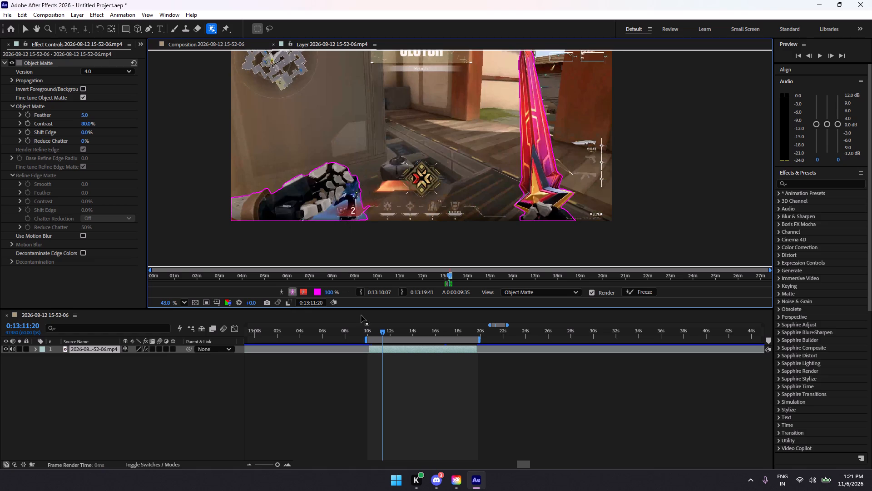
alt+drag(332, 231, 377, 207)
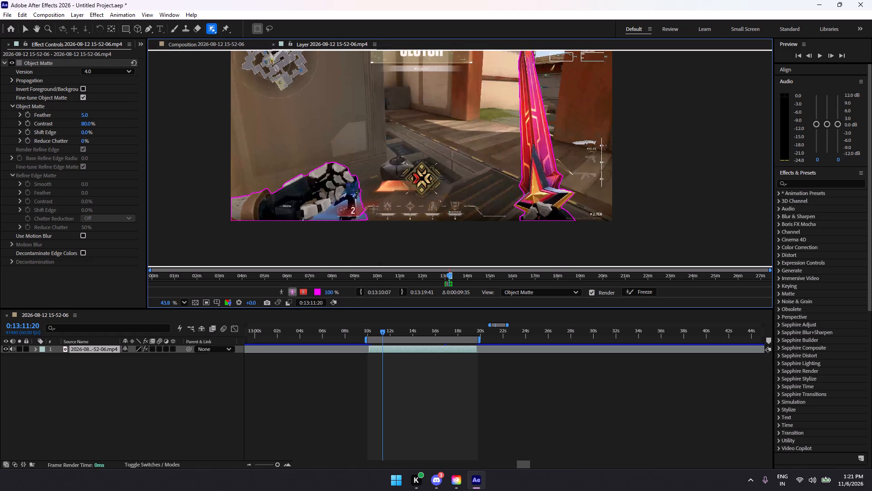
alt+drag(370, 207, 327, 223)
Advance to 0:13:11:21 and trim the matte around the red counter beside the left glove with repeated small corrections.
click(833, 54)
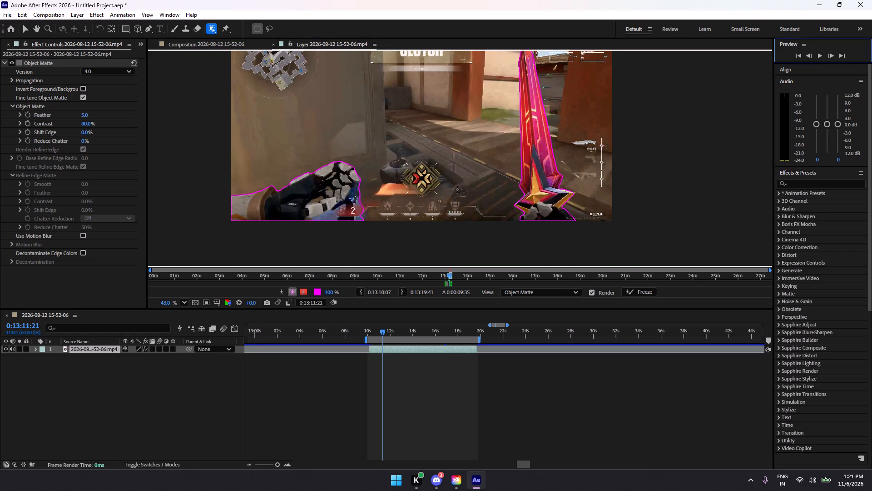
alt+drag(371, 203, 338, 228)
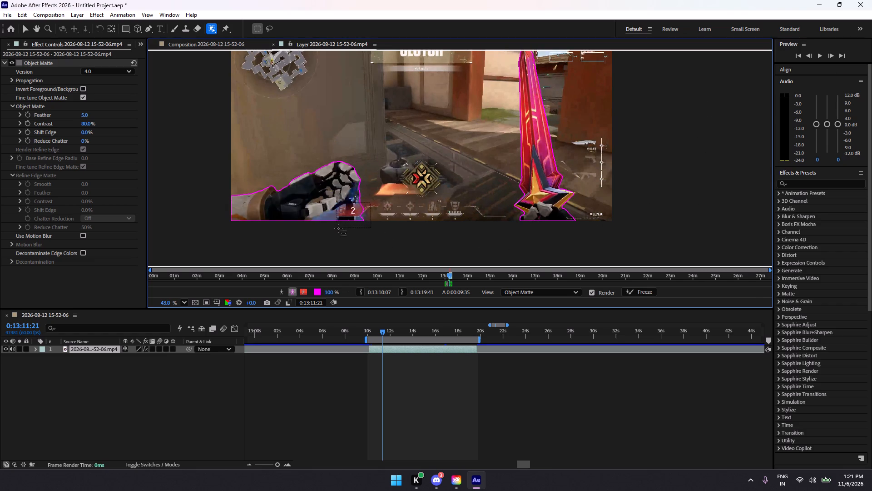
alt+drag(338, 228, 341, 230)
click(326, 241)
alt+drag(337, 227, 365, 206)
alt+drag(365, 206, 369, 208)
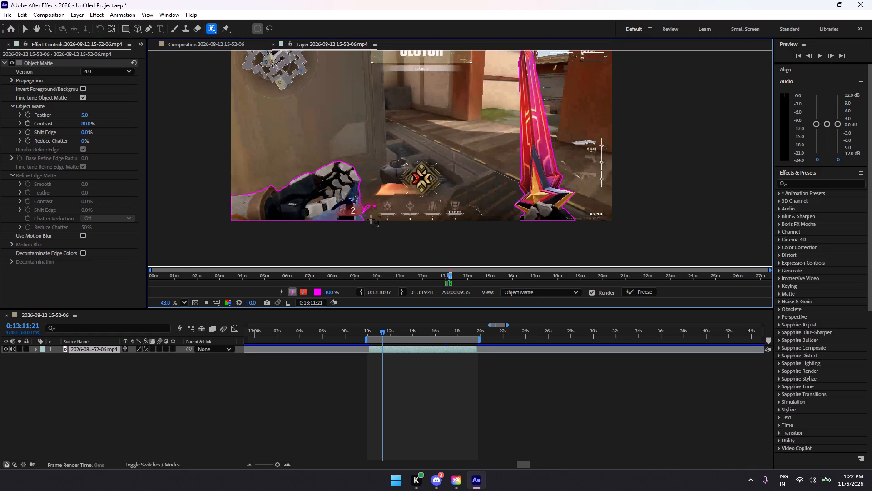
alt+drag(379, 199, 374, 200)
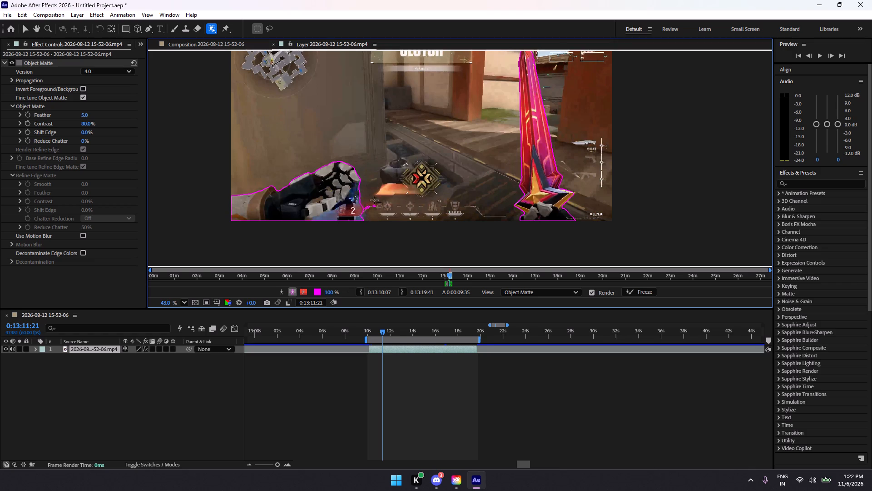
alt+drag(374, 200, 350, 221)
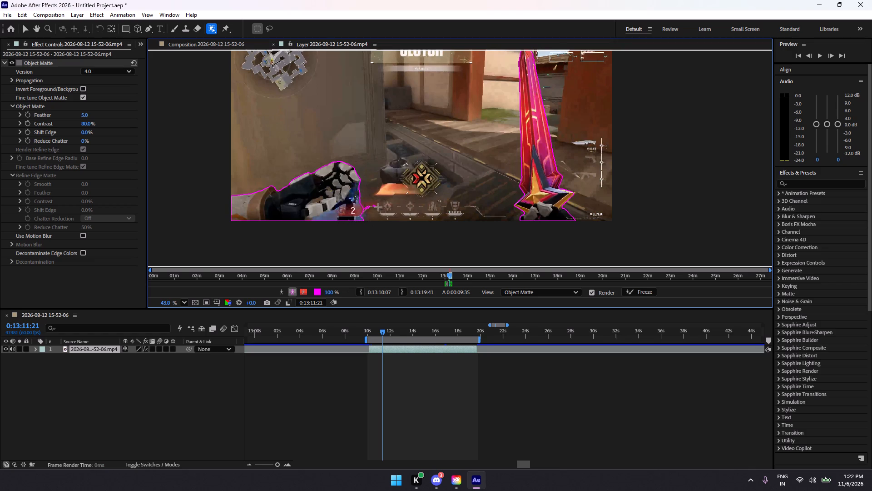
alt+drag(376, 202, 343, 222)
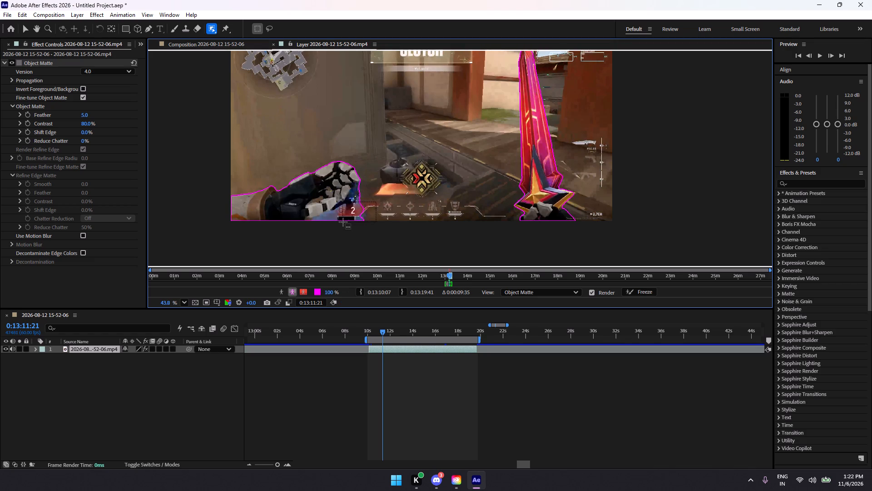
alt+drag(343, 222, 343, 222)
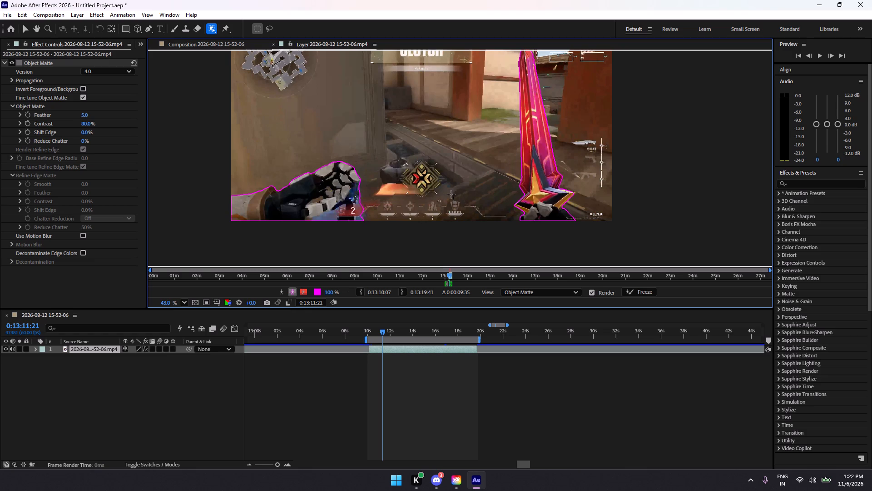
Propagate the matte frame by frame to 0:13:11:33, checking the outlines around the left arm, sword and gloved hands.
click(832, 54)
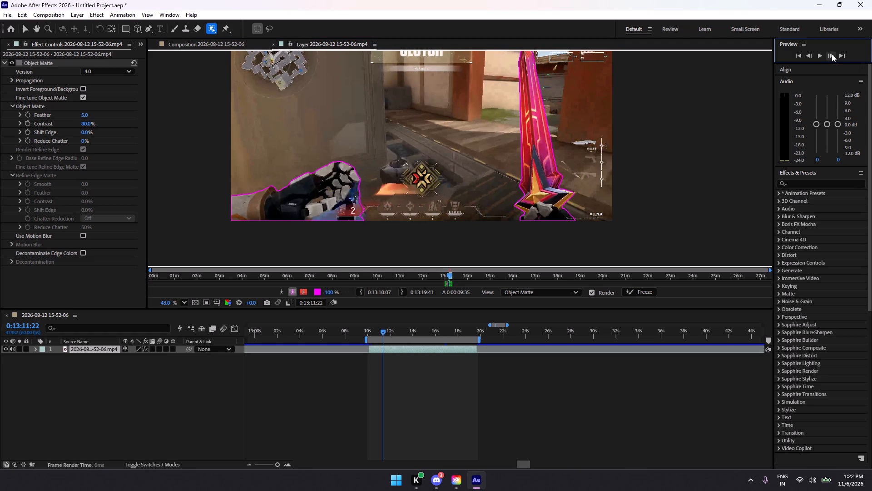
click(832, 54)
click(832, 54)
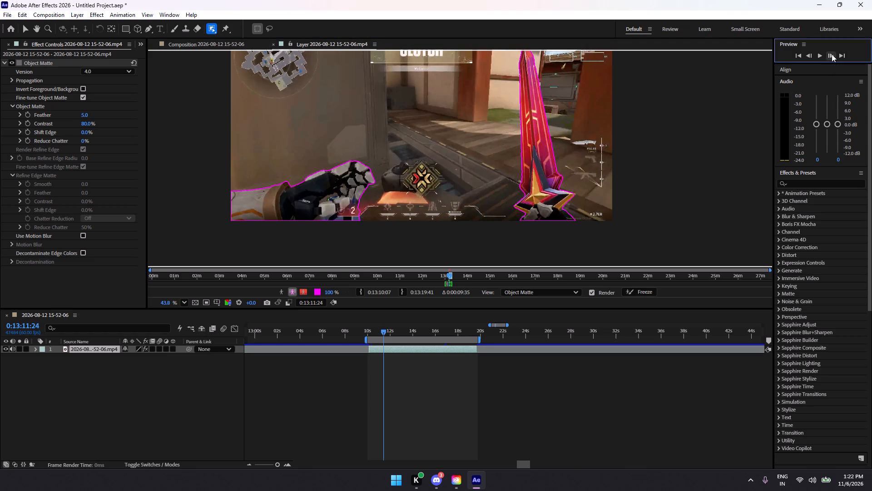
click(832, 54)
click(832, 54)
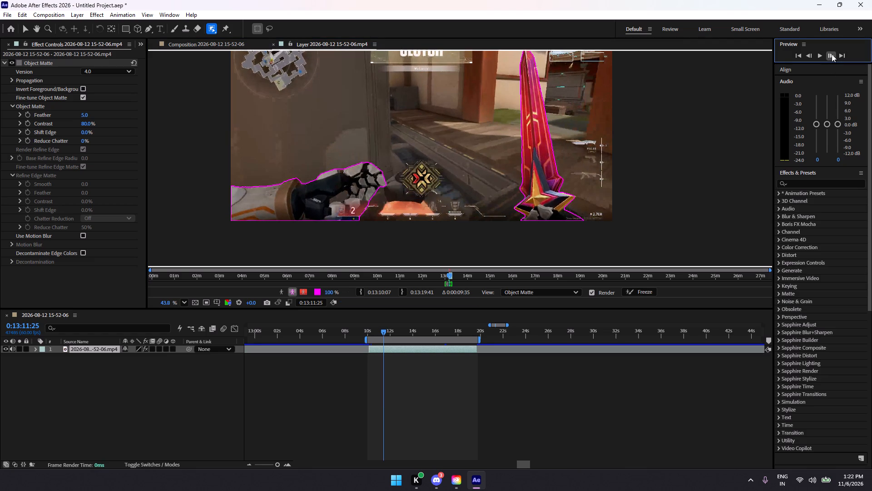
click(832, 54)
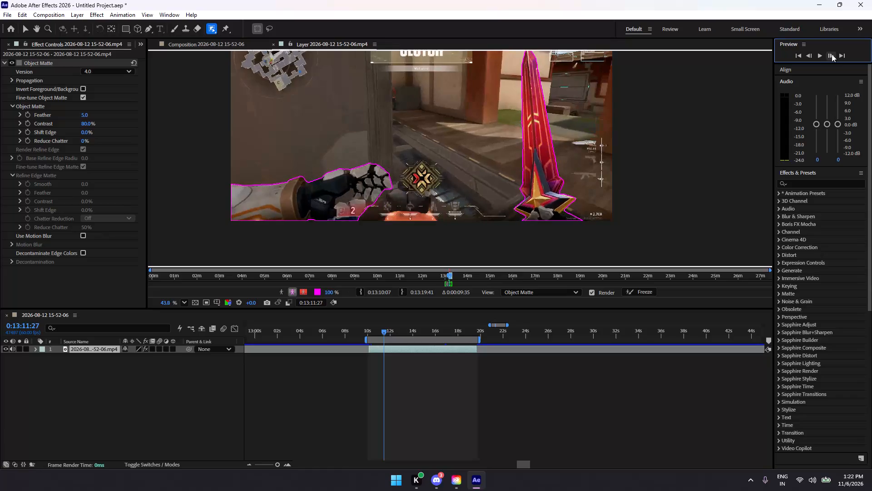
click(832, 54)
click(832, 54)
click(832, 54)
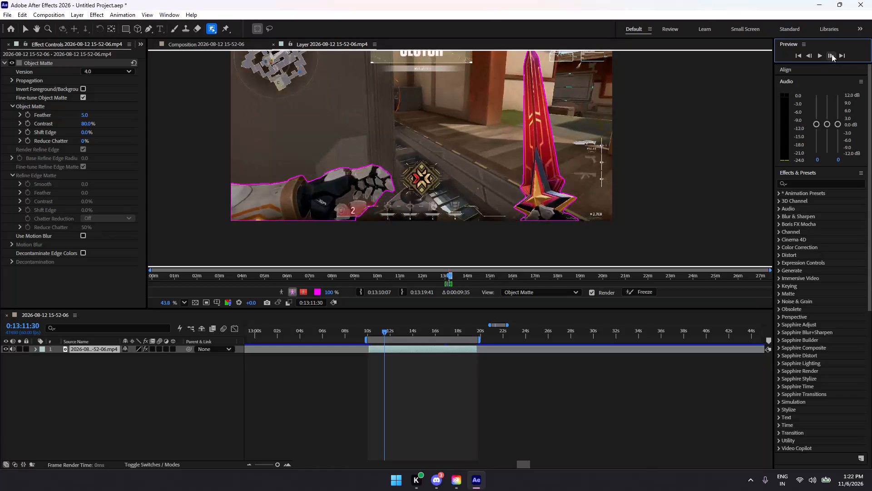
click(832, 54)
click(832, 54)
click(832, 54)
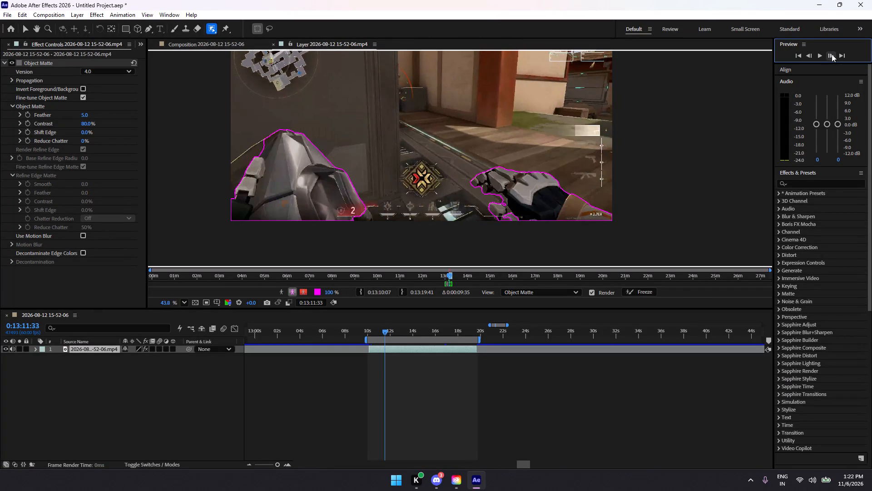
Advance the matte to 0:13:11:35 and try to trim the stray background area along the outer side of the left glove.
click(832, 54)
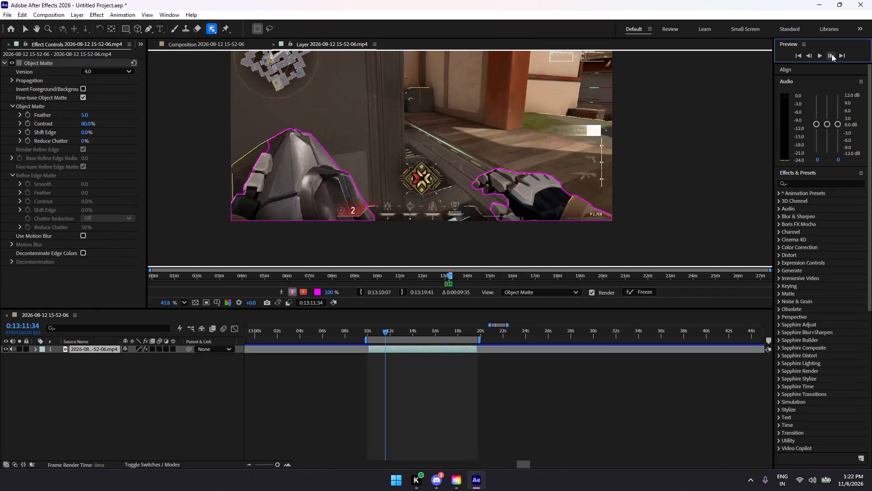
click(832, 54)
drag(293, 137, 245, 155)
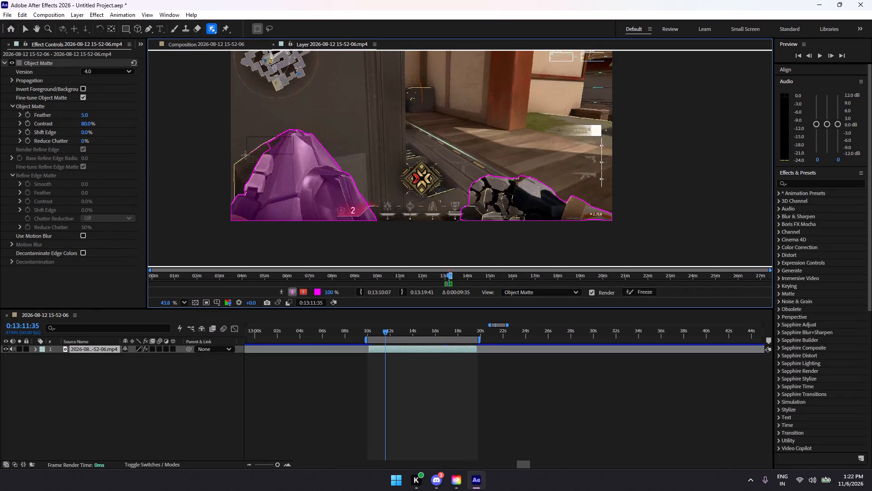
drag(245, 155, 233, 196)
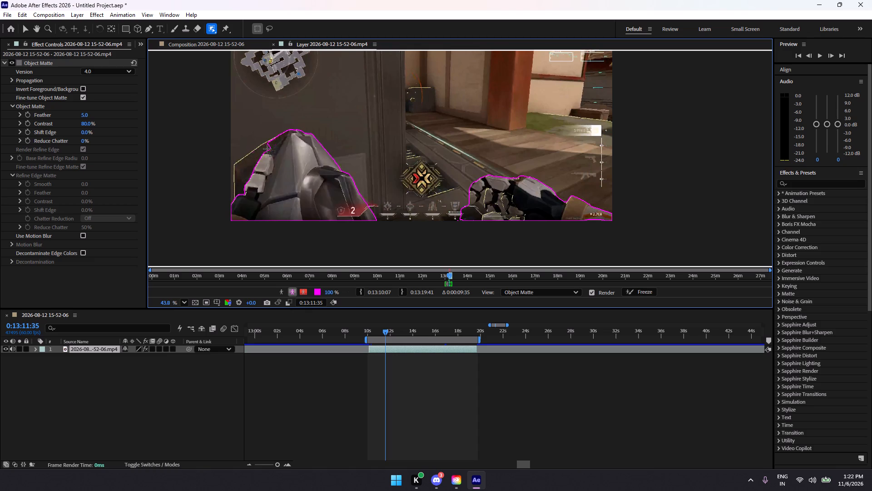
drag(267, 135, 232, 199)
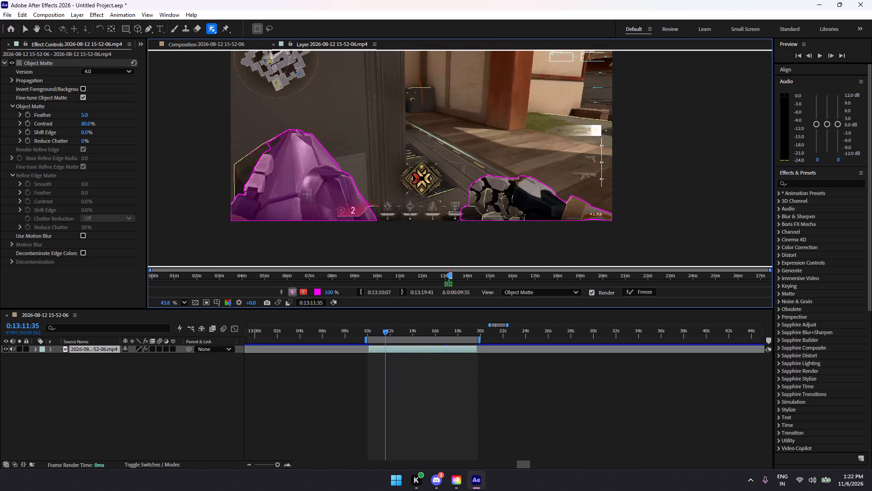
drag(269, 141, 230, 183)
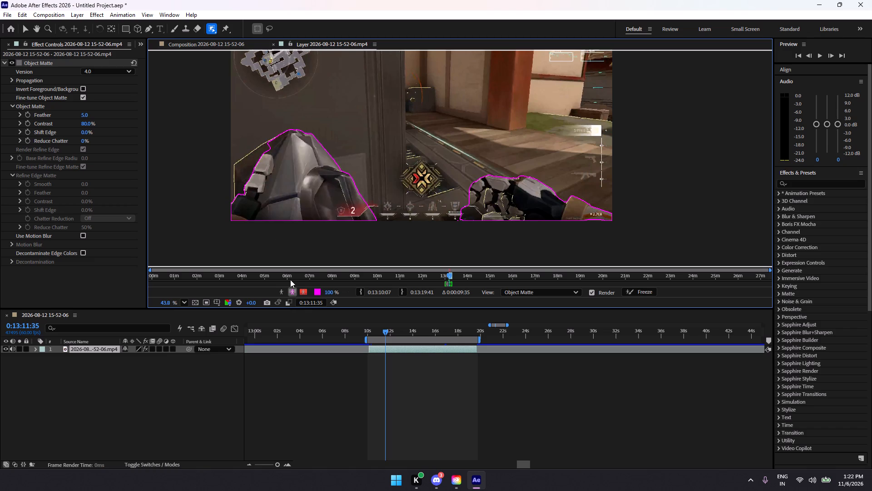
click(307, 184)
click(520, 272)
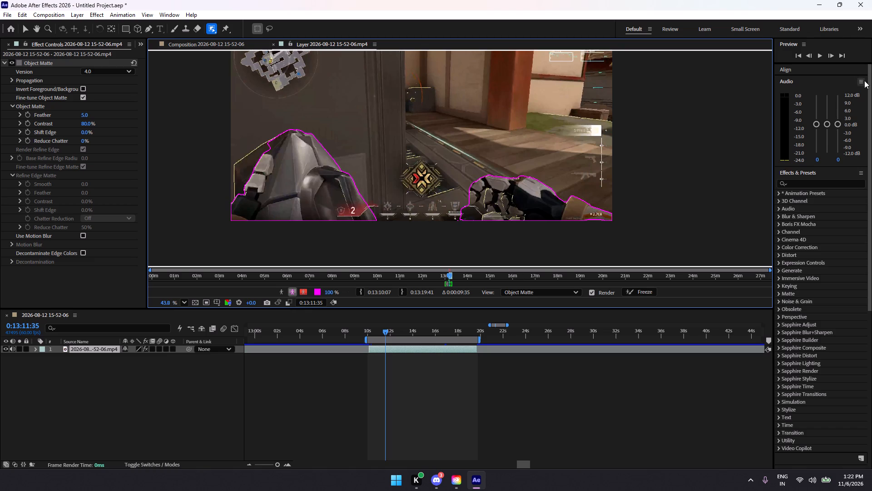
drag(268, 127, 236, 186)
drag(236, 186, 227, 204)
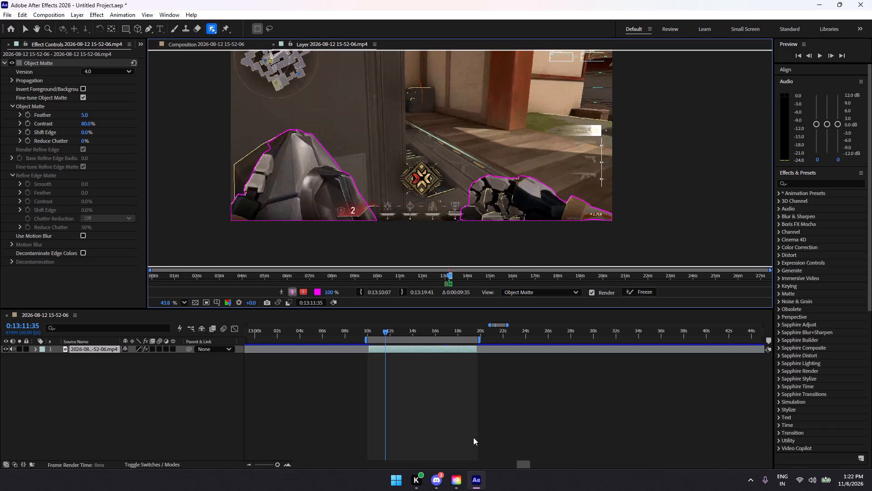
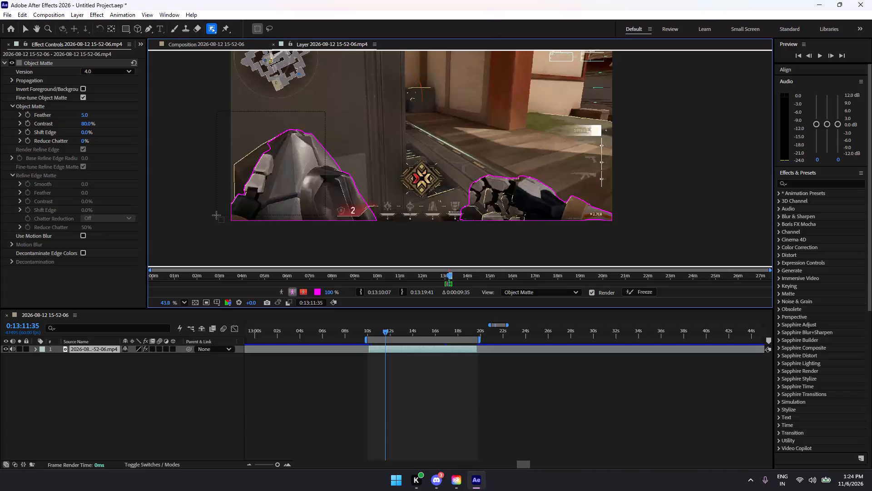
Refine the Object Matte selection along the outer finger-side edge of the left gloved hand on the frame at 0:13:11:35.
drag(254, 147, 246, 165)
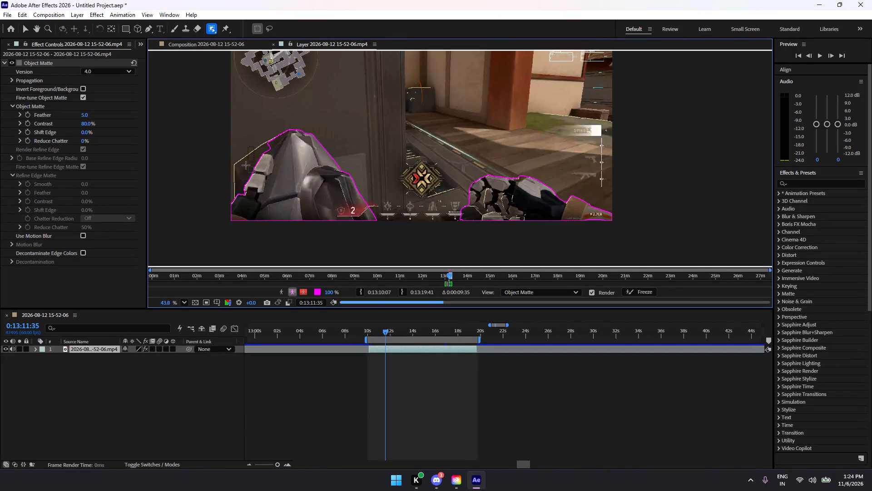
drag(246, 165, 230, 190)
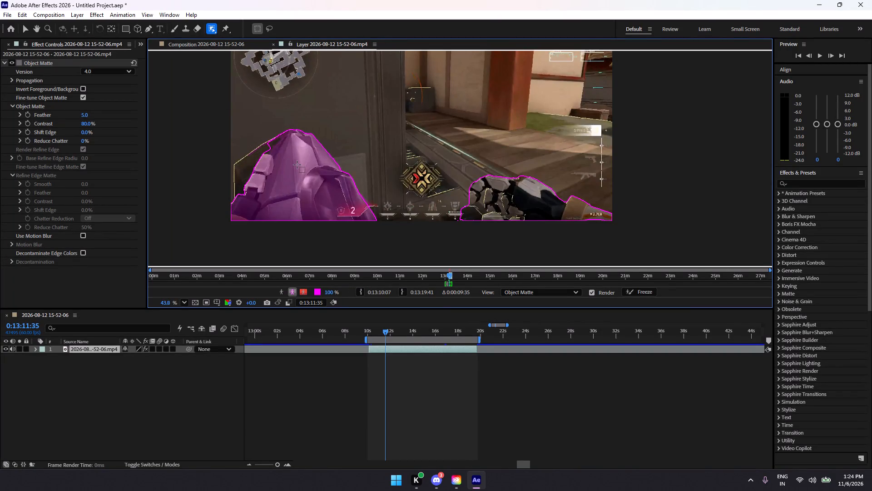
click(297, 164)
click(522, 272)
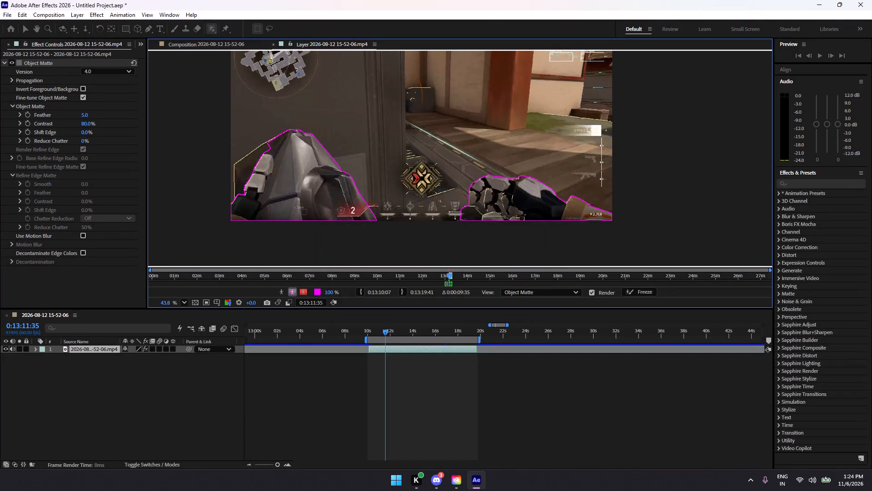
drag(269, 139, 230, 177)
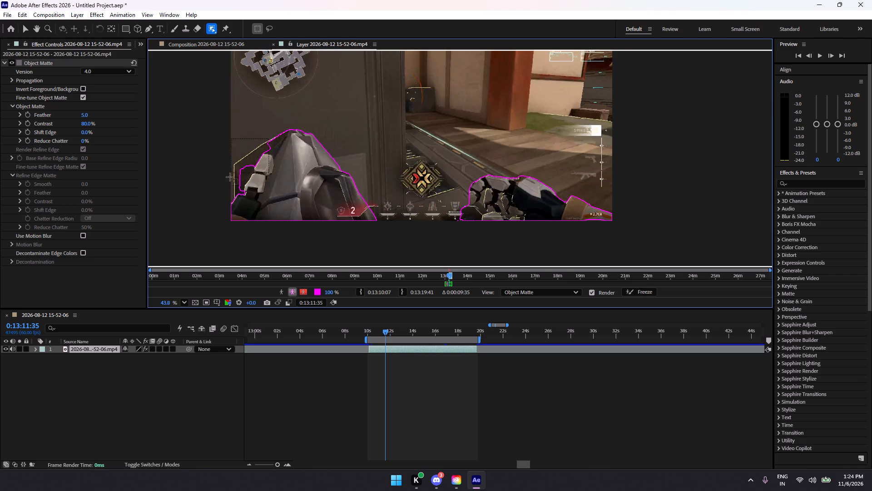
drag(230, 177, 227, 181)
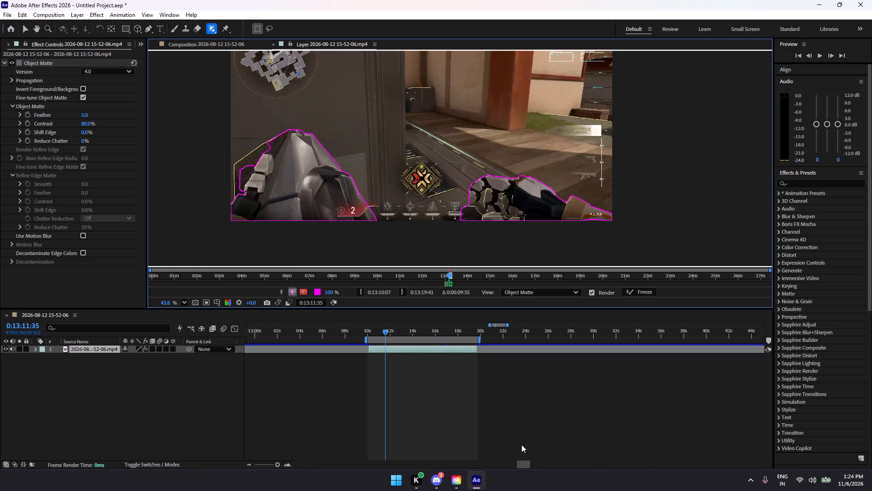
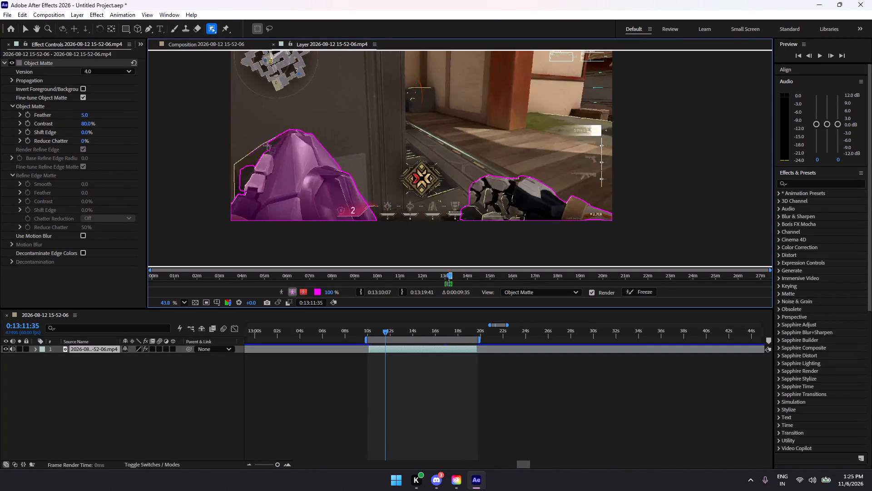
Try to extend the Object Matte over the missing strip along the left gloved hand's outer finger side at 0:13:11:35.
drag(273, 139, 225, 186)
drag(275, 135, 255, 162)
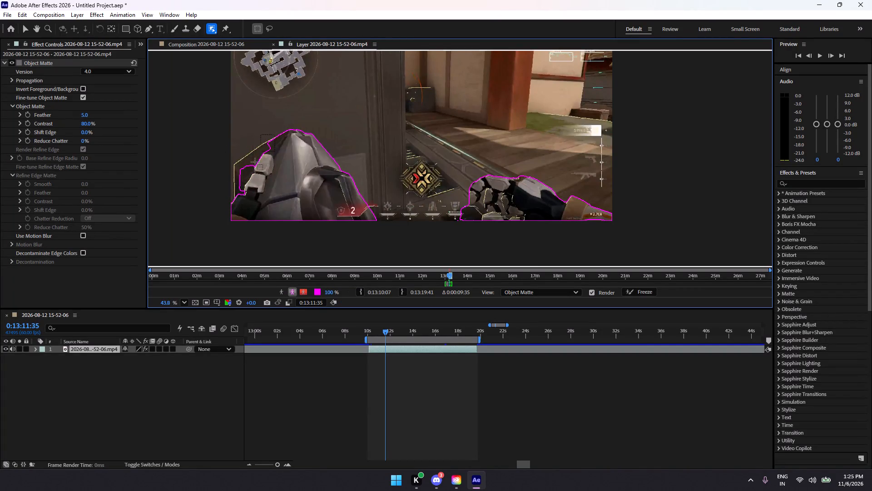
drag(255, 162, 228, 194)
click(515, 273)
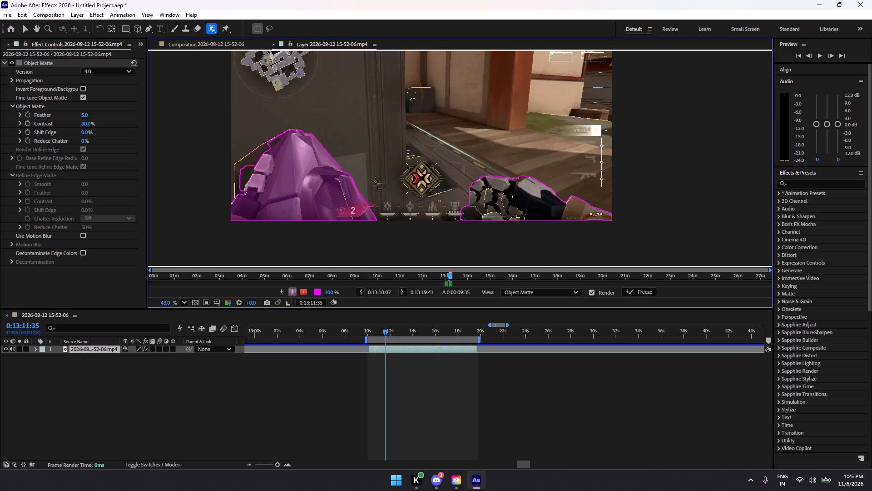
drag(263, 138, 232, 193)
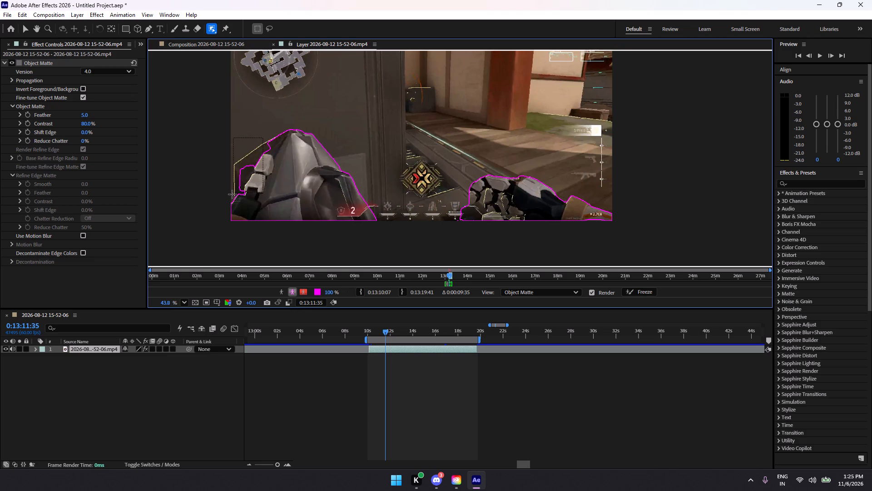
drag(278, 141, 268, 151)
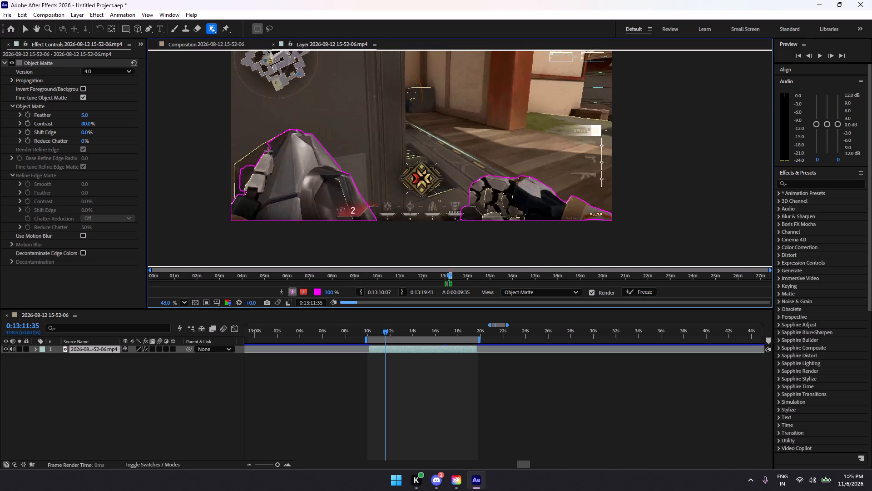
drag(268, 151, 233, 206)
drag(275, 136, 232, 185)
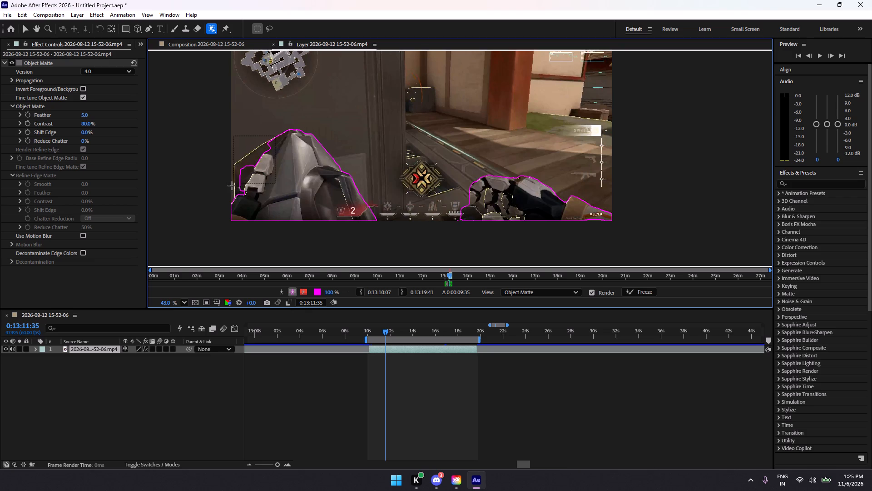
drag(232, 185, 232, 199)
drag(271, 135, 232, 199)
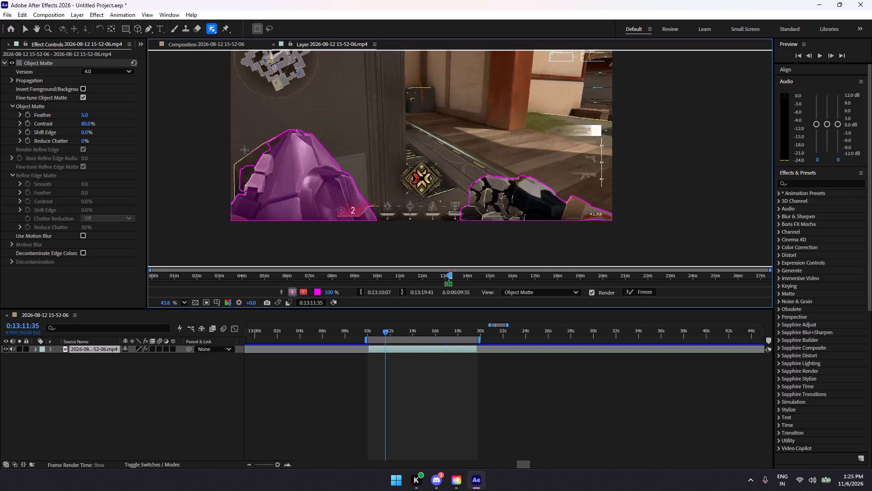
drag(248, 149, 233, 197)
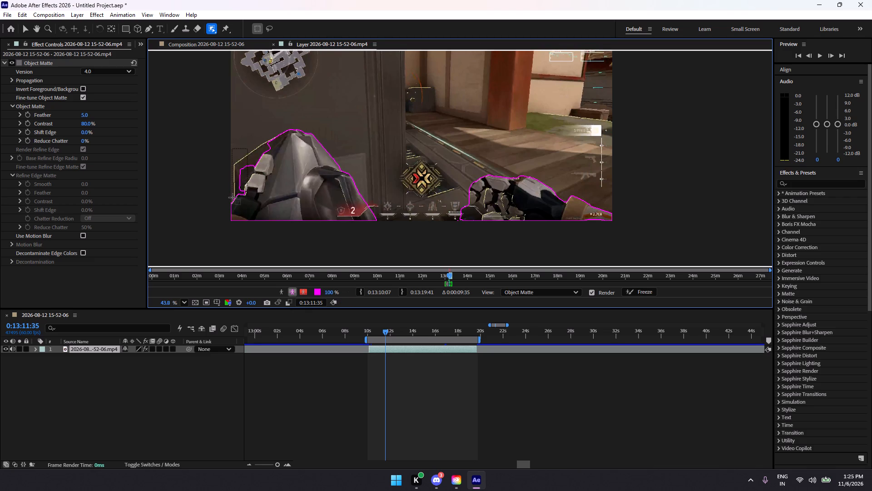
drag(233, 197, 233, 198)
drag(277, 131, 223, 194)
click(516, 271)
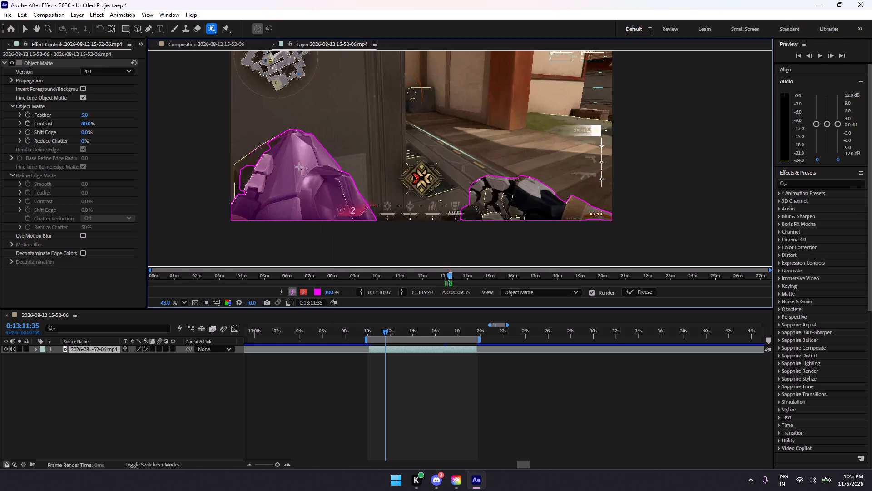
click(299, 167)
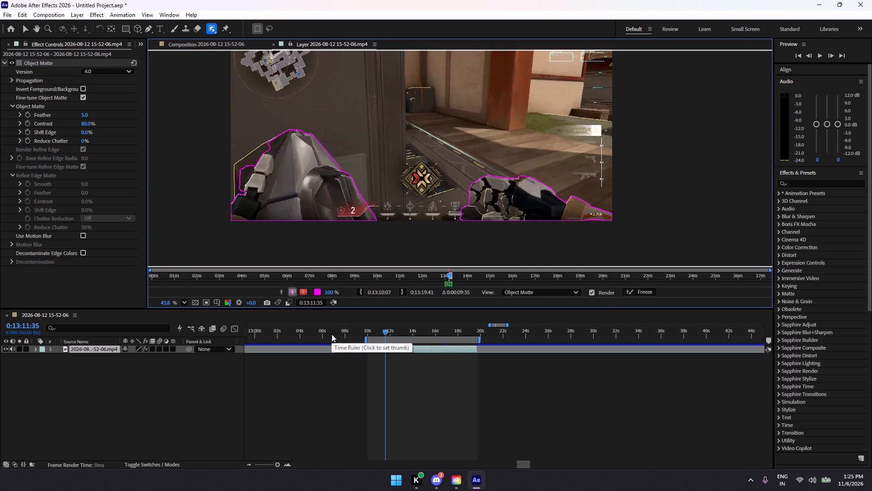
drag(272, 142, 249, 160)
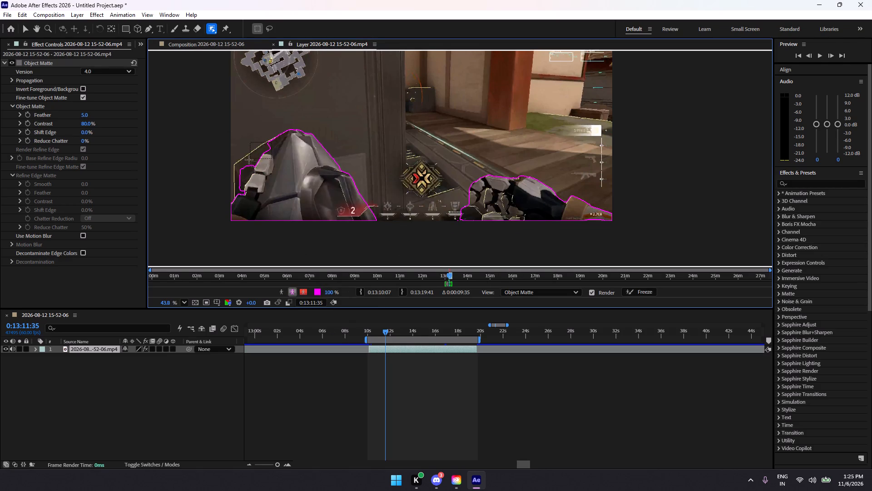
drag(249, 160, 233, 179)
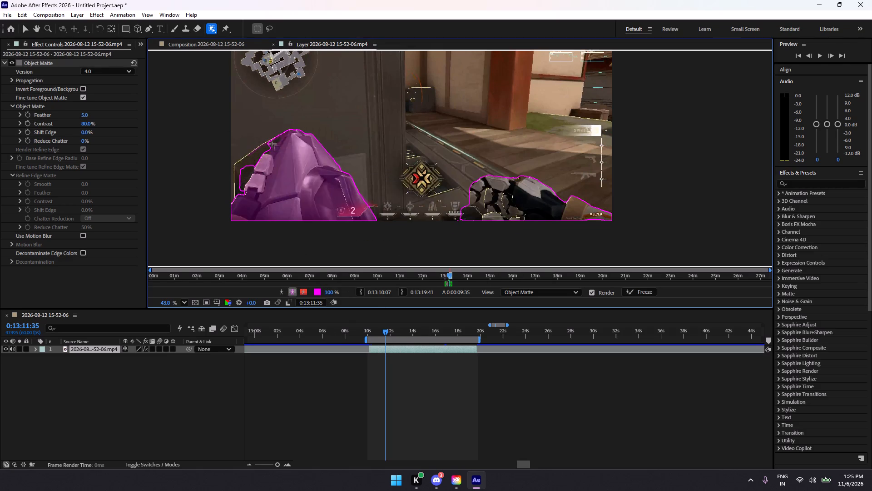
drag(268, 137, 236, 188)
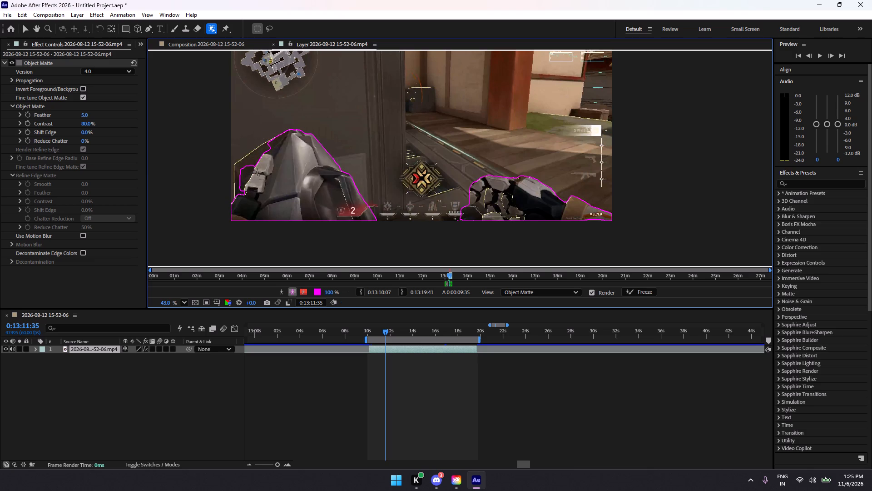
drag(269, 135, 233, 188)
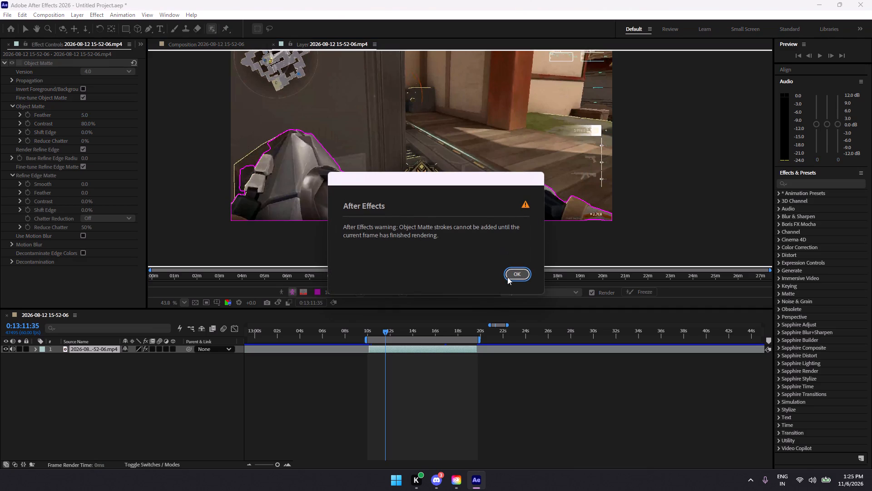
click(507, 277)
drag(268, 131, 232, 184)
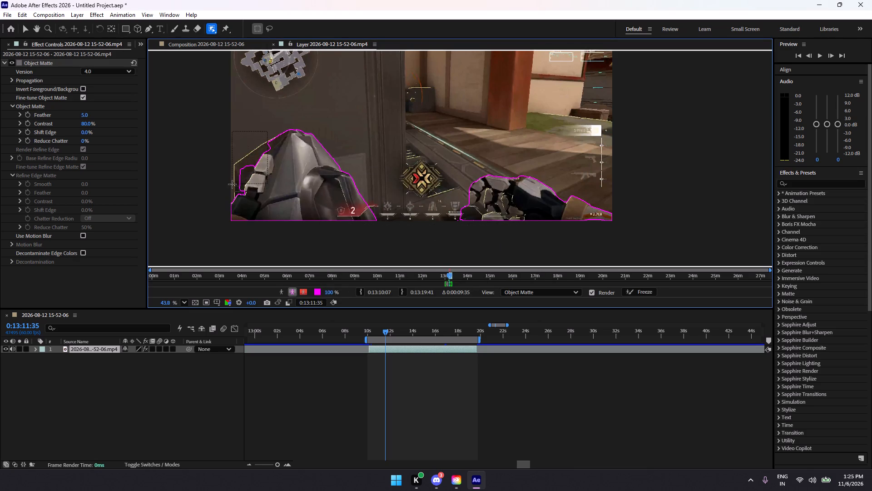
drag(250, 170, 276, 139)
click(515, 290)
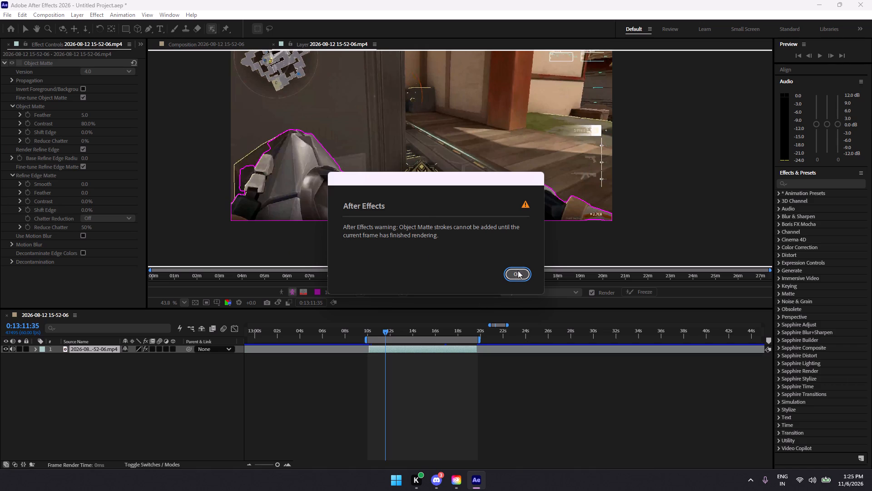
click(518, 271)
drag(251, 169, 275, 139)
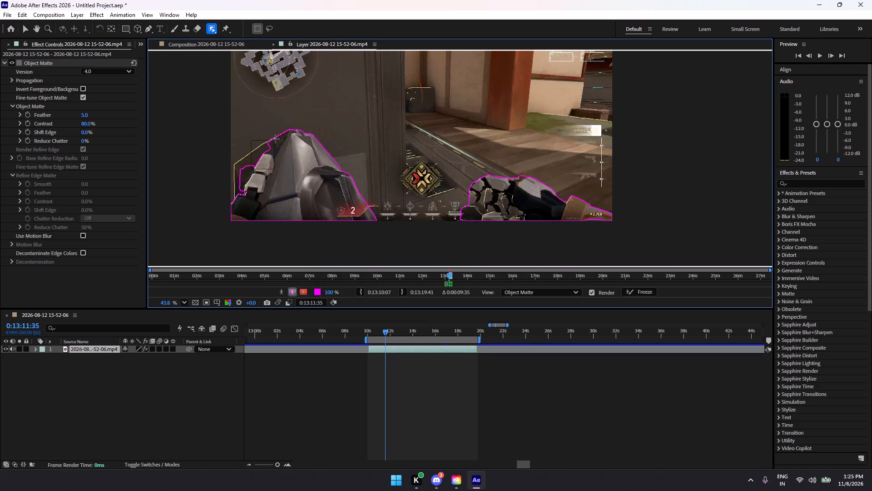
drag(275, 139, 275, 139)
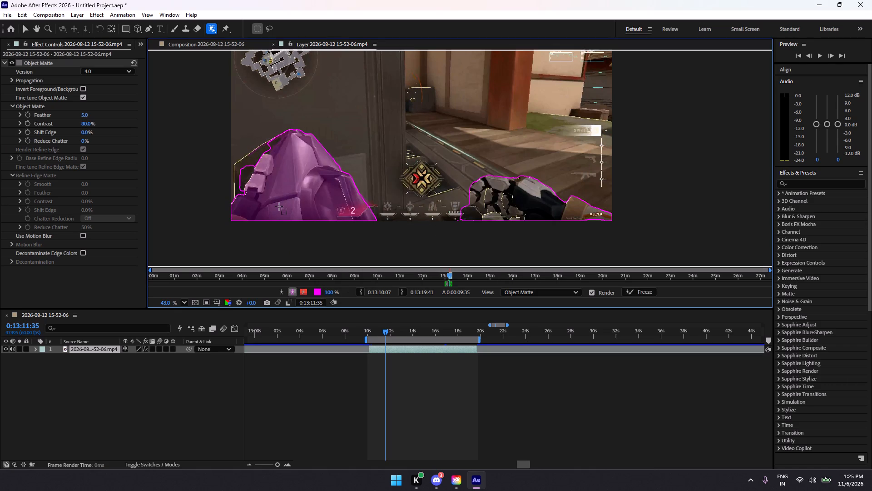
drag(261, 135, 233, 185)
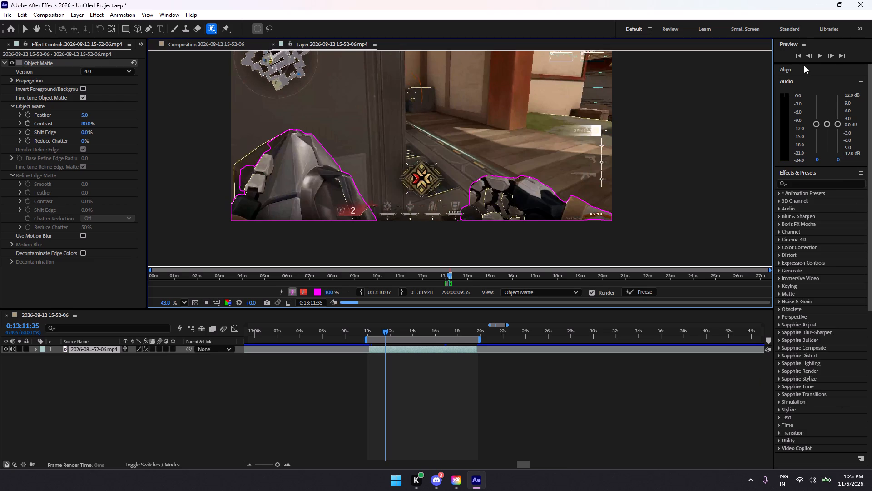
Advance to 0:13:11:36 and add the left gloved hand's outer finger side and palm area to the Object Matte.
click(829, 58)
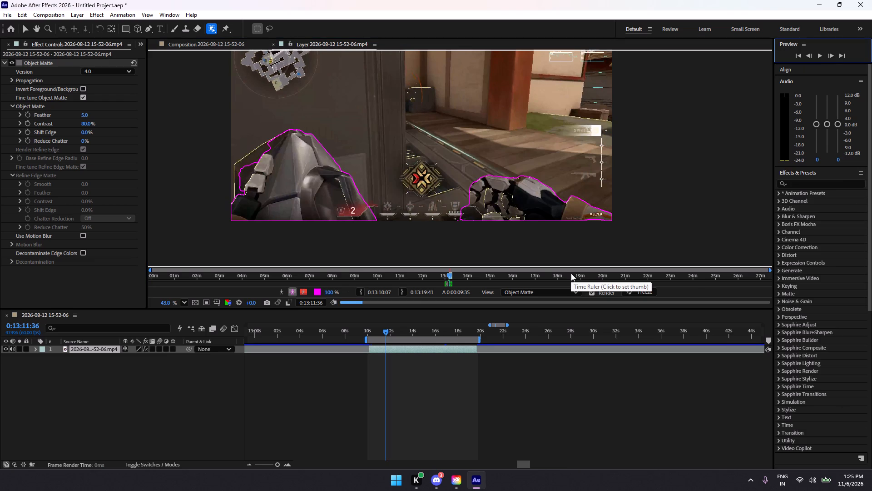
drag(295, 117, 233, 183)
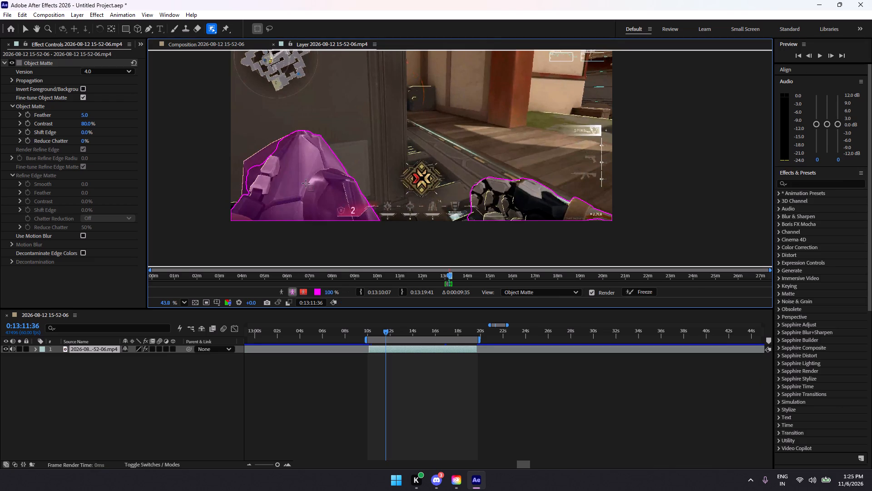
click(306, 183)
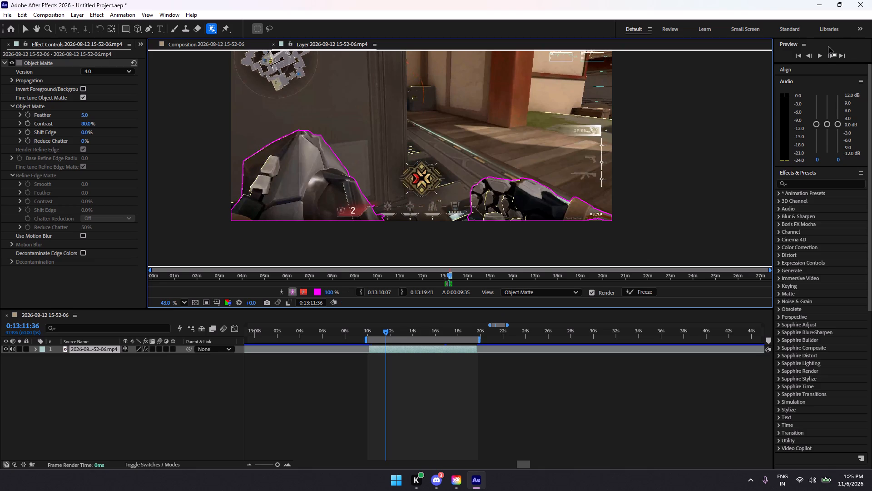
Return to 0:13:11:35 and try again to include the left gloved hand's whole finger-side edge in the Object Matte.
click(809, 53)
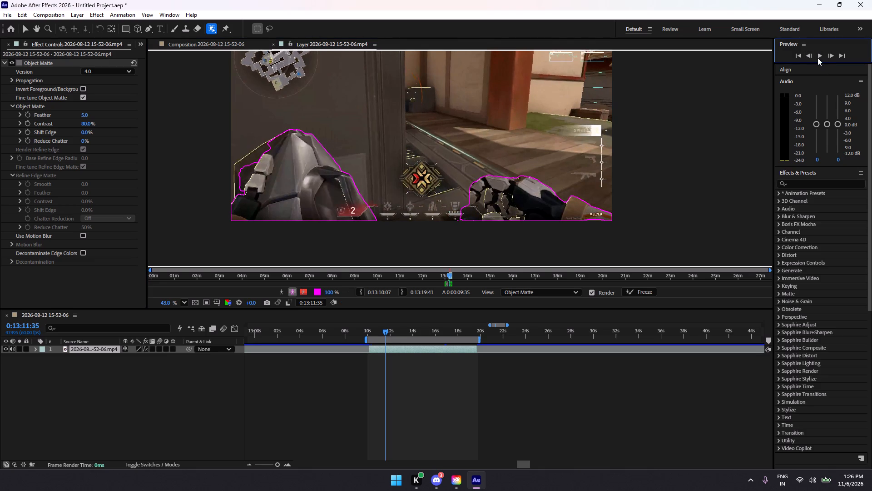
drag(277, 127, 220, 206)
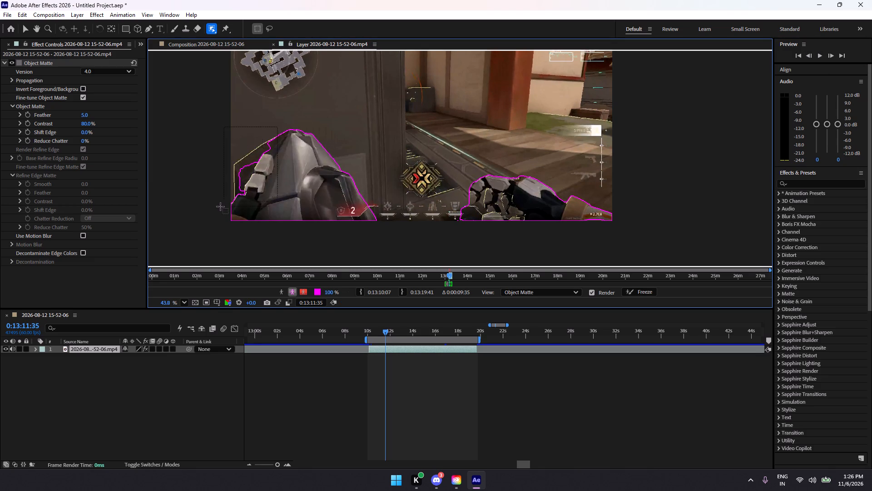
drag(220, 206, 229, 208)
drag(322, 207, 202, 122)
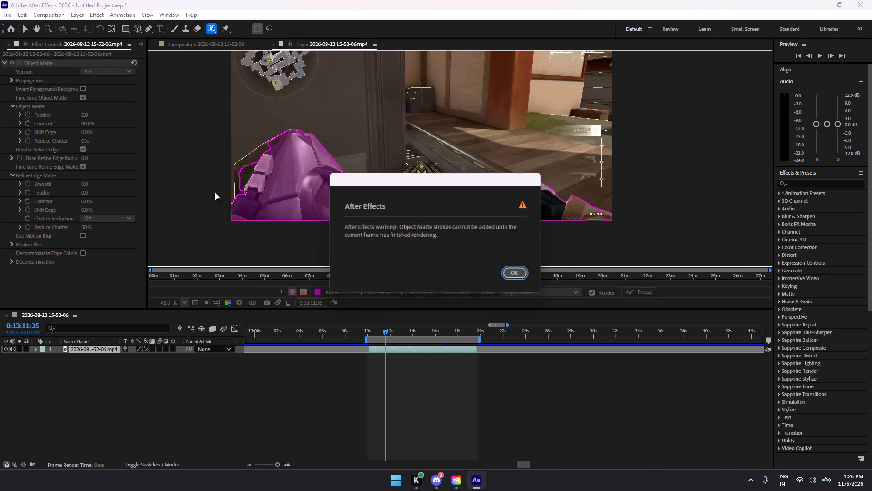
click(519, 268)
click(525, 276)
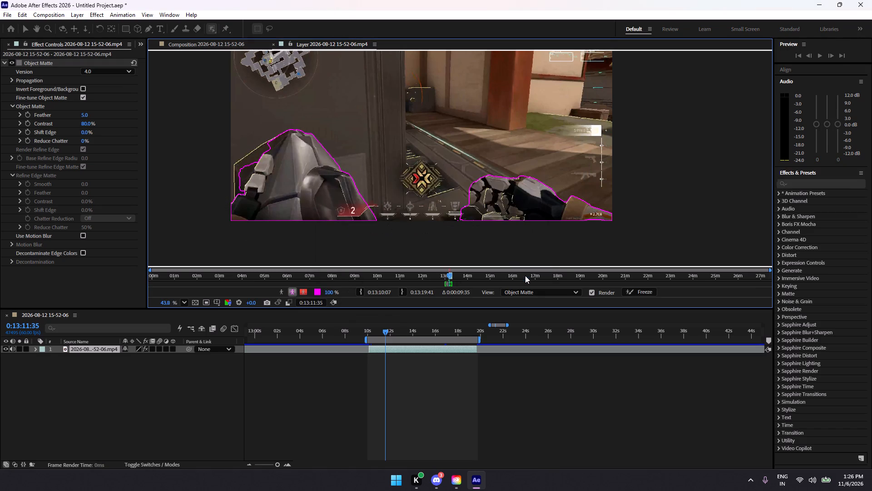
Examine the propagated matte outline around both hands frame by frame from 0:13:11:36 to 0:13:11:54.
click(828, 57)
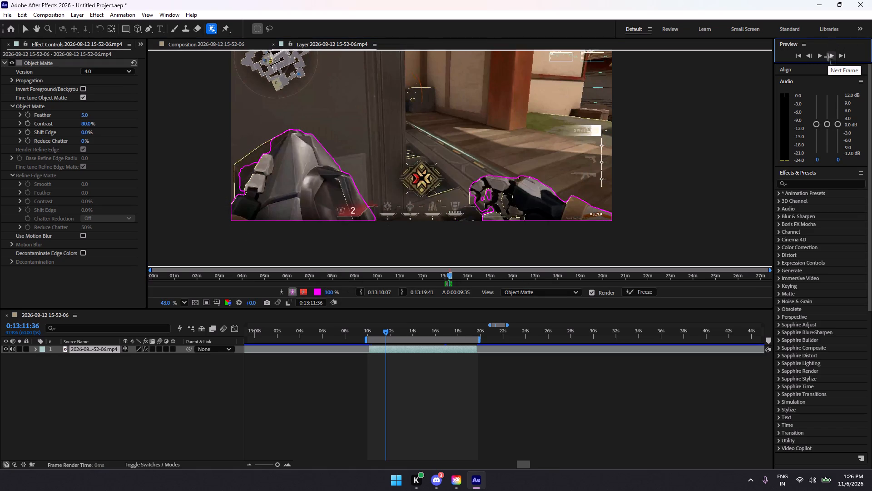
click(828, 57)
click(828, 57)
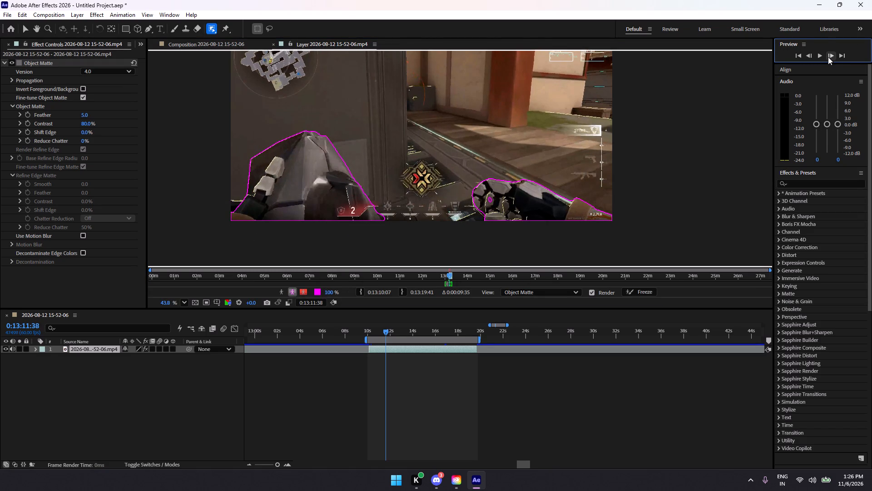
click(828, 57)
click(828, 56)
click(828, 56)
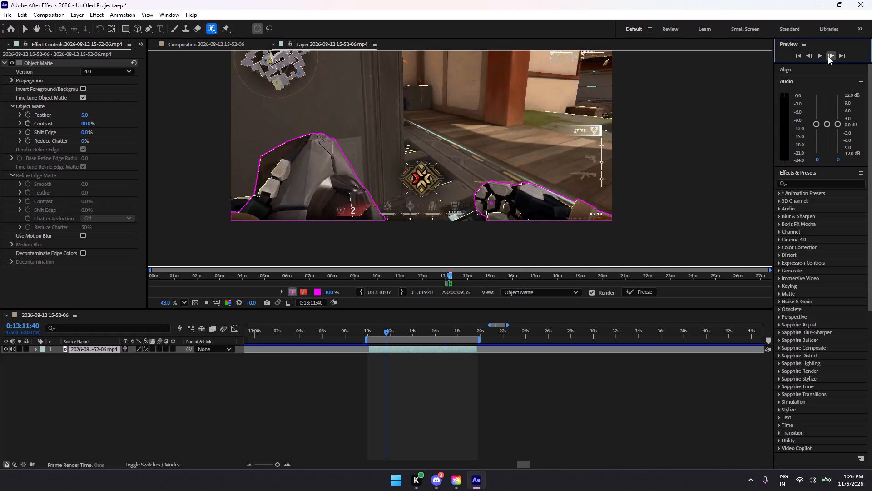
click(828, 56)
click(828, 56)
click(828, 56)
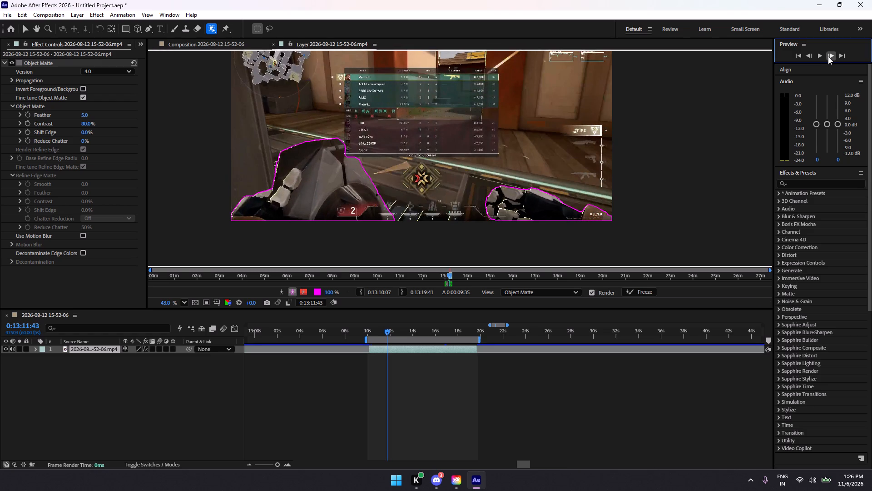
click(828, 56)
click(828, 57)
click(828, 57)
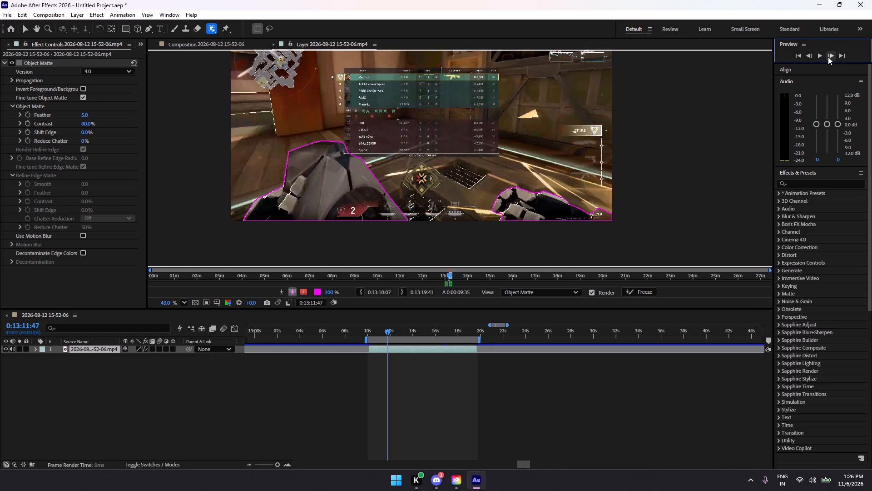
click(828, 57)
click(828, 57)
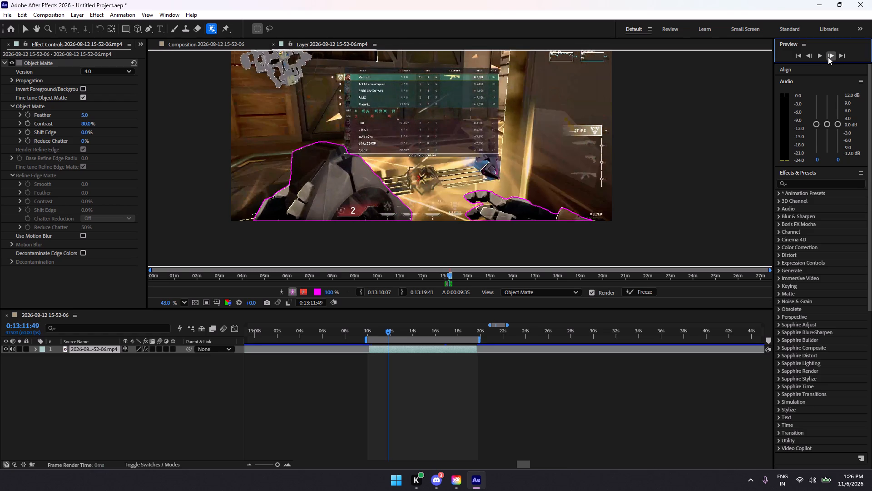
click(828, 57)
click(828, 56)
click(828, 56)
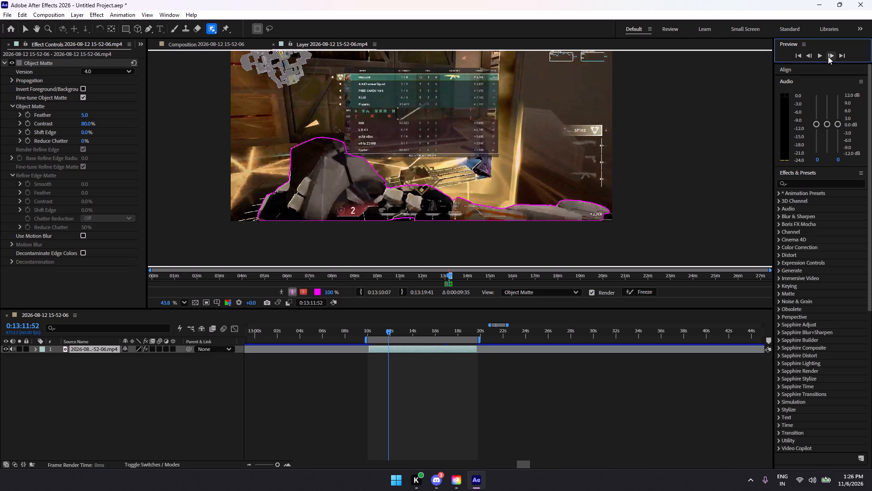
click(828, 56)
click(828, 56)
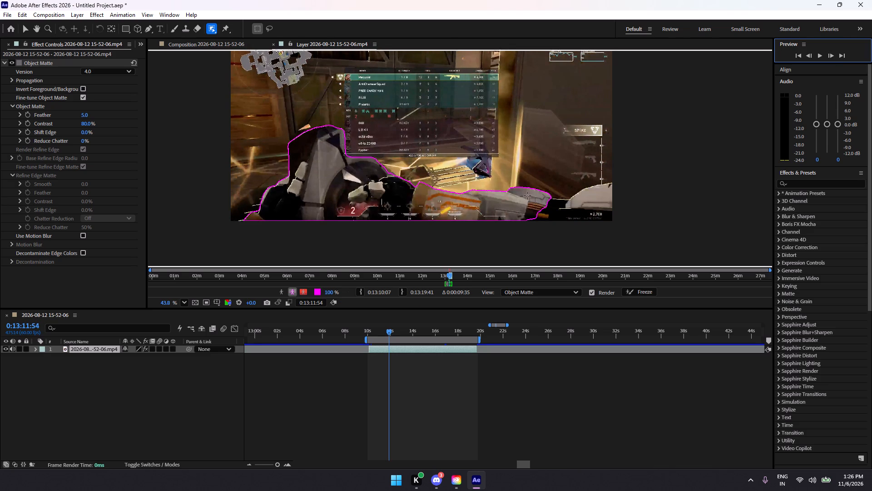
At 0:13:11:54, extend the Object Matte past the orange-and-white forearm into the dark strip towards the frame's lower-right corner.
drag(526, 195, 627, 222)
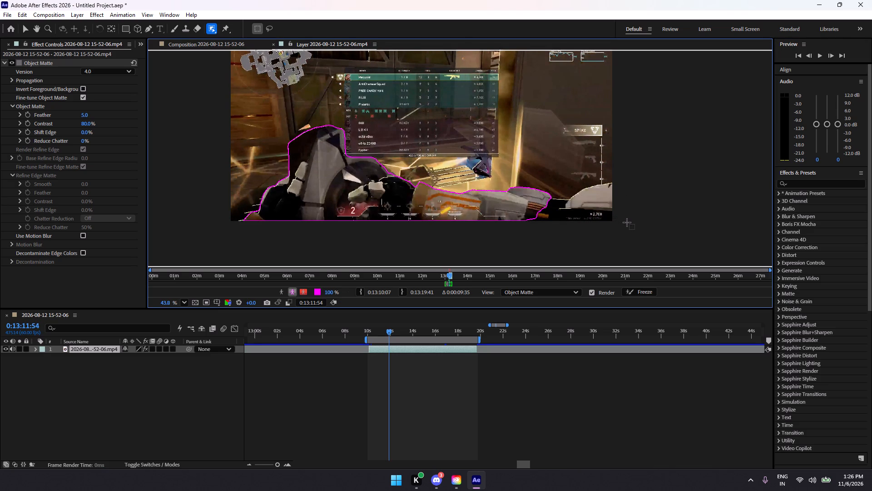
drag(637, 178, 564, 219)
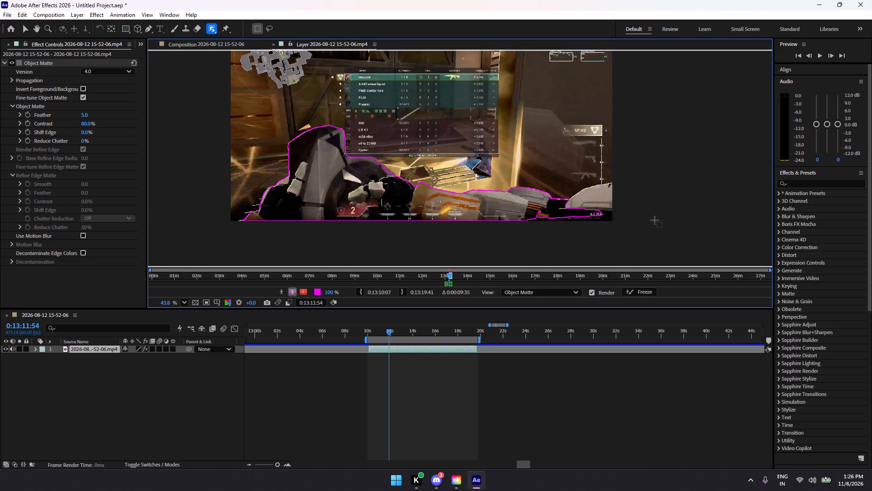
Try to add the white arm section beyond the dark strip, at the frame's lower-right corner, to the Object Matte.
drag(632, 193, 534, 228)
drag(554, 217, 640, 175)
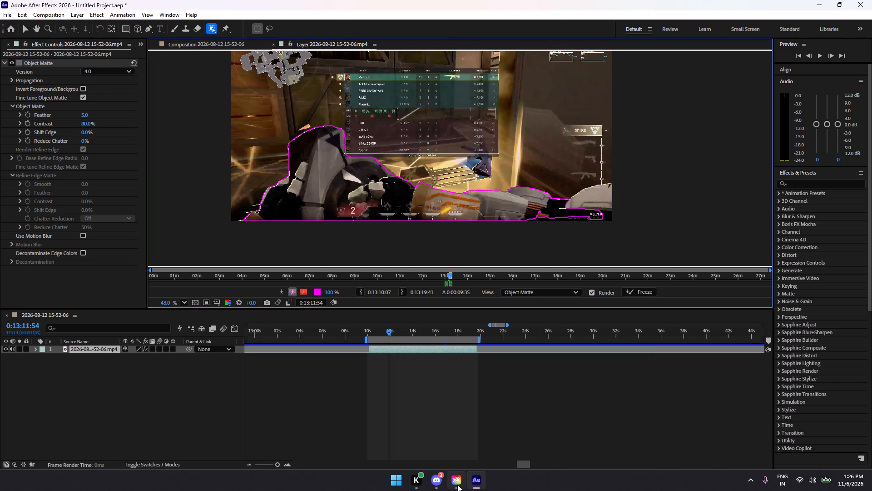
drag(557, 214, 665, 176)
drag(637, 179, 549, 230)
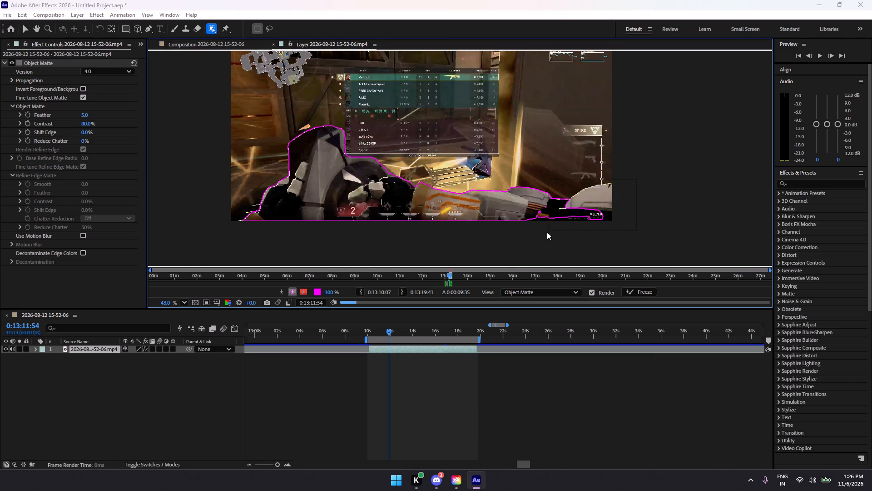
click(510, 274)
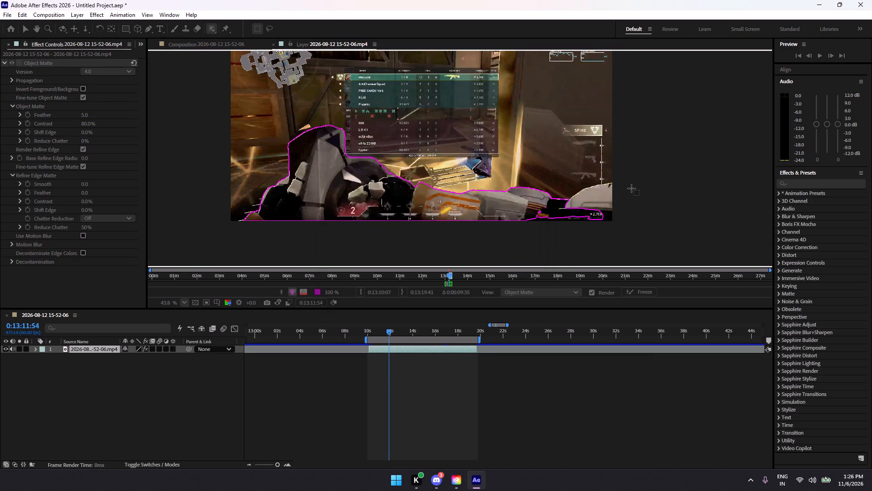
drag(625, 179, 547, 222)
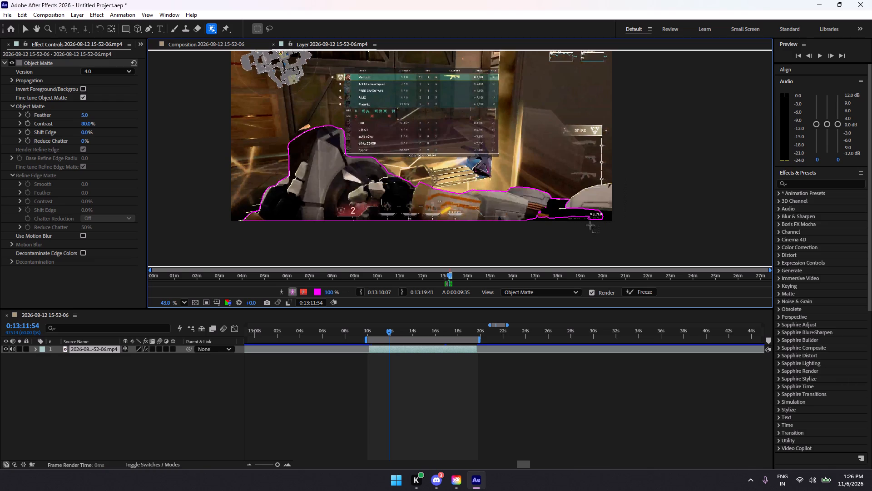
drag(646, 181, 542, 236)
drag(551, 214, 671, 175)
drag(555, 239, 643, 163)
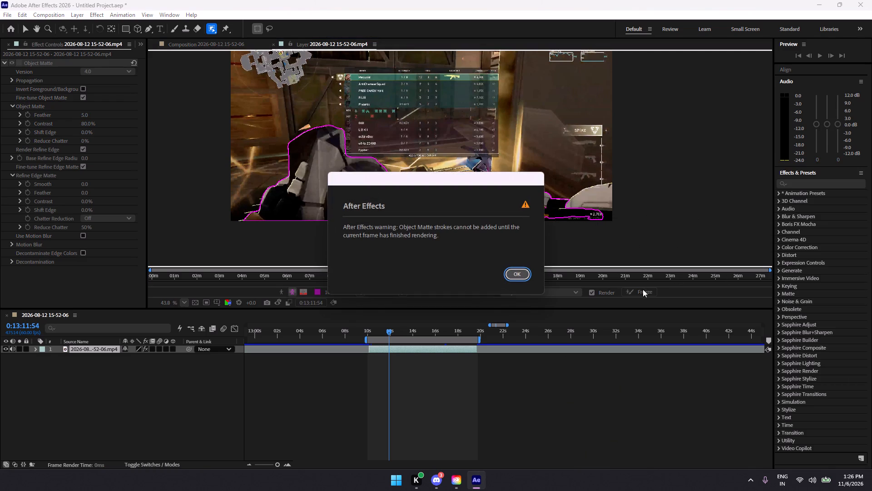
click(518, 277)
drag(564, 231, 637, 172)
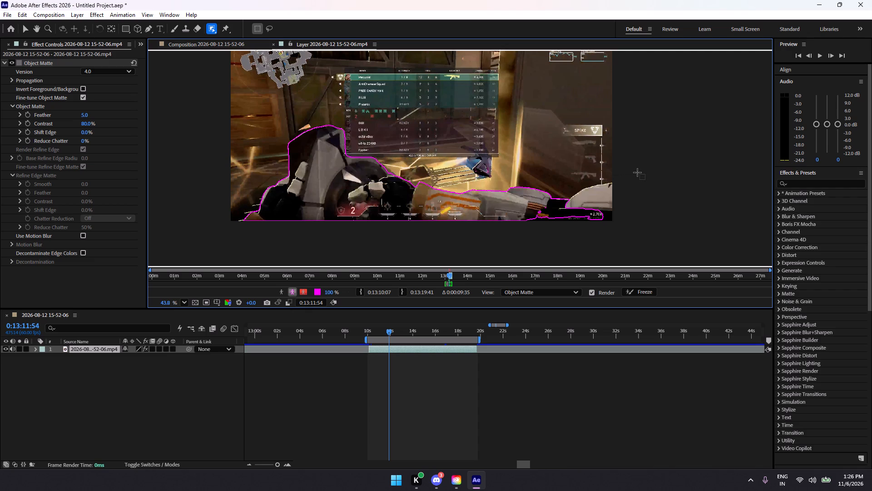
drag(555, 232, 656, 163)
click(513, 275)
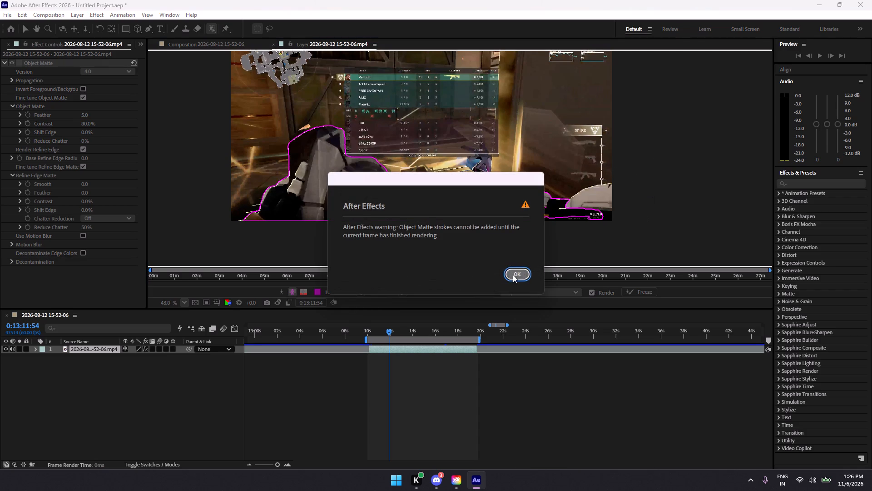
Try again to include the white arm section in the Object Matte, covering the whole piece and then its upper part.
drag(561, 224, 649, 185)
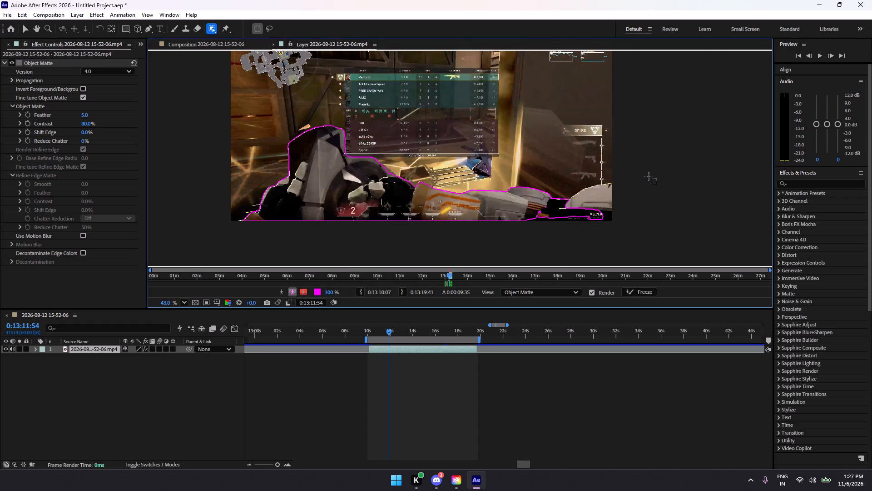
drag(543, 231, 639, 175)
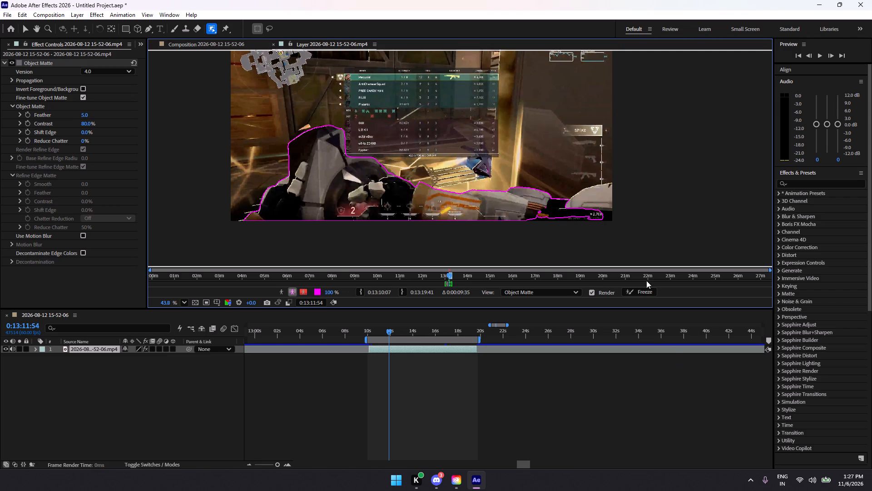
drag(547, 233, 615, 183)
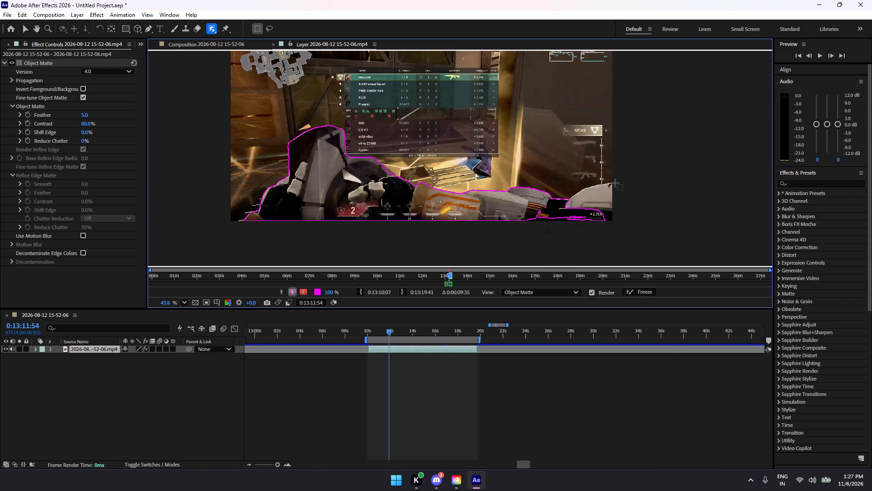
drag(615, 183, 630, 175)
drag(640, 179, 563, 214)
drag(563, 215, 626, 174)
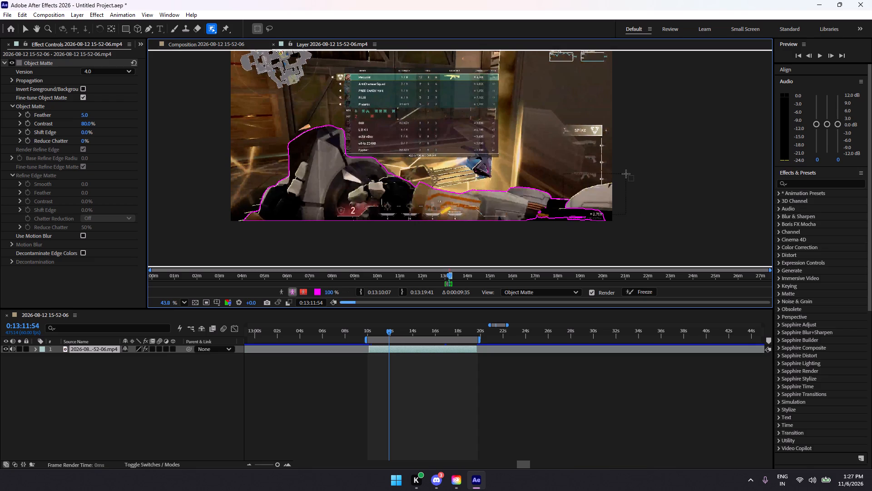
drag(626, 174, 635, 182)
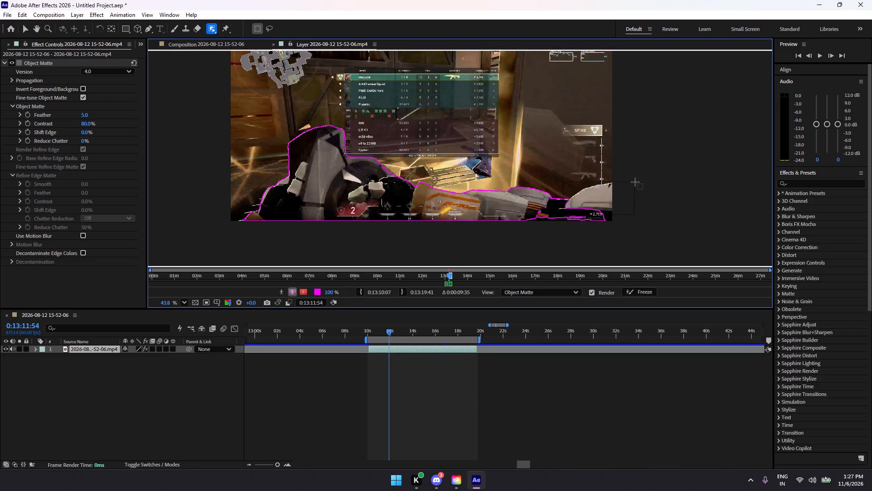
drag(574, 185, 612, 197)
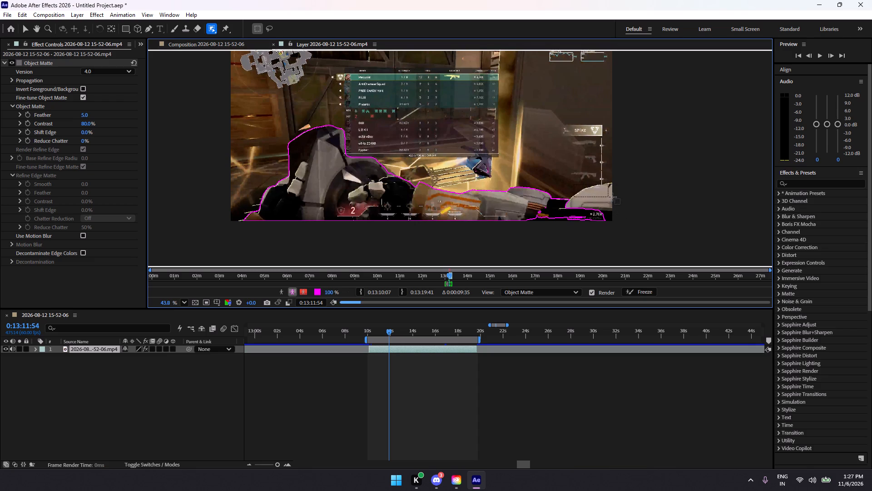
drag(612, 197, 628, 206)
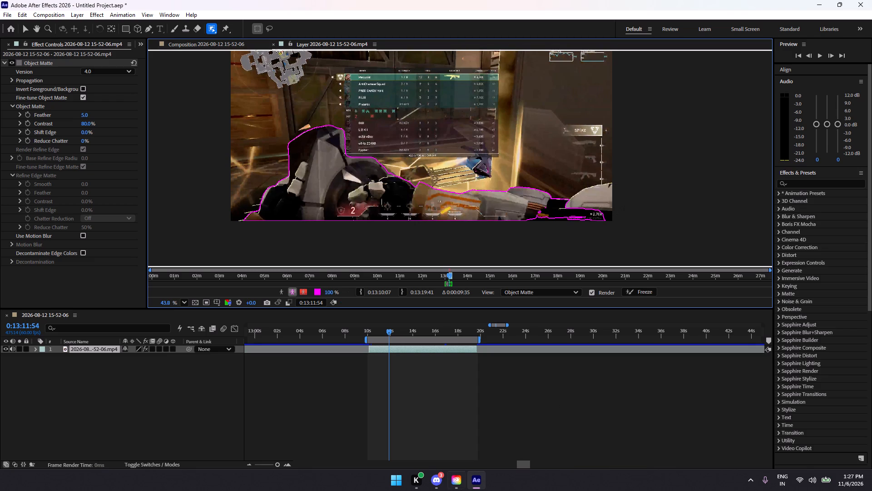
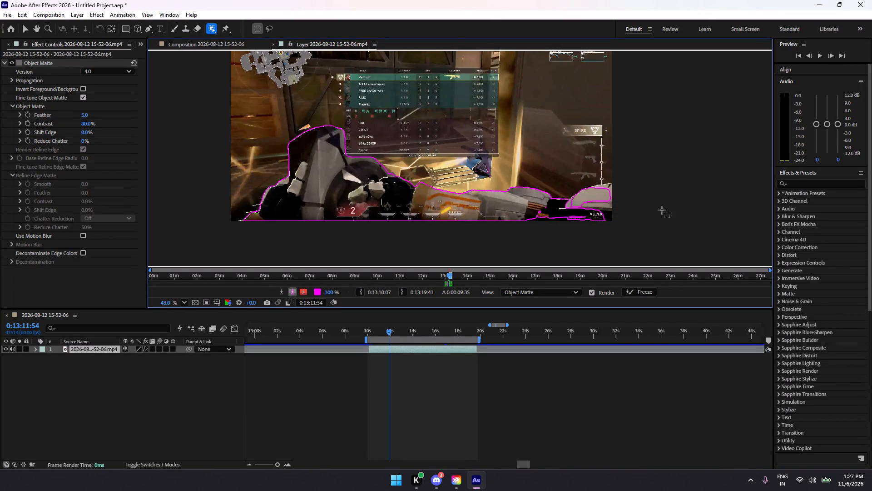
Try to add the lower-right arm area, from the dark strip through the white section, to the Object Matte with one rectangular selection.
drag(632, 193, 518, 222)
drag(518, 222, 519, 222)
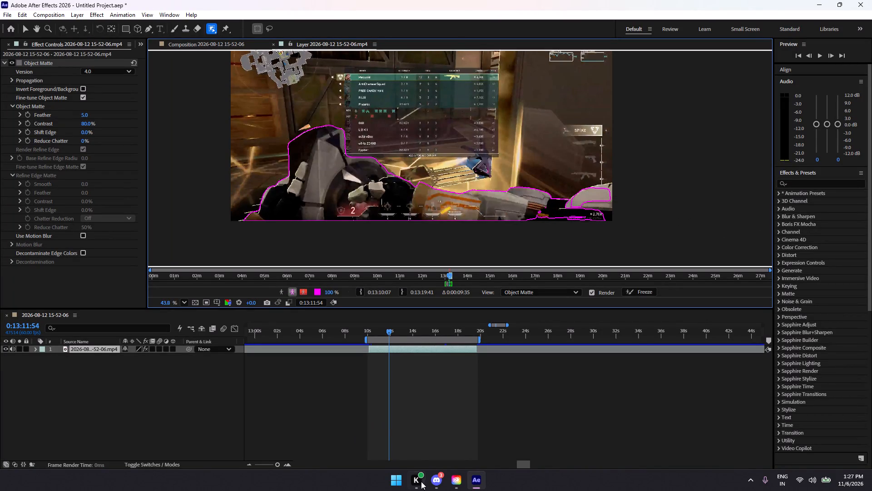
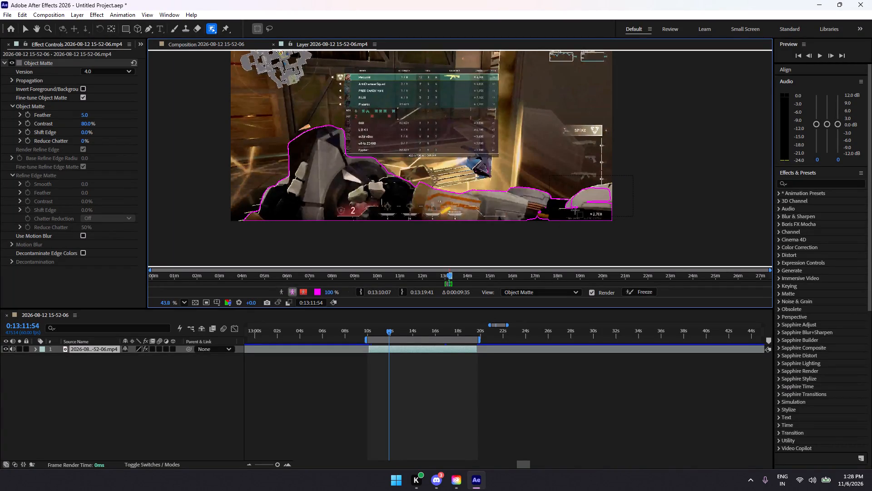
At 0:13:11:54, try to add the dark strip and white section of the lower-right arm to the Object Matte with repeated rectangular selections.
drag(556, 213, 627, 182)
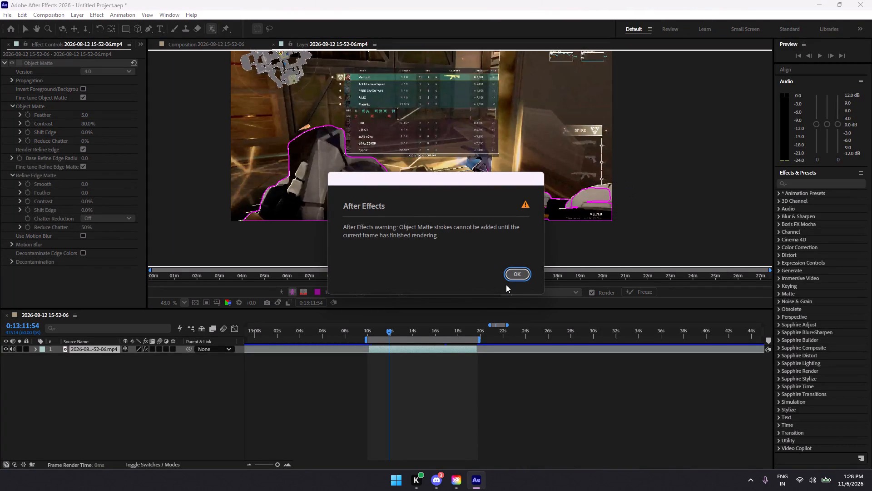
click(512, 274)
drag(565, 216, 640, 183)
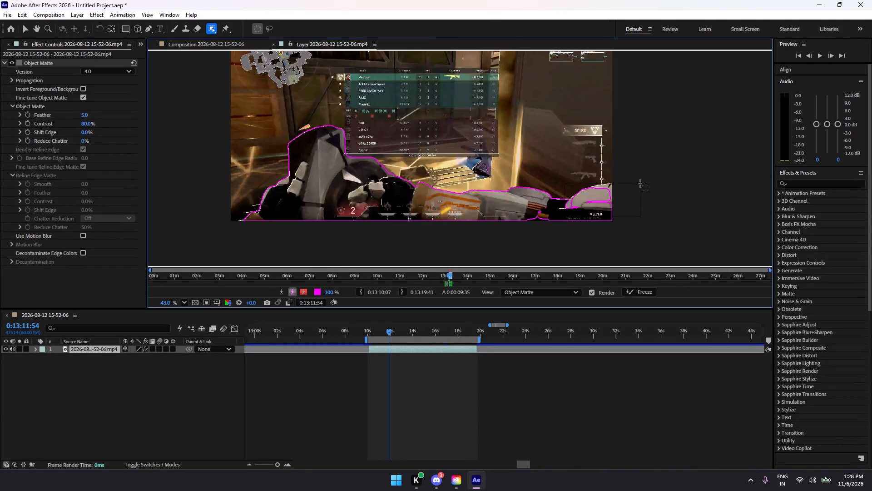
drag(640, 183, 628, 181)
drag(560, 215, 646, 181)
click(514, 265)
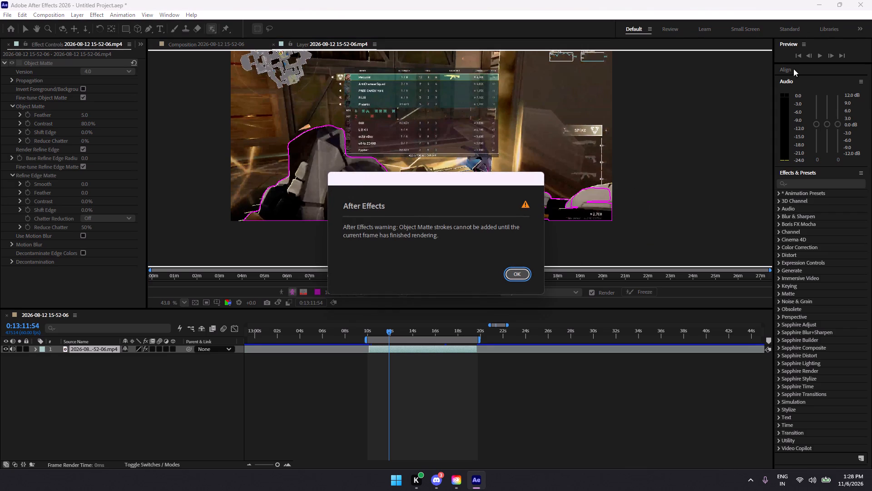
click(516, 271)
drag(560, 208, 606, 197)
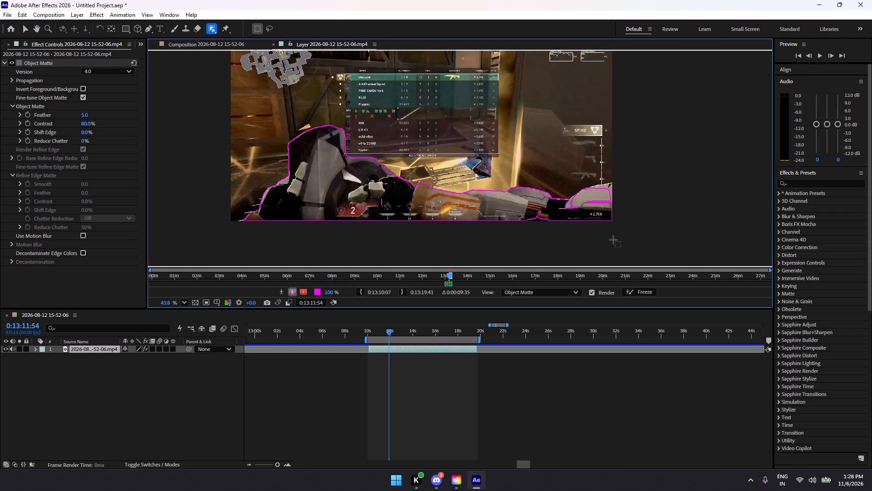
drag(550, 202, 522, 218)
drag(552, 206, 598, 209)
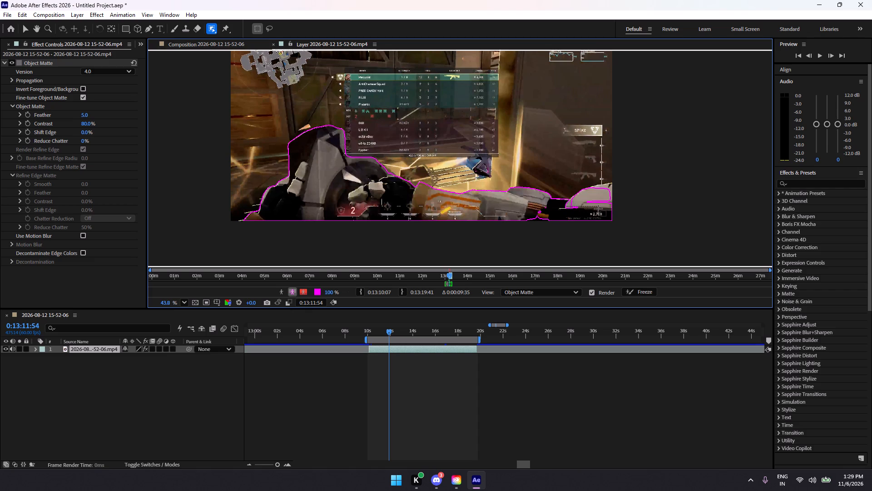
drag(598, 209, 606, 200)
drag(599, 197, 562, 215)
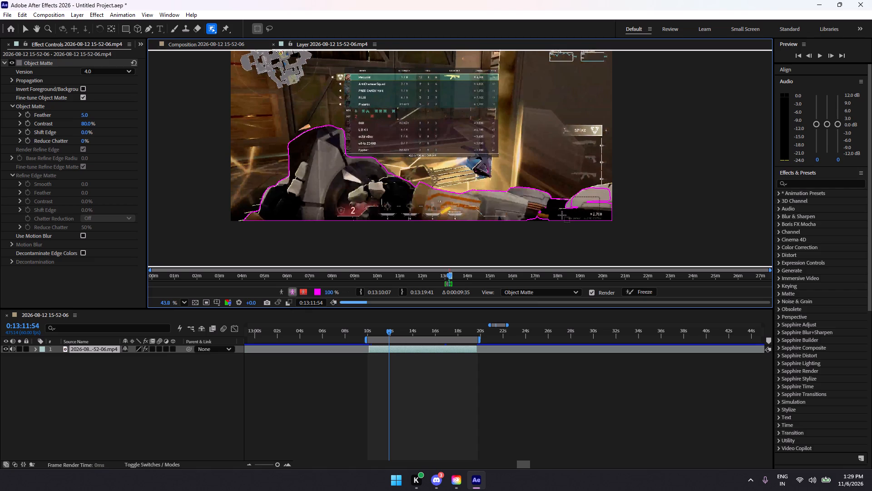
drag(562, 215, 540, 214)
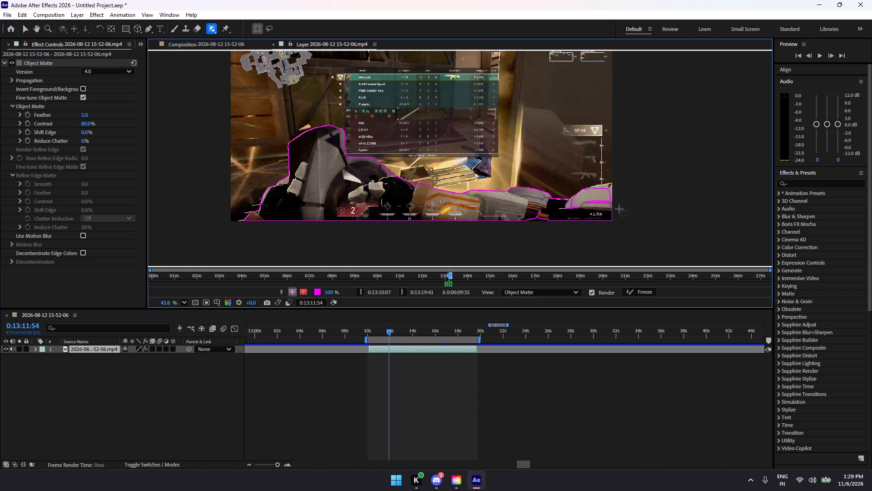
Advance to 0:13:11:55 and add the arm's white end section to the Object Matte with rectangular selections reaching past the frame edge.
click(829, 55)
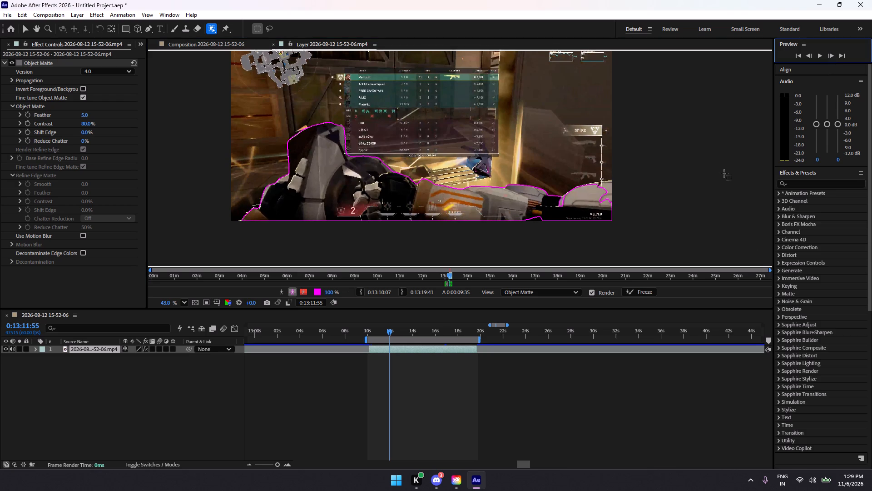
drag(580, 195, 645, 182)
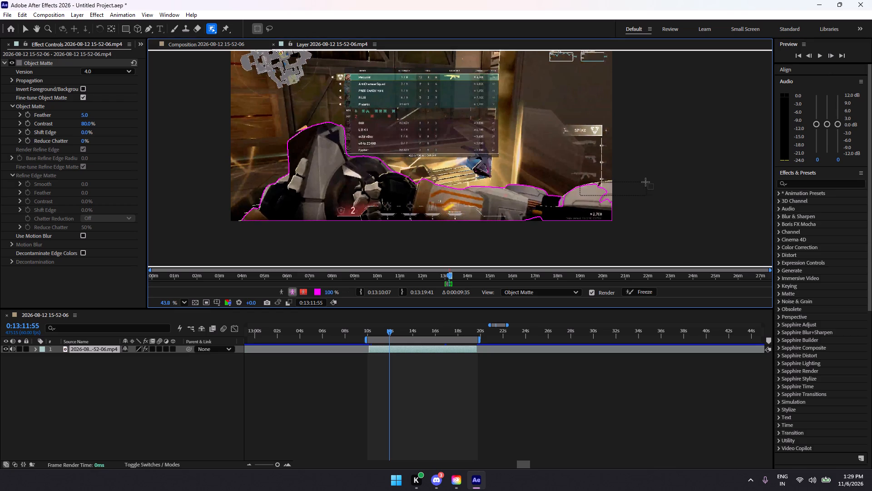
drag(645, 182, 654, 179)
drag(581, 205, 639, 179)
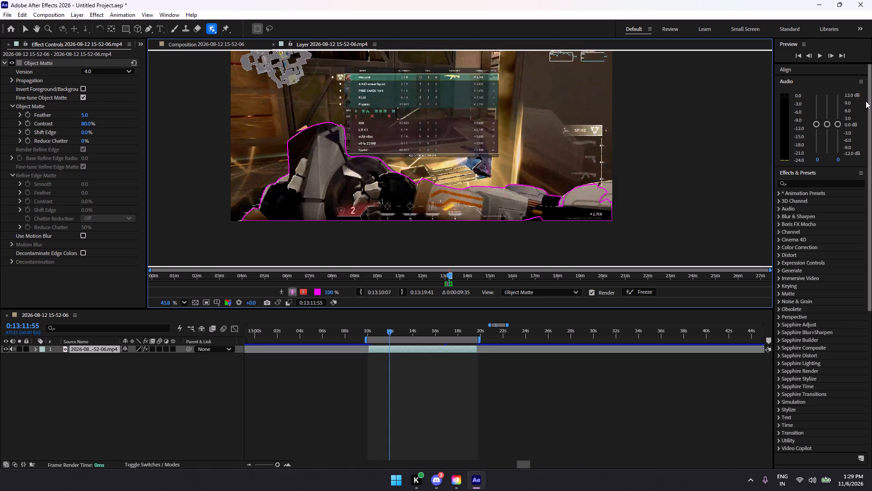
Advance to 0:13:12:00 and add the arm's white end section and adjoining dark area to the Object Matte with rectangular selections.
click(828, 55)
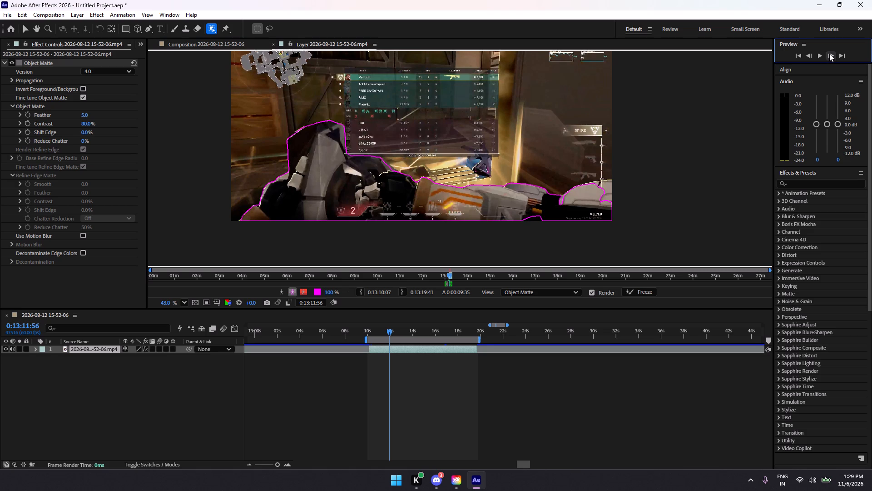
click(829, 54)
click(833, 53)
click(834, 53)
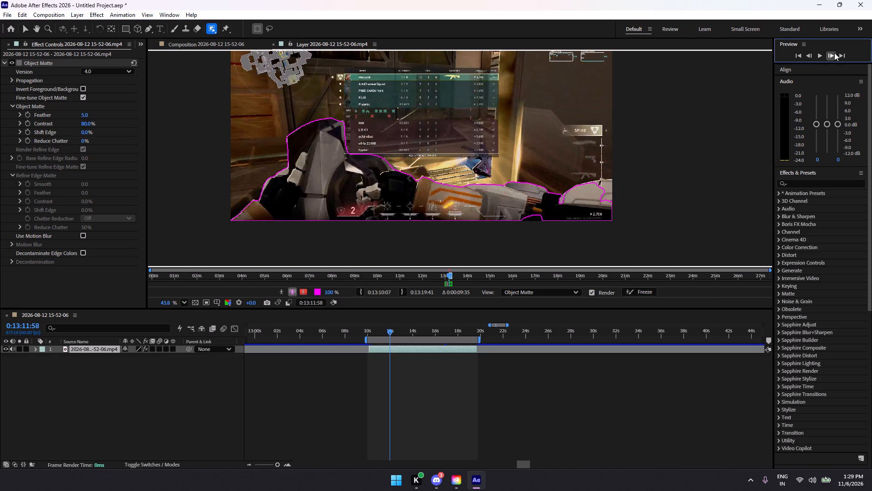
click(834, 53)
drag(570, 204, 631, 175)
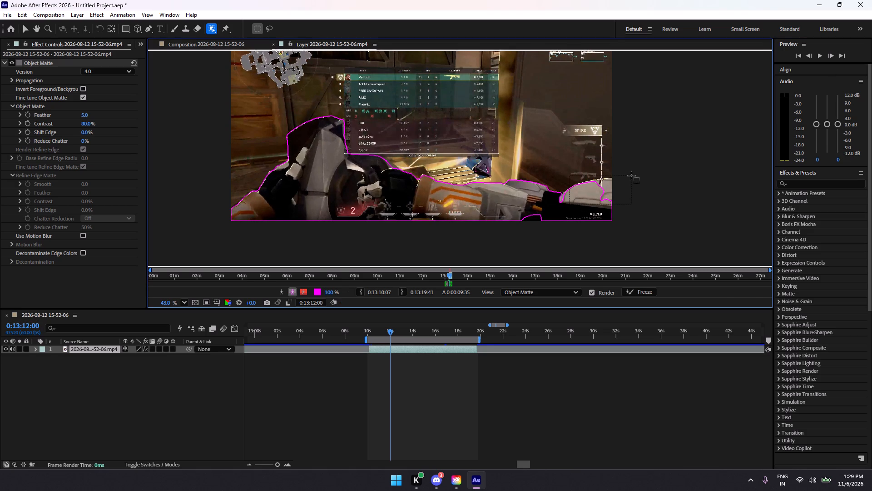
drag(631, 175, 631, 176)
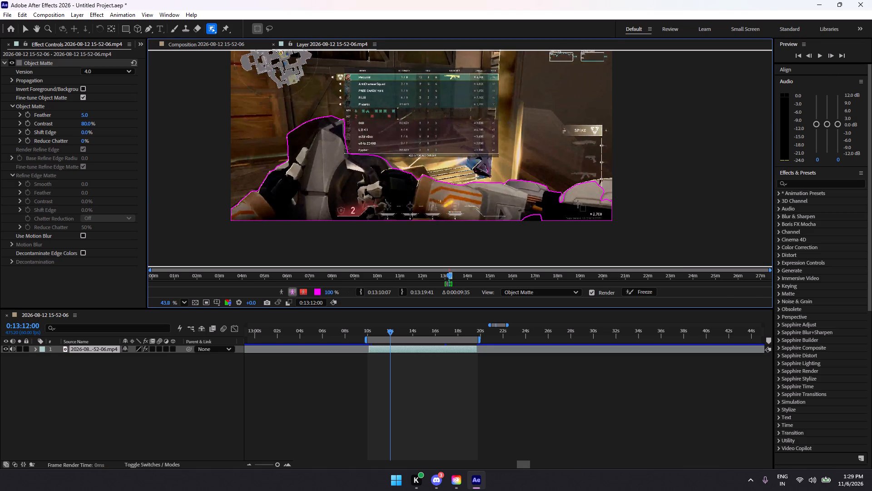
drag(578, 202, 513, 218)
drag(575, 201, 640, 177)
click(518, 281)
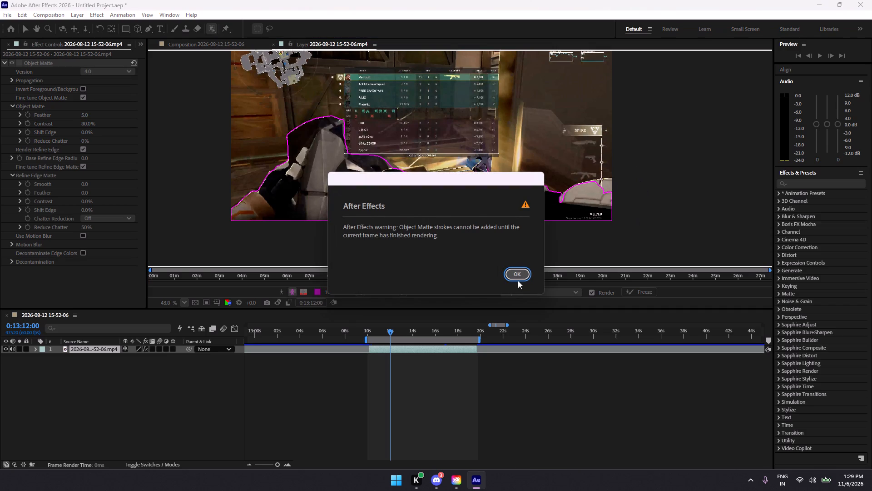
click(520, 277)
drag(584, 211, 629, 176)
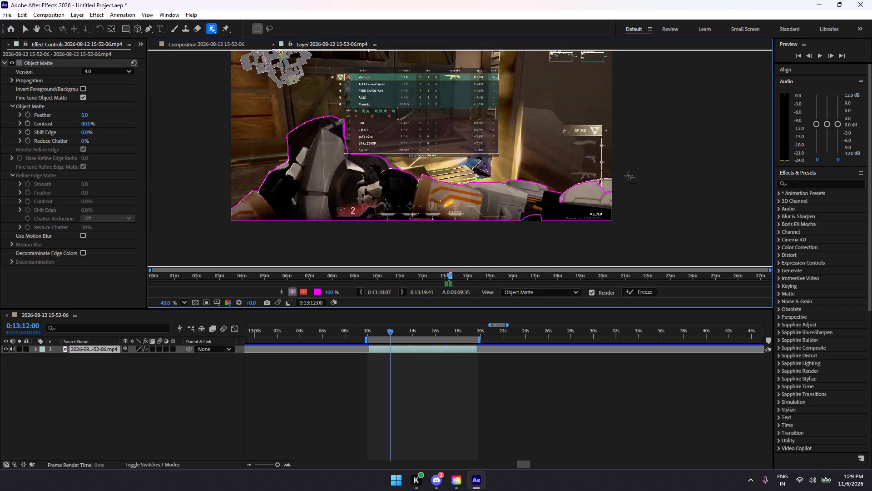
Advance to 0:13:12:12 and add the arm's white end section to the Object Matte with a rectangular selection.
click(836, 55)
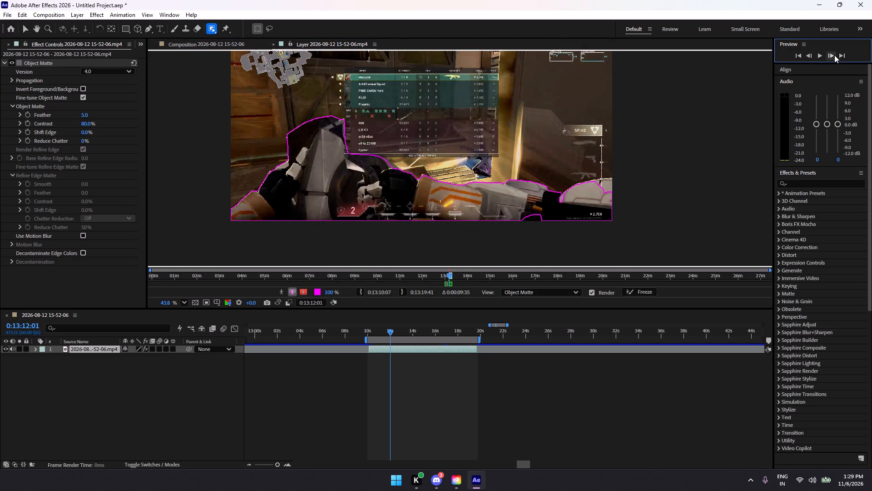
click(834, 55)
click(834, 55)
click(835, 55)
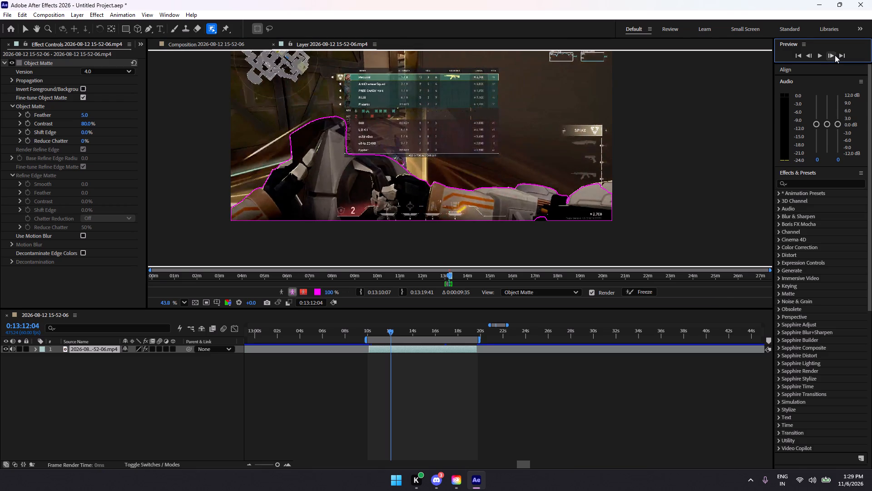
click(835, 55)
click(835, 55)
click(835, 55)
click(836, 55)
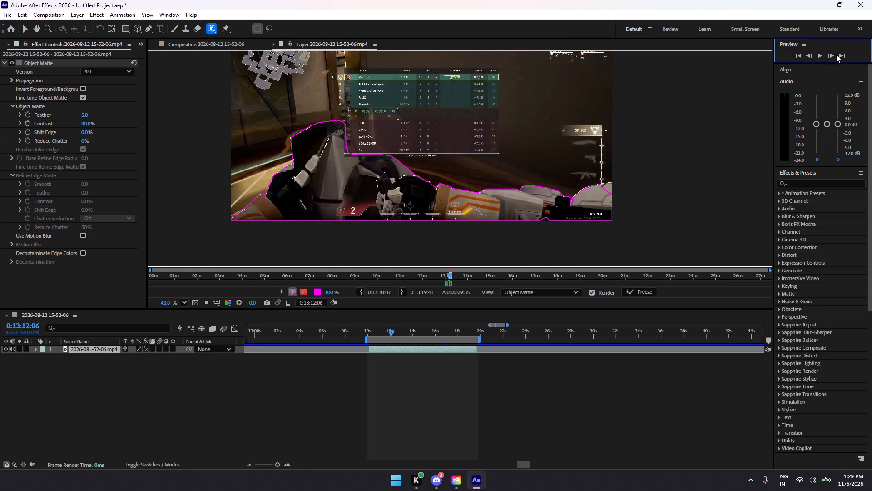
click(836, 55)
double_click(836, 55)
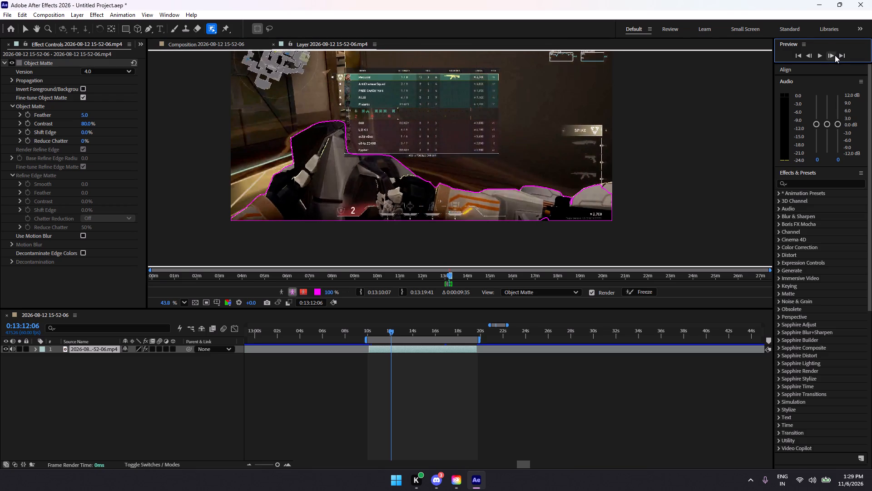
triple_click(833, 55)
double_click(833, 55)
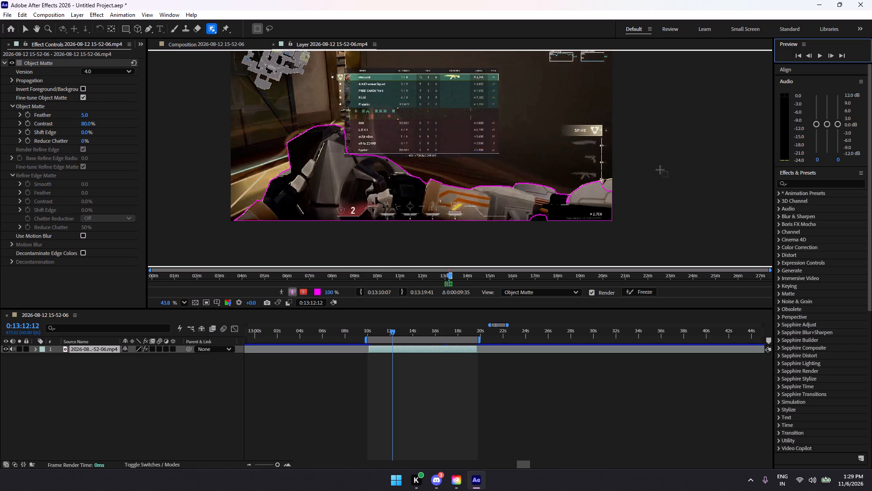
drag(580, 190, 626, 176)
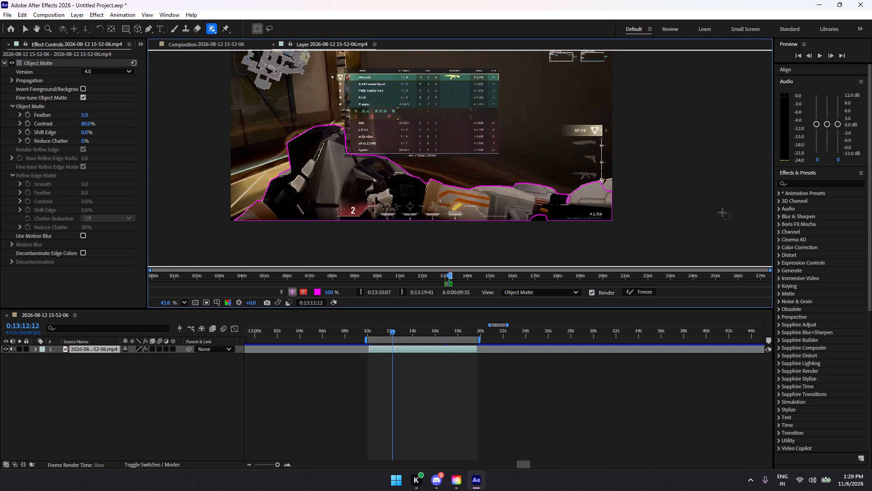
Examine the Object Matte outline around the hands and arm frame by frame up to 0:13:12:34.
click(833, 51)
click(833, 51)
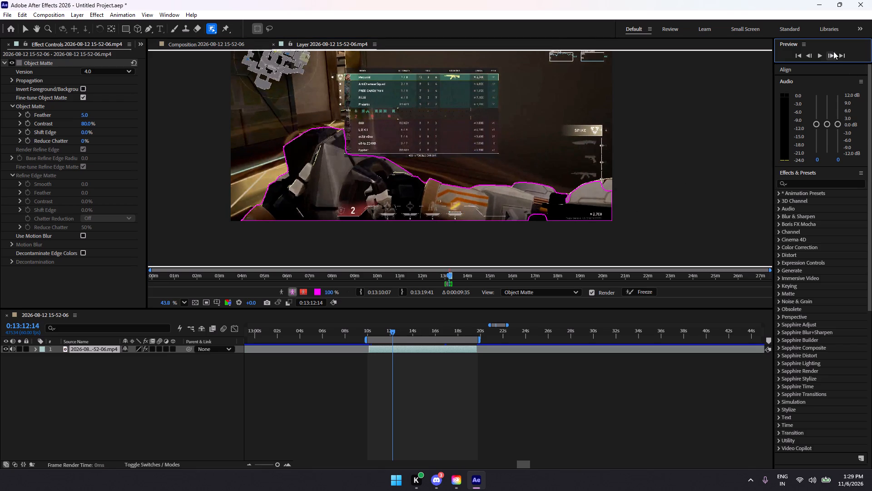
click(833, 51)
click(833, 51)
click(833, 51)
click(833, 51)
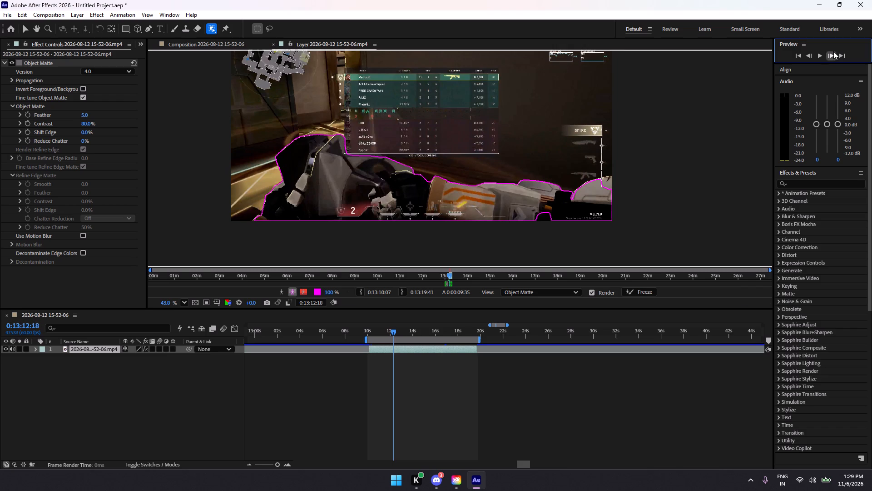
click(833, 51)
click(833, 51)
click(833, 51)
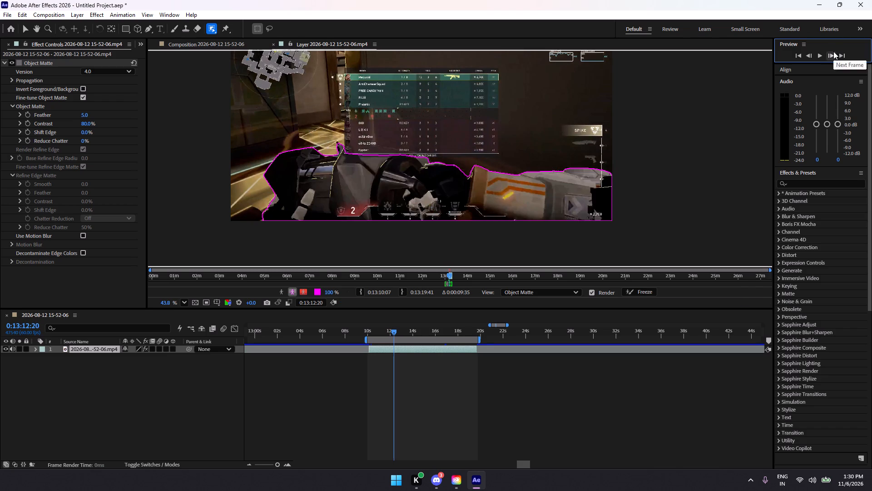
click(833, 51)
click(833, 51)
click(833, 51)
click(833, 51)
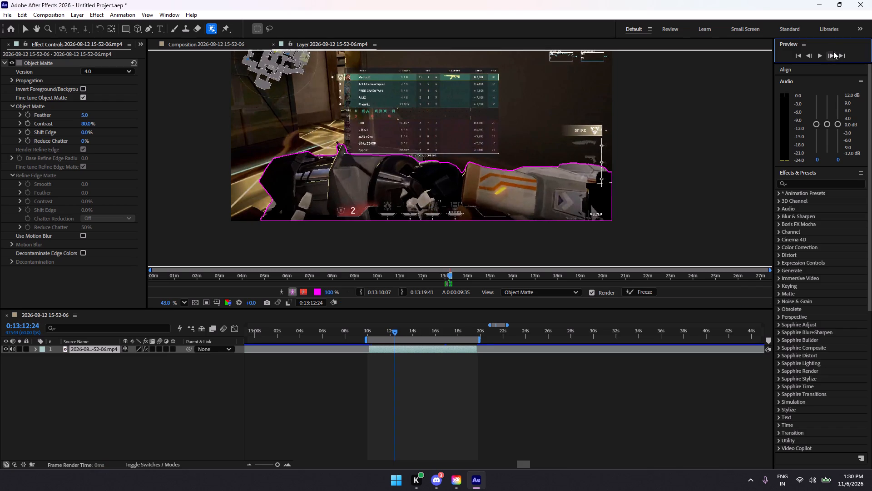
click(833, 51)
click(833, 51)
click(833, 51)
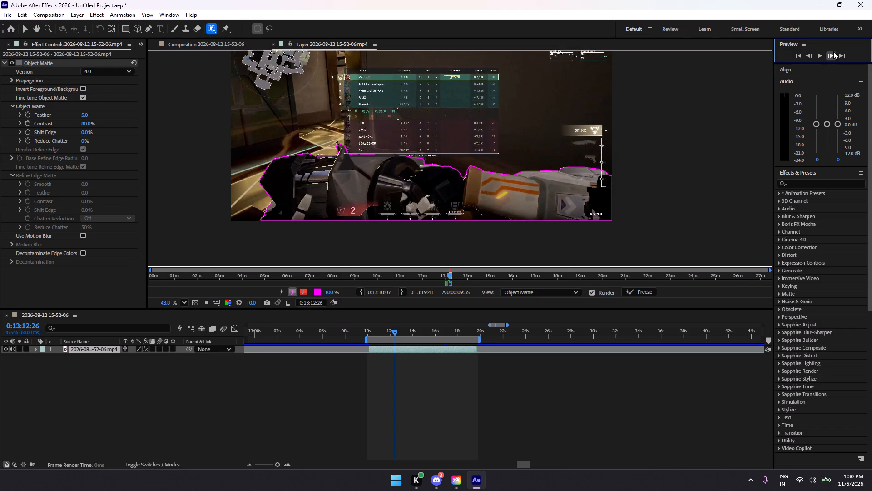
click(833, 51)
click(833, 51)
click(833, 51)
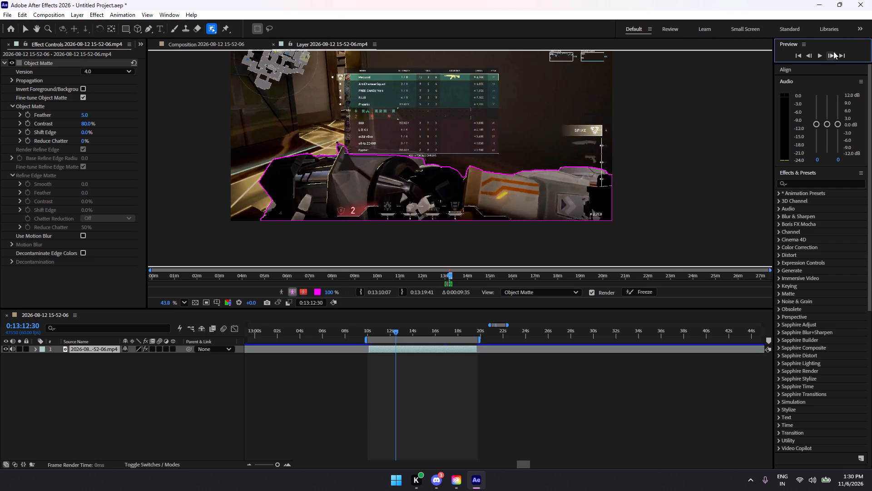
click(833, 51)
click(833, 51)
click(833, 51)
click(833, 51)
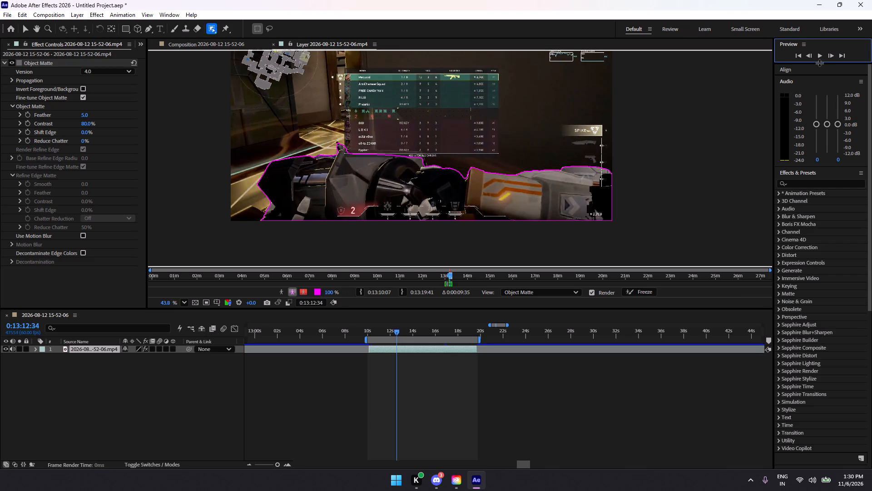
Preview the clip with its matte outline onward from 0:13:12:34.
click(818, 58)
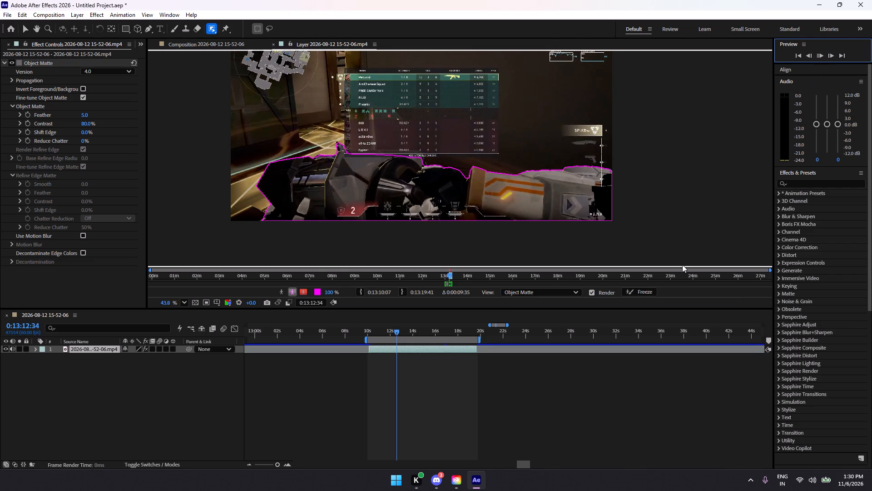
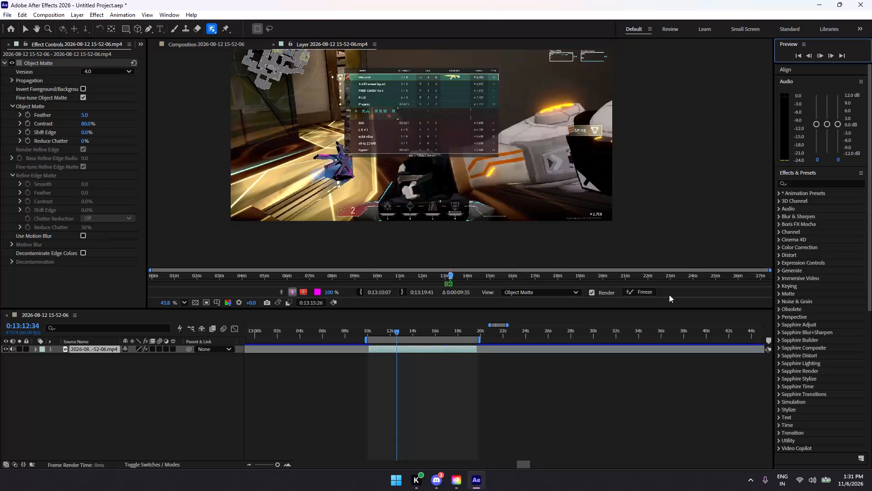
Stop the preview at 0:13:15:27 and add the orange-striped forearm, gloved hand and the arm's white end section to the Object Matte.
key(space)
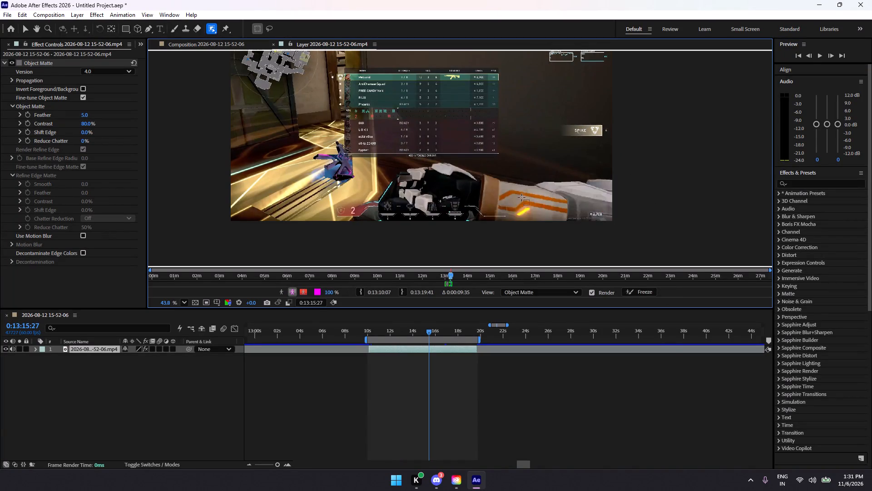
click(501, 199)
click(439, 190)
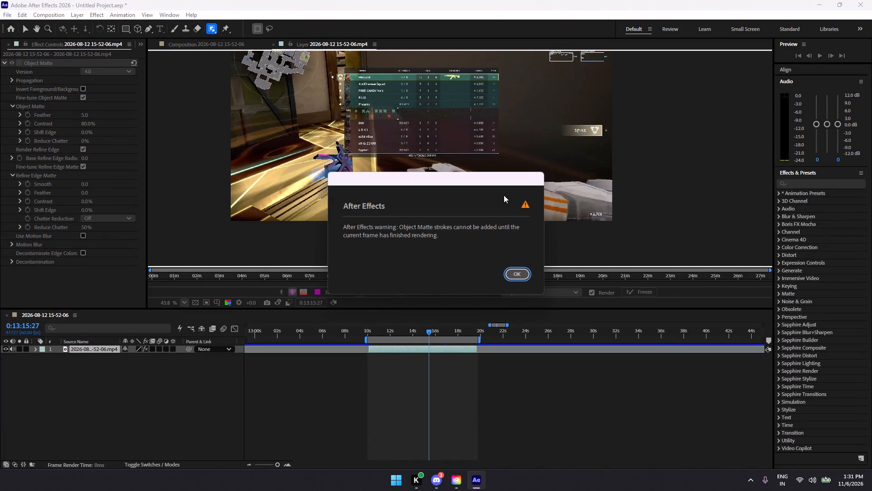
click(515, 276)
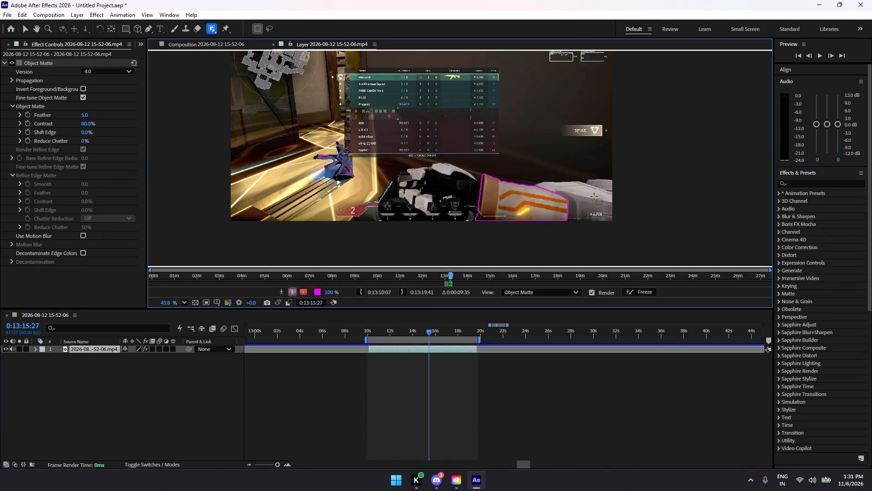
click(416, 192)
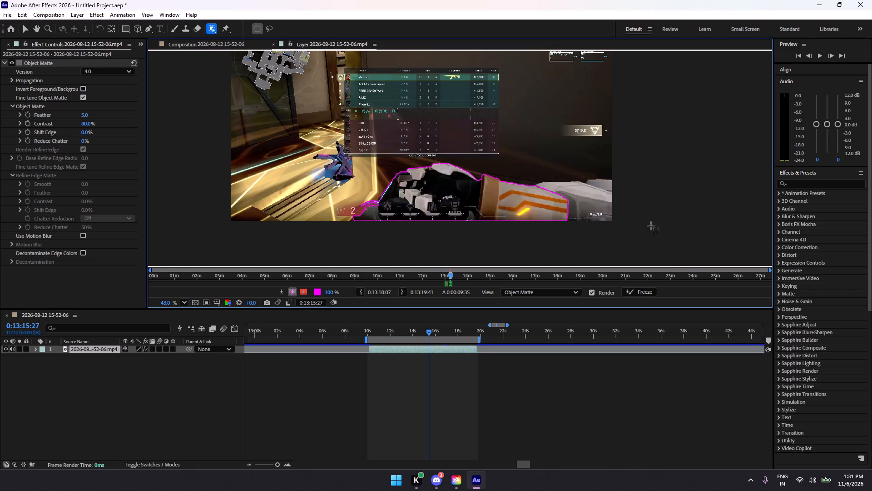
drag(520, 172, 645, 225)
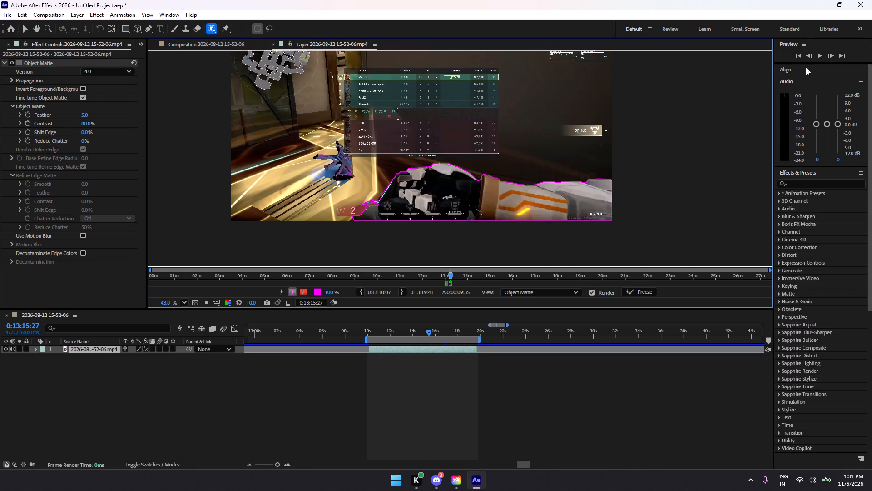
Preview past the arm's exit, return to 0:13:15:34 where the rifle comes into view, and add the rifle to the Object Matte.
click(821, 55)
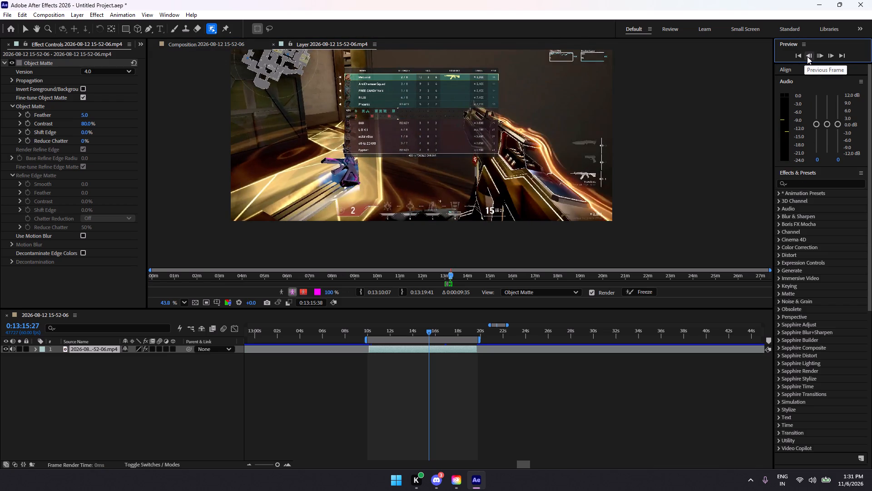
key(space)
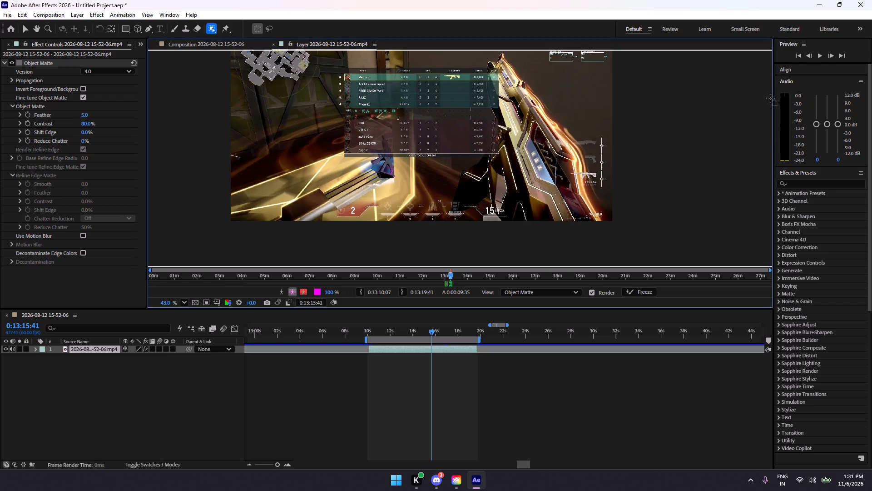
click(808, 56)
click(807, 55)
click(808, 55)
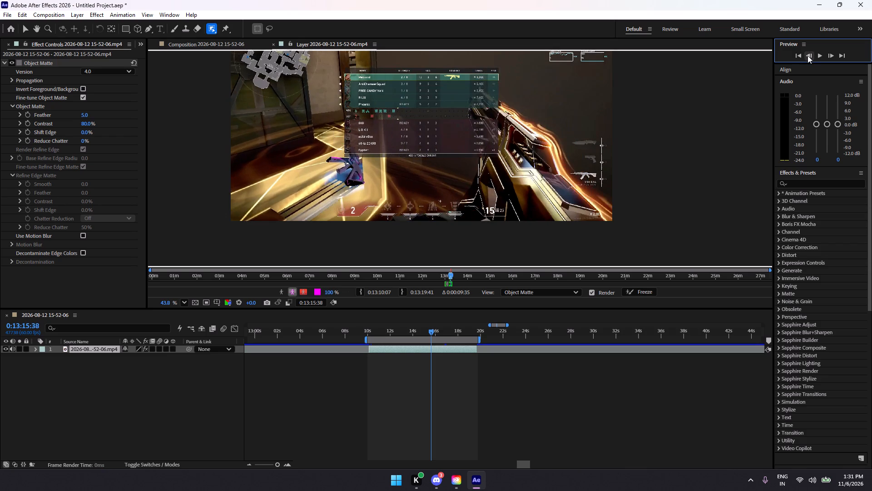
click(808, 55)
click(808, 55)
click(808, 55)
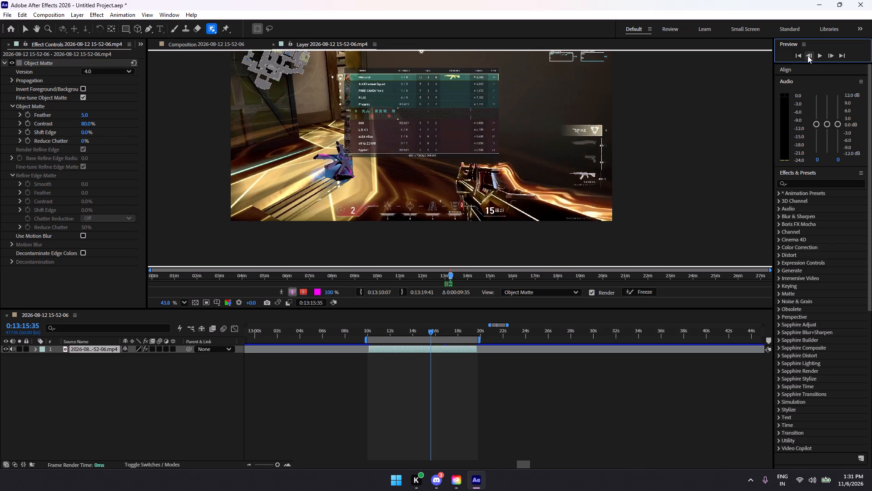
click(808, 55)
click(808, 55)
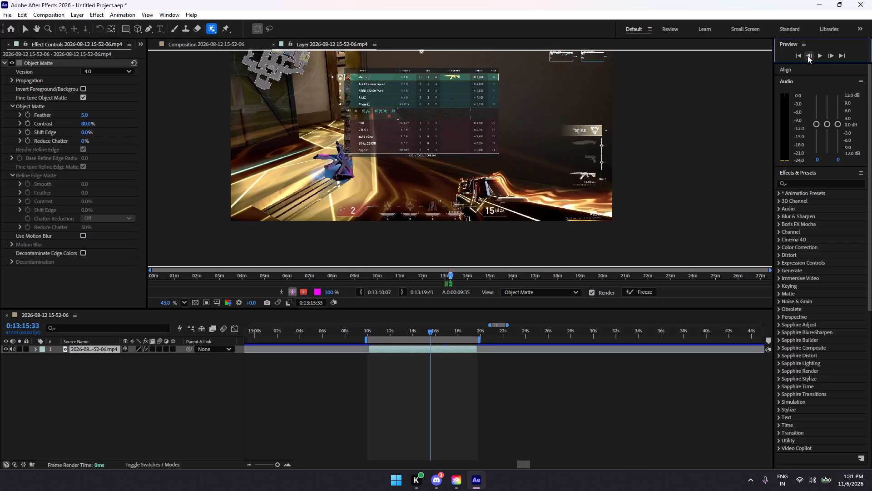
click(829, 55)
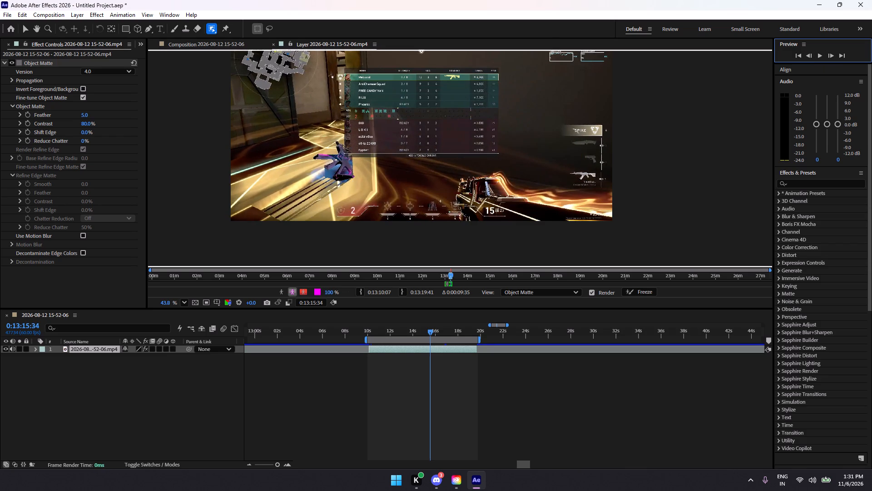
click(486, 191)
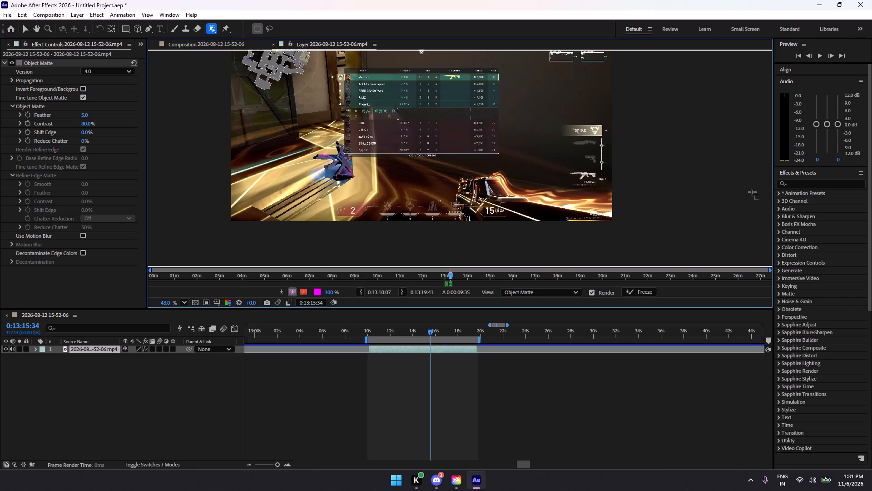
Advance to 0:13:16:06 and add the pistol, the gloved hand and the area between them to the Object Matte.
click(820, 52)
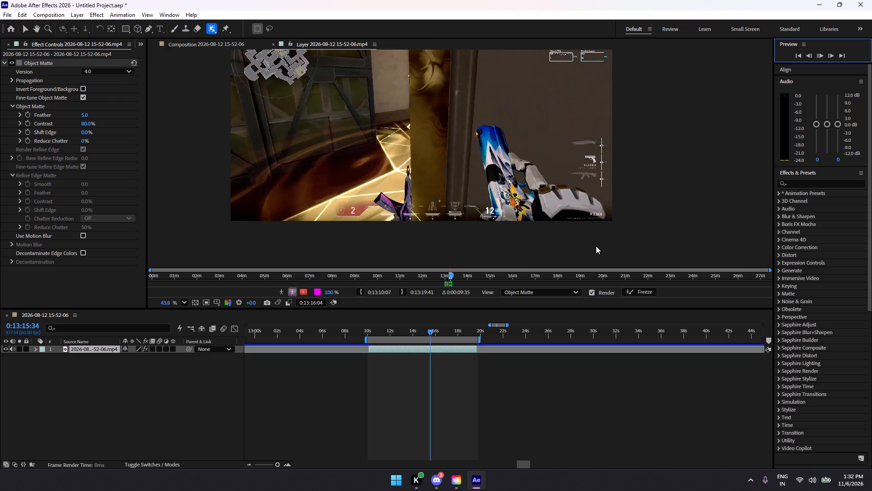
key(space)
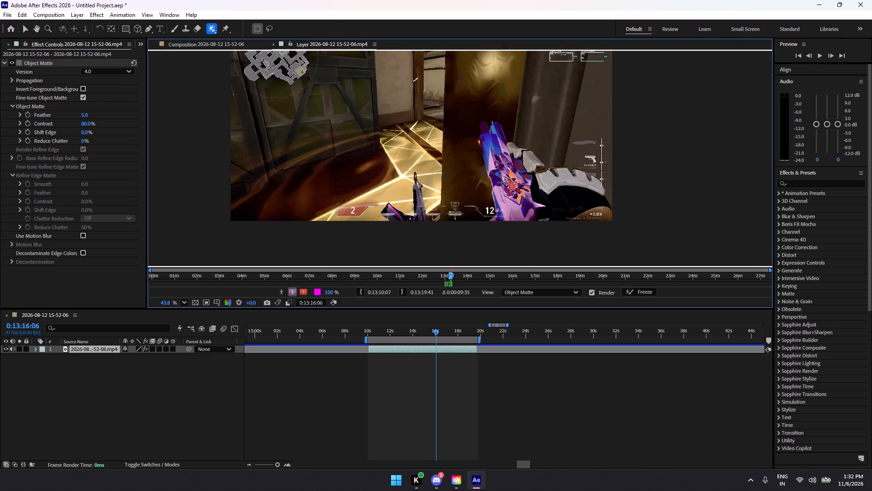
click(501, 182)
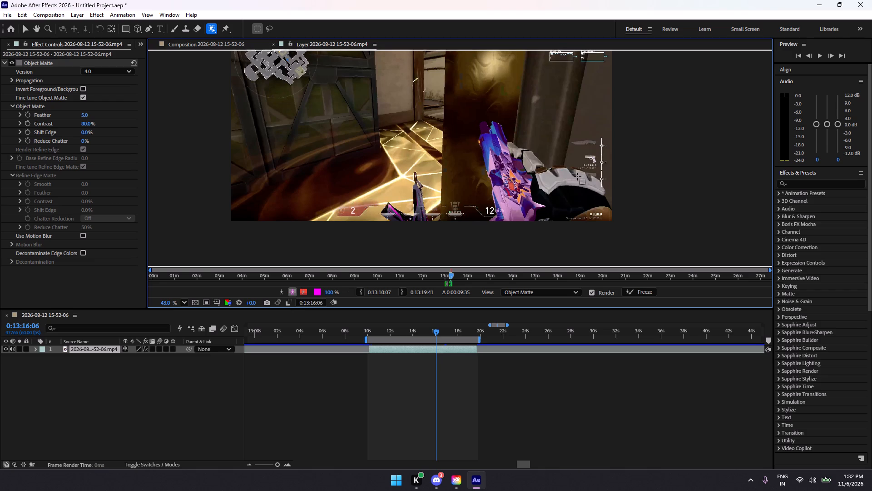
click(577, 177)
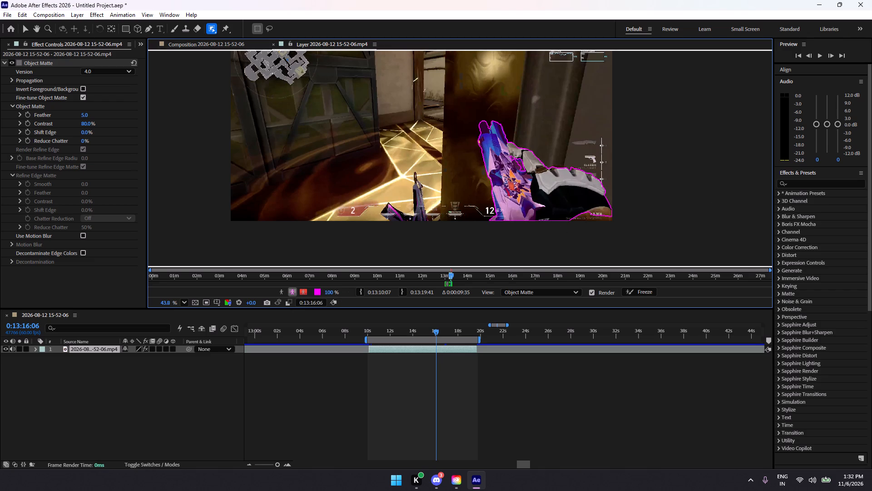
drag(509, 152, 534, 184)
drag(534, 184, 532, 184)
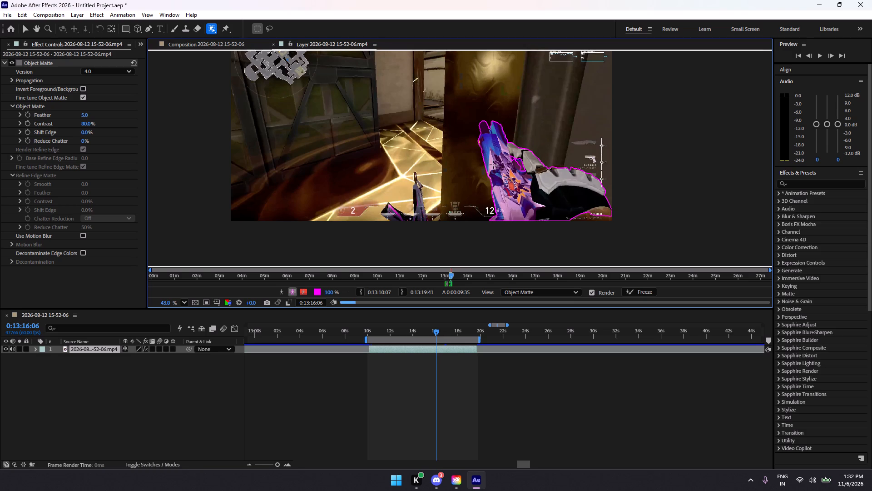
Preview the clip with its matte outline onward from 0:13:16:06.
click(819, 56)
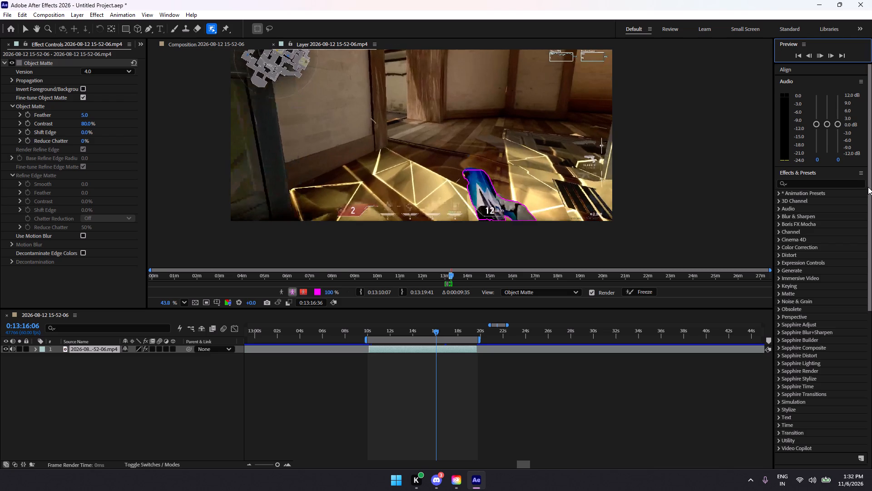
Close After Effects without saving the changes to Untitled Project.aep.
click(871, 0)
click(452, 267)
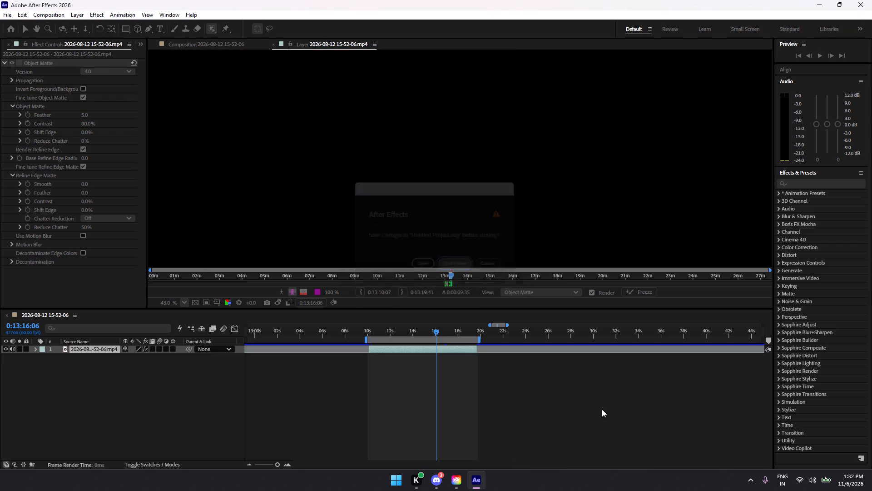